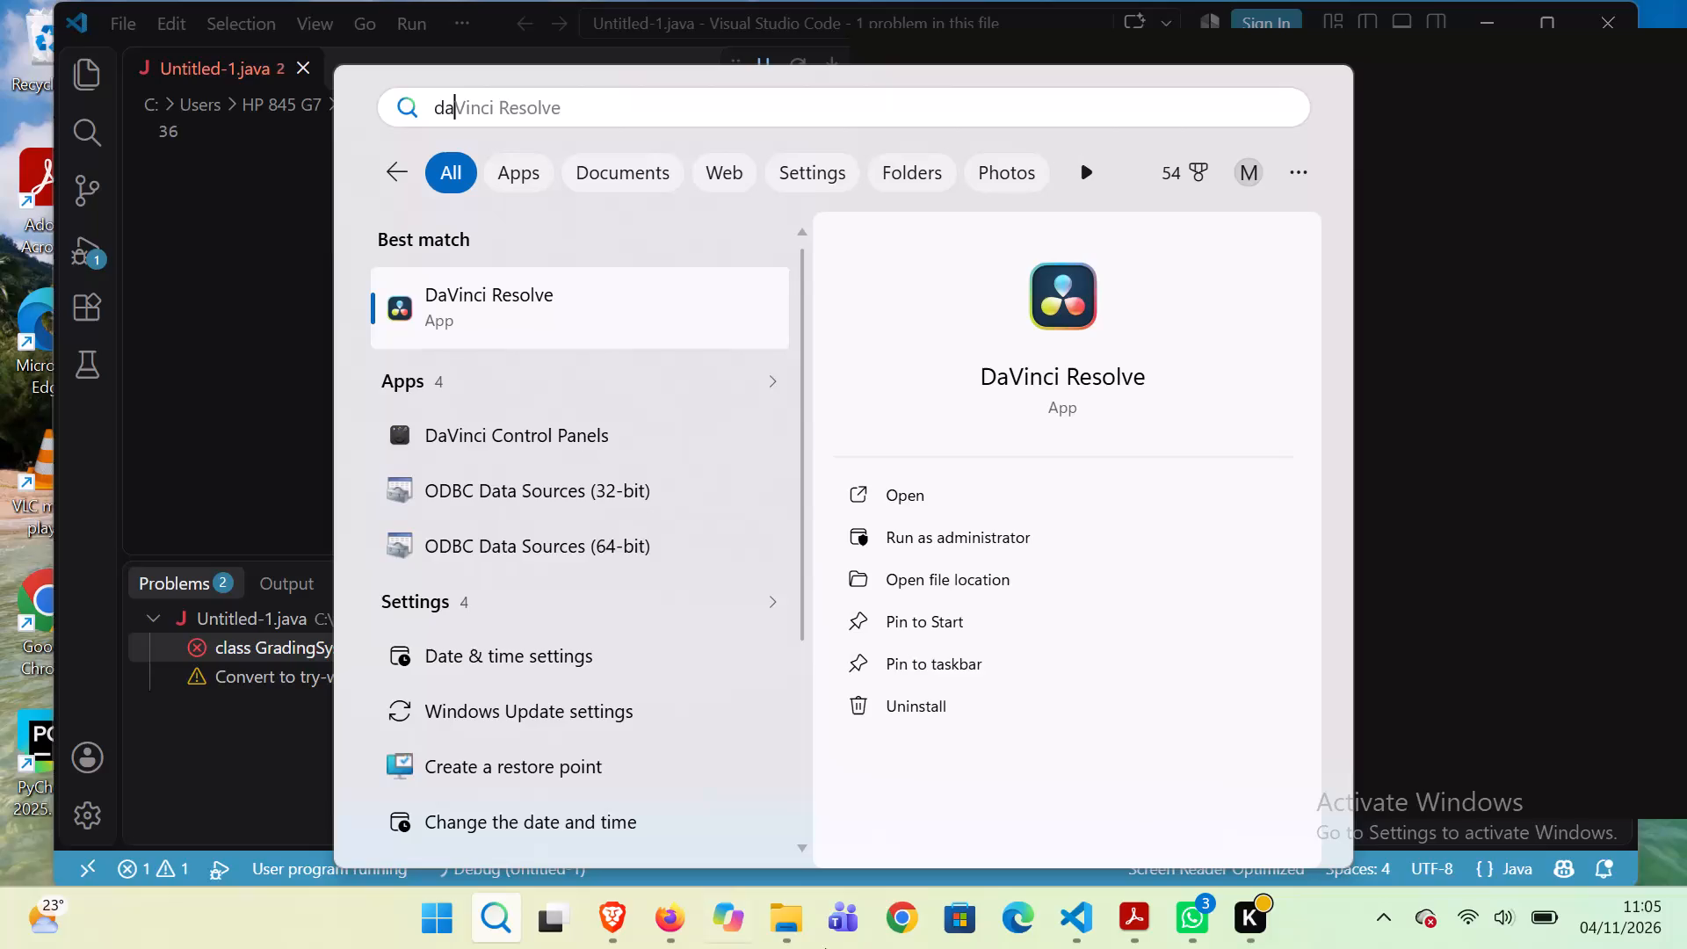
Launch DaVinci Resolve from the Windows search results.
{"action": "left_click", "coordinate": [904, 493]}
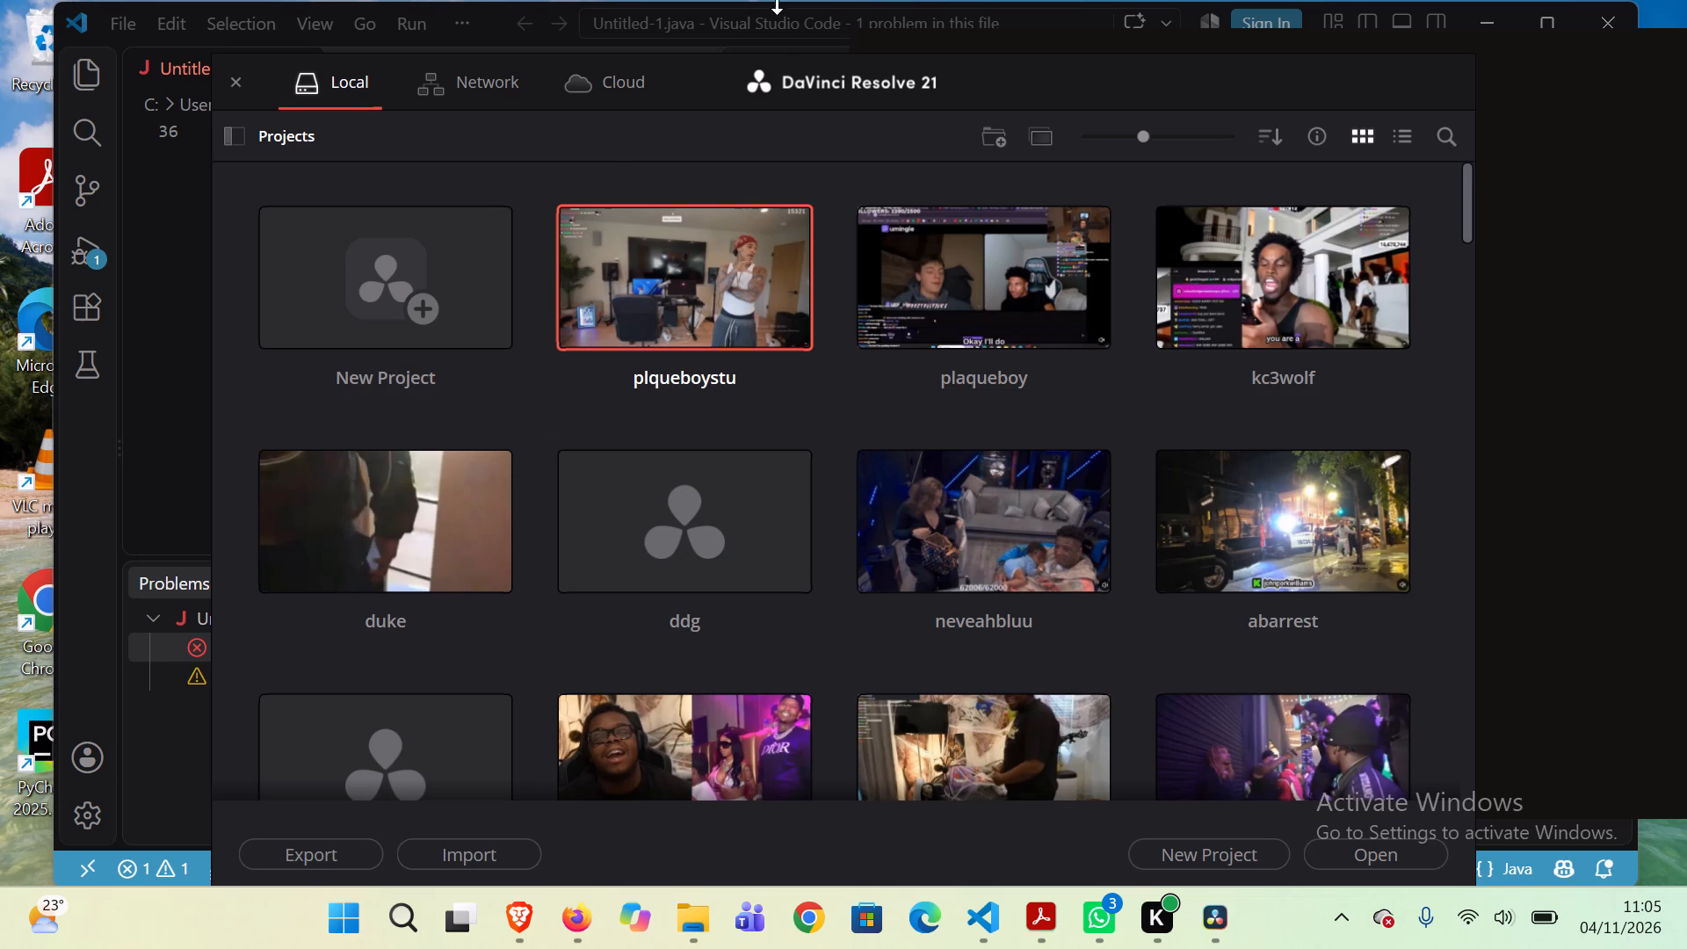
Create a new local project named ddgtikliv, keeping the default media location.
{"action": "left_click", "coordinate": [416, 269]}
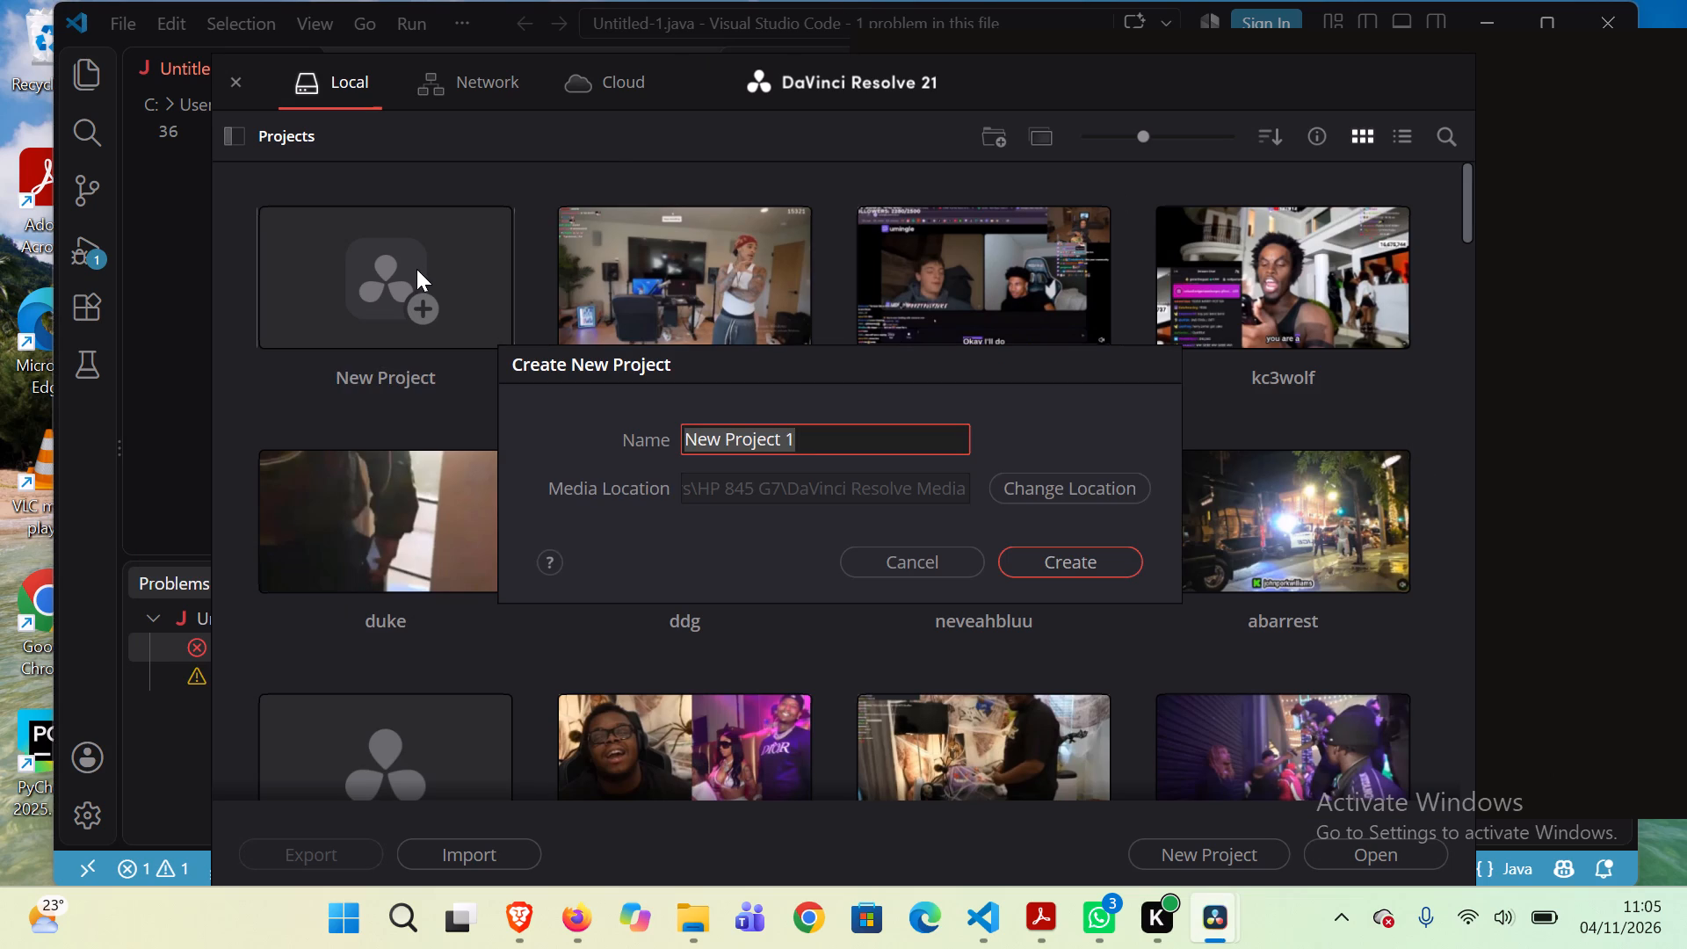
{"action": "key", "text": "BackSpace"}
{"action": "type", "text": "dd"}
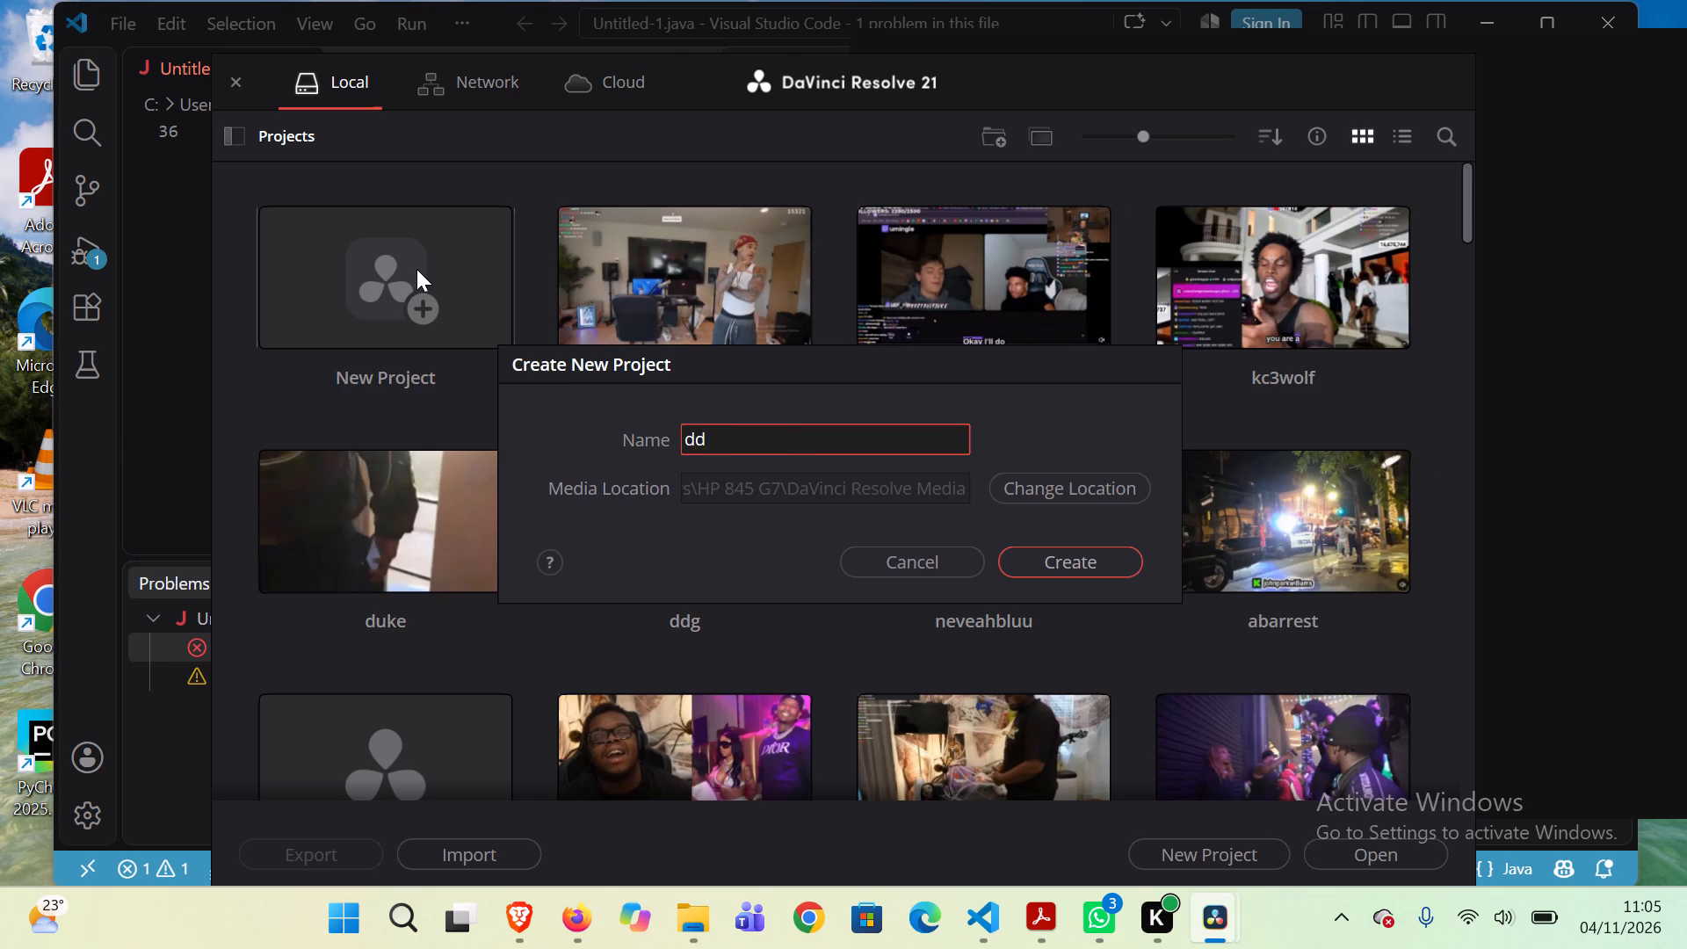
{"action": "key", "text": "g"}
{"action": "type", "text": "tikliv"}
{"action": "key", "text": "Return"}
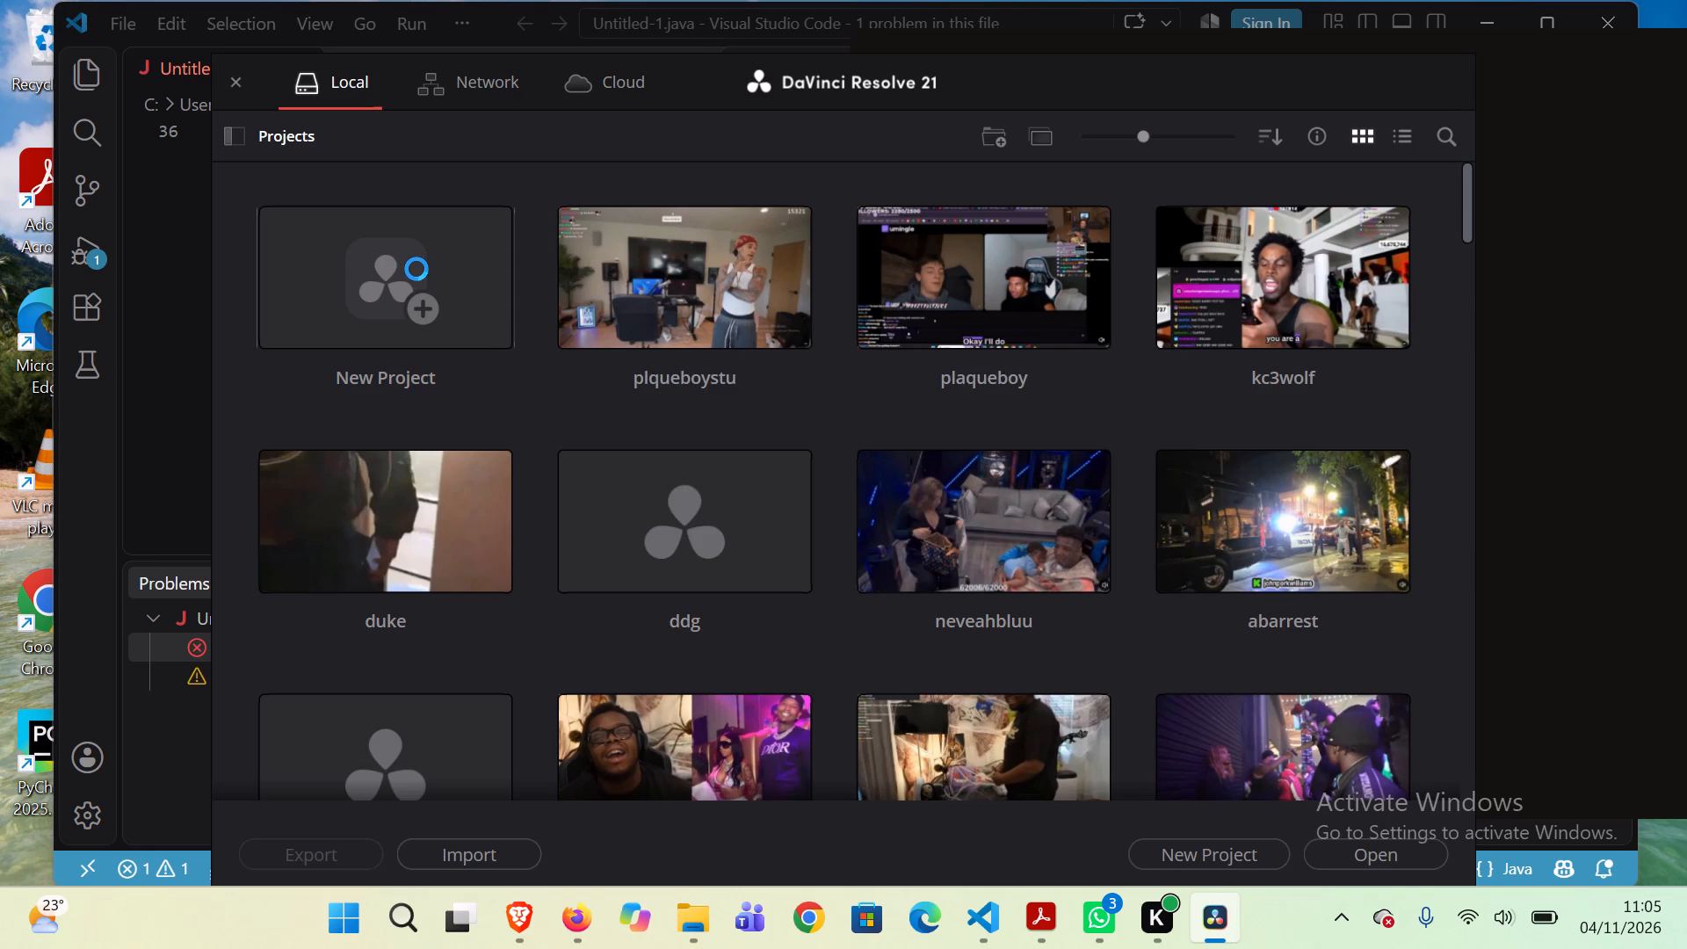
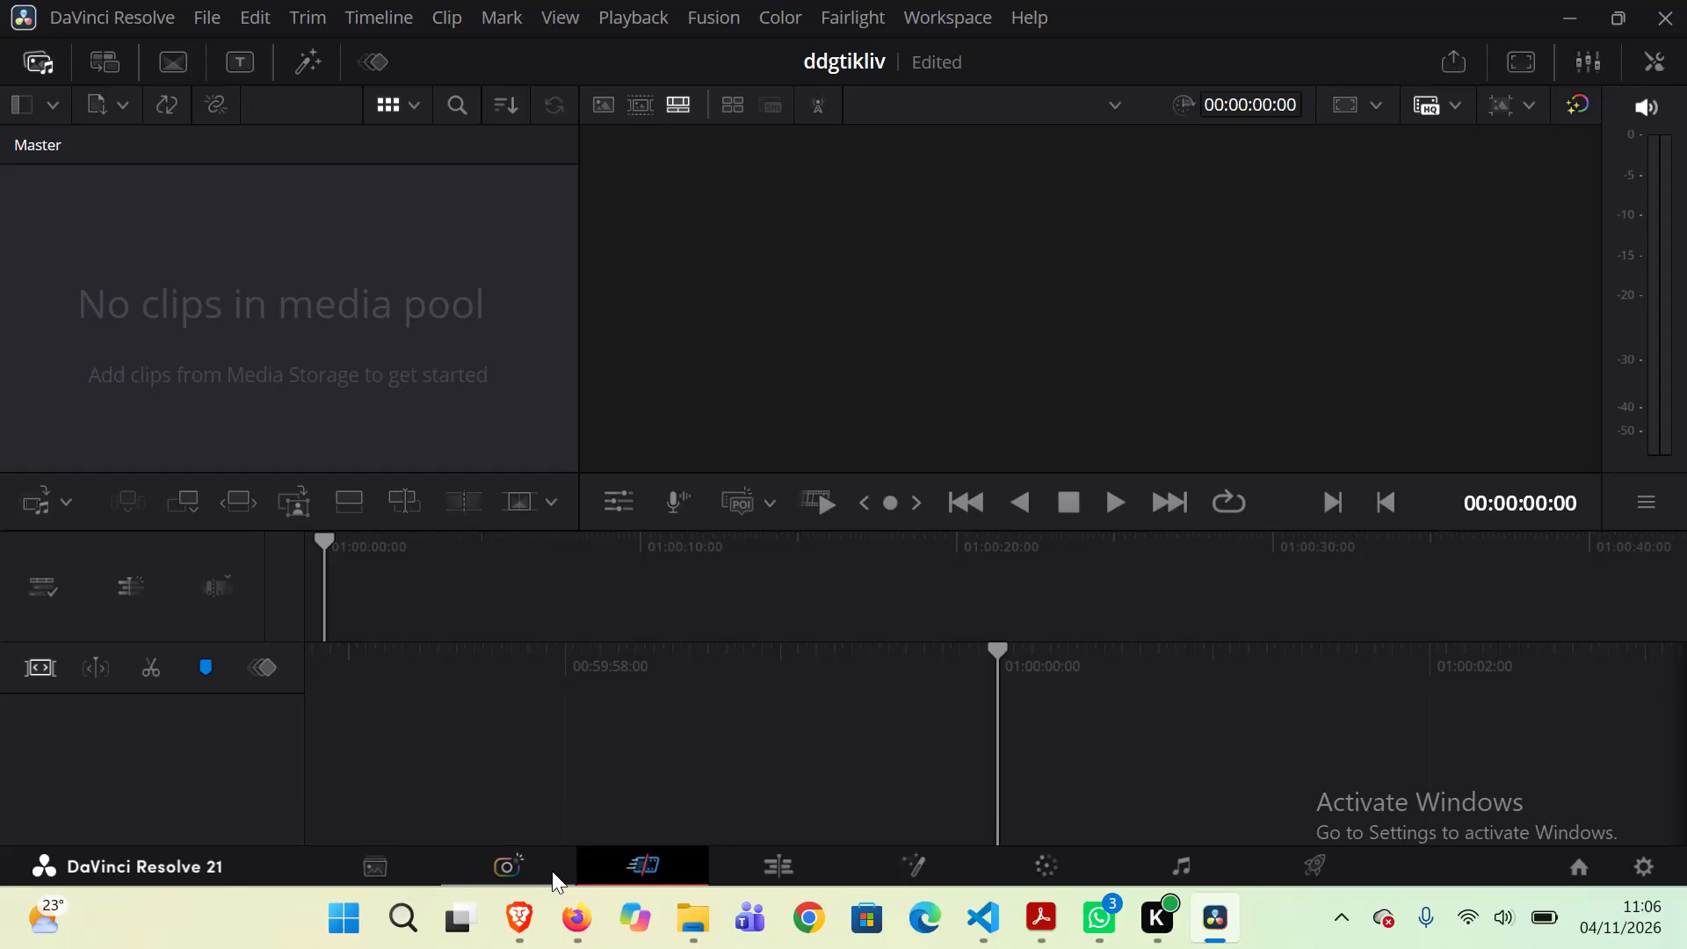
Open the Screen Recordings folder from the user's Videos location in the Media page's media storage.
{"action": "left_click", "coordinate": [376, 868]}
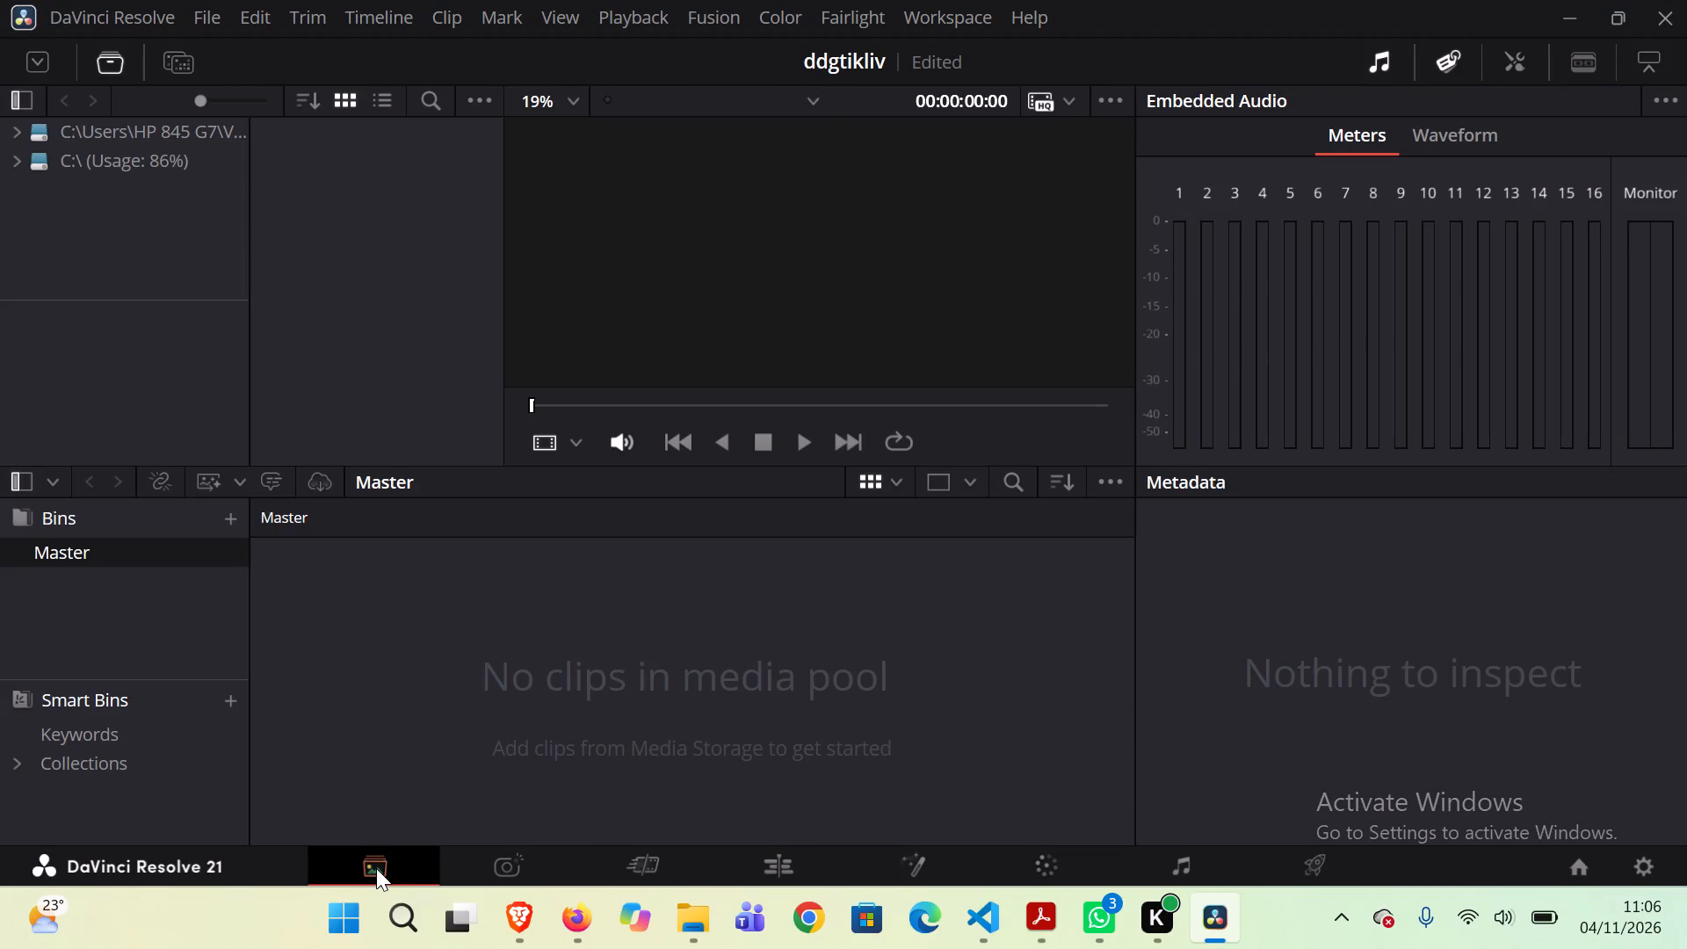
{"action": "left_click", "coordinate": [200, 11]}
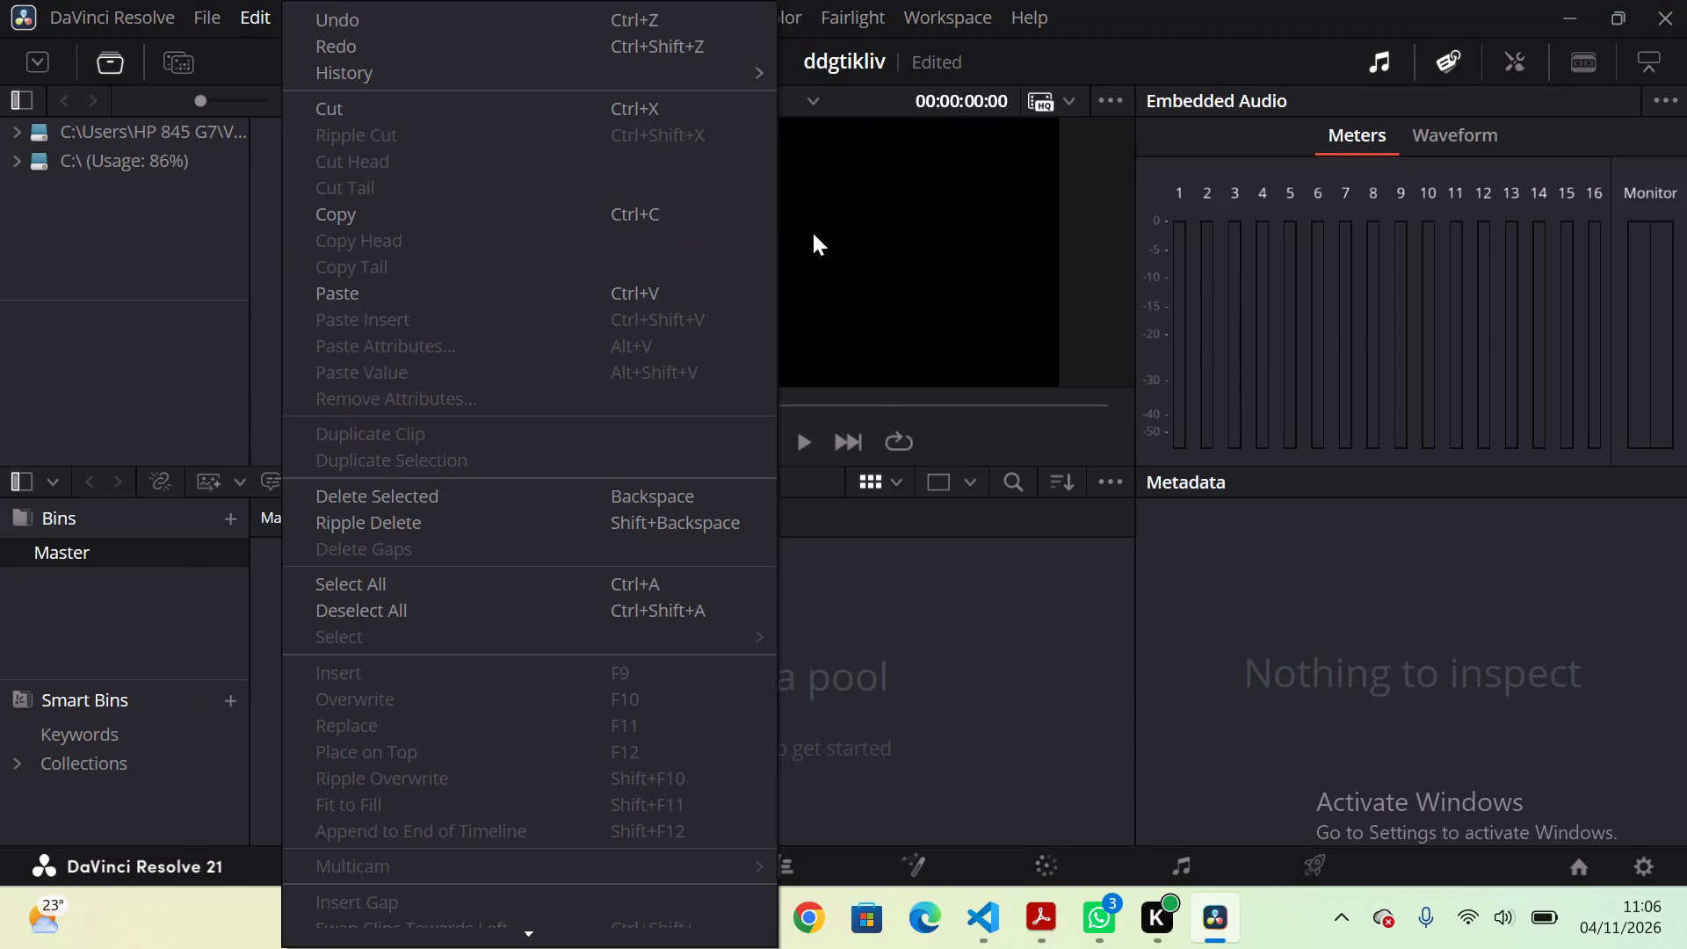
{"action": "left_click", "coordinate": [894, 212]}
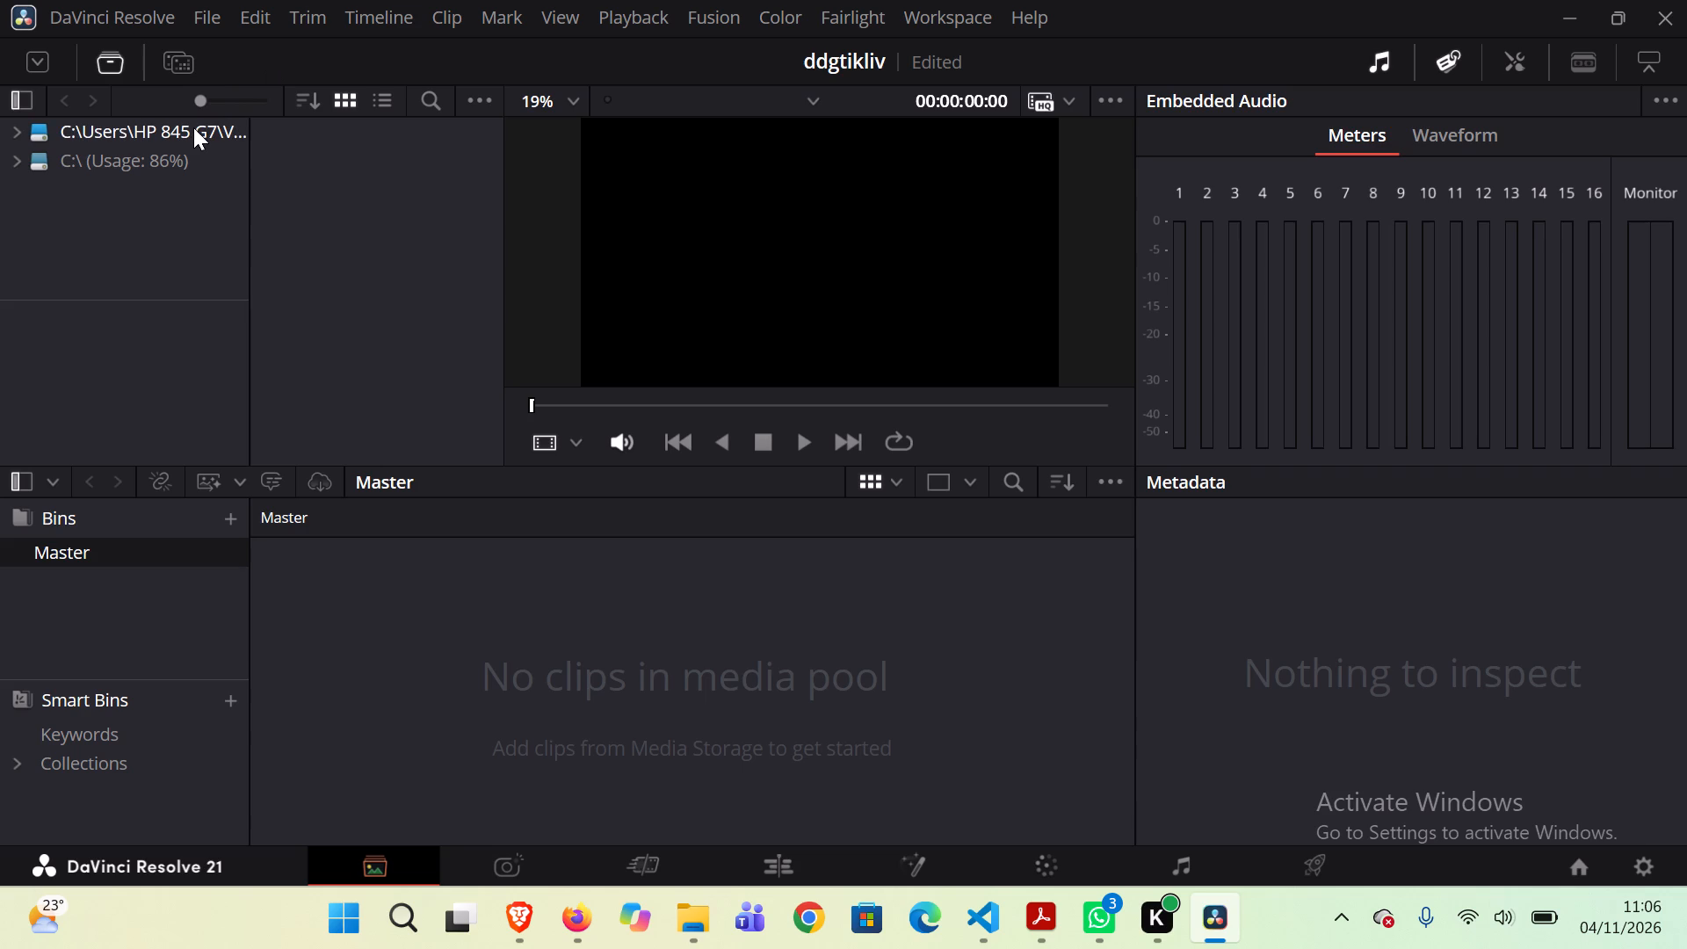
{"action": "left_click", "coordinate": [193, 127]}
{"action": "left_click_drag", "start_coordinate": [193, 127], "coordinate": [335, 359]}
{"action": "double_click", "coordinate": [310, 410]}
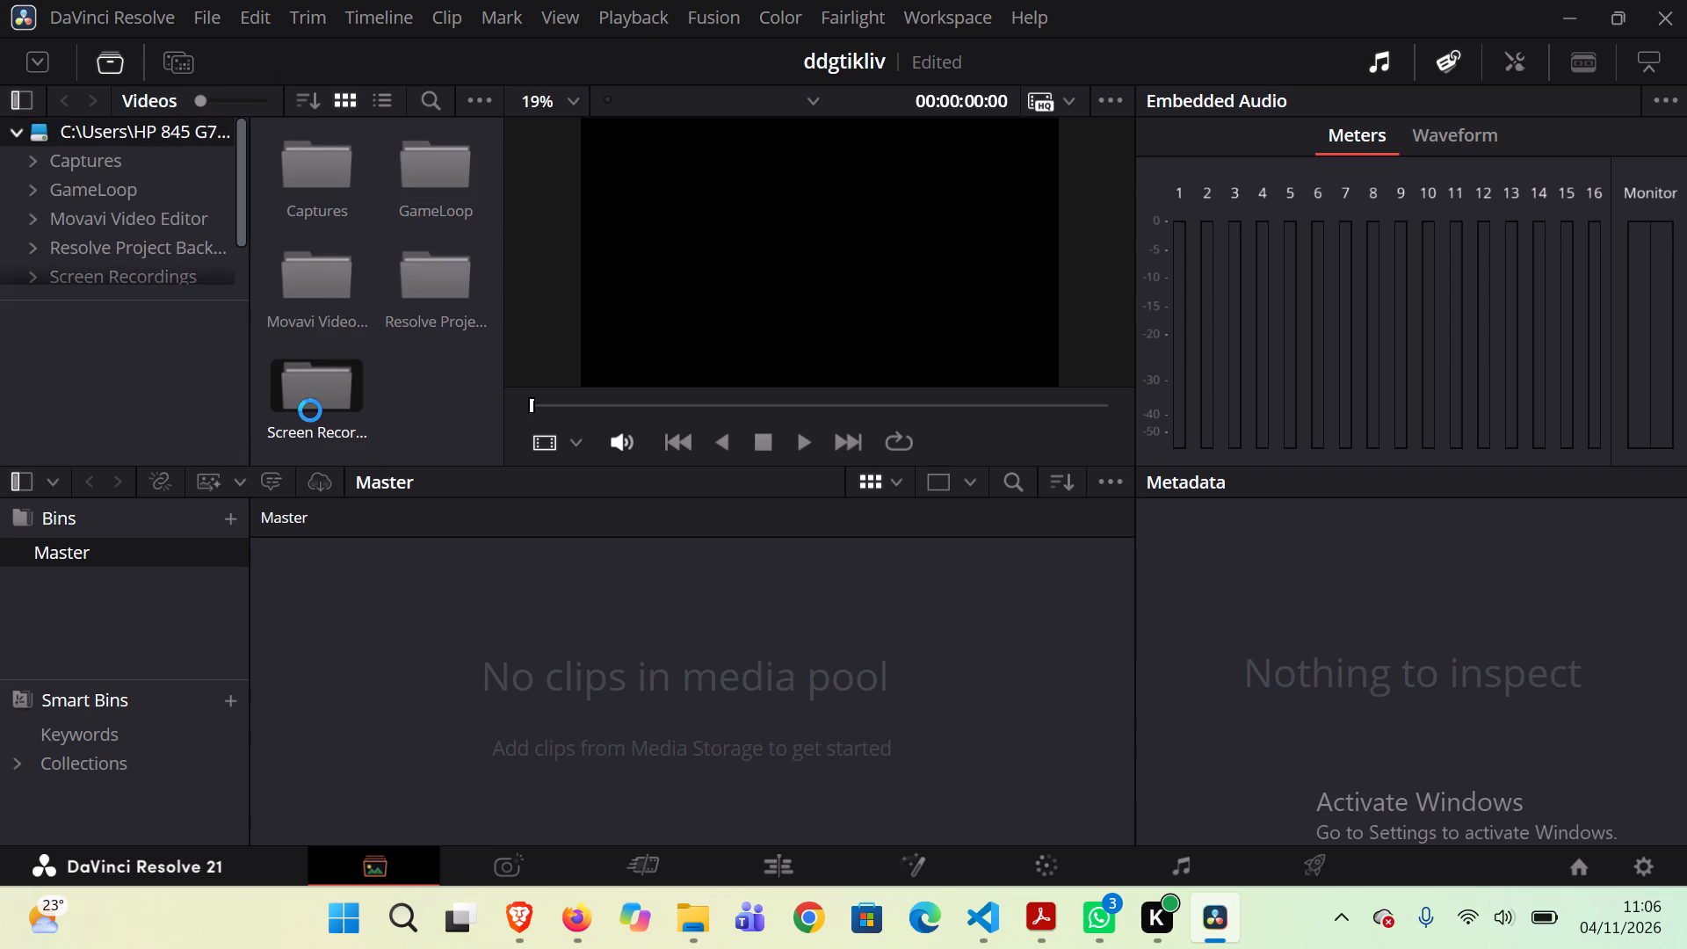
Import Screen Recording 2026-11-04 110440.mp4, the folder's last clip, into the Master bin, changing the project frame rate to 30 fps.
{"action": "scroll", "coordinate": [416, 325], "scroll_direction": "down", "scroll_amount": 4}
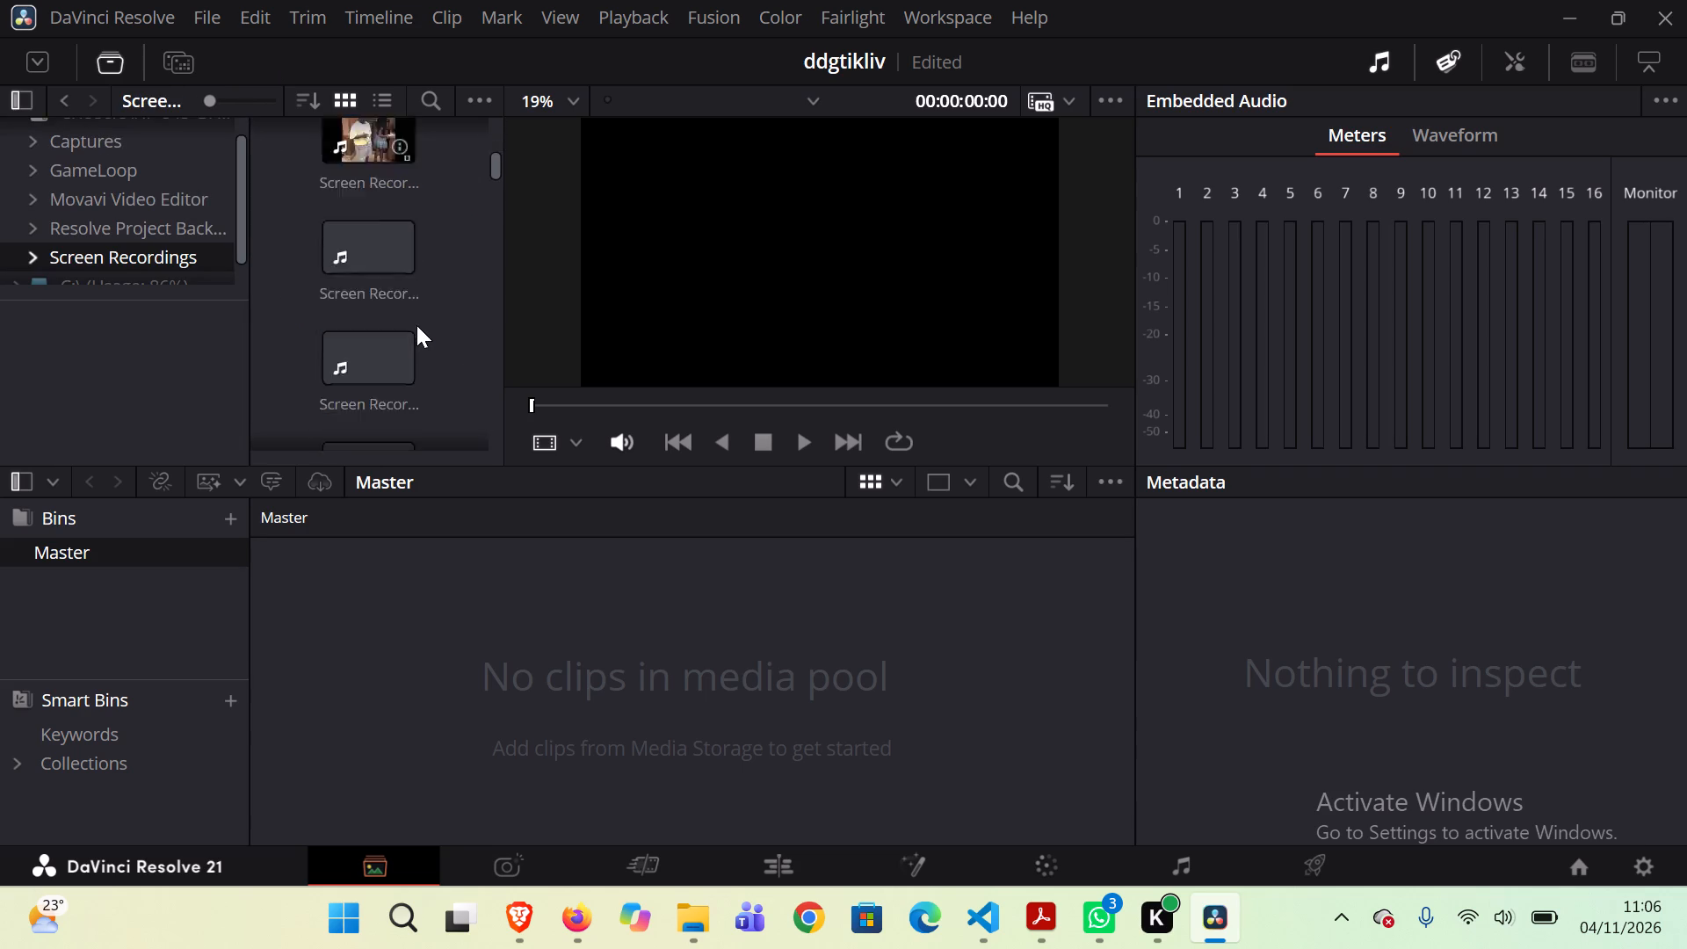
{"action": "scroll", "coordinate": [416, 325], "scroll_direction": "down", "scroll_amount": 12}
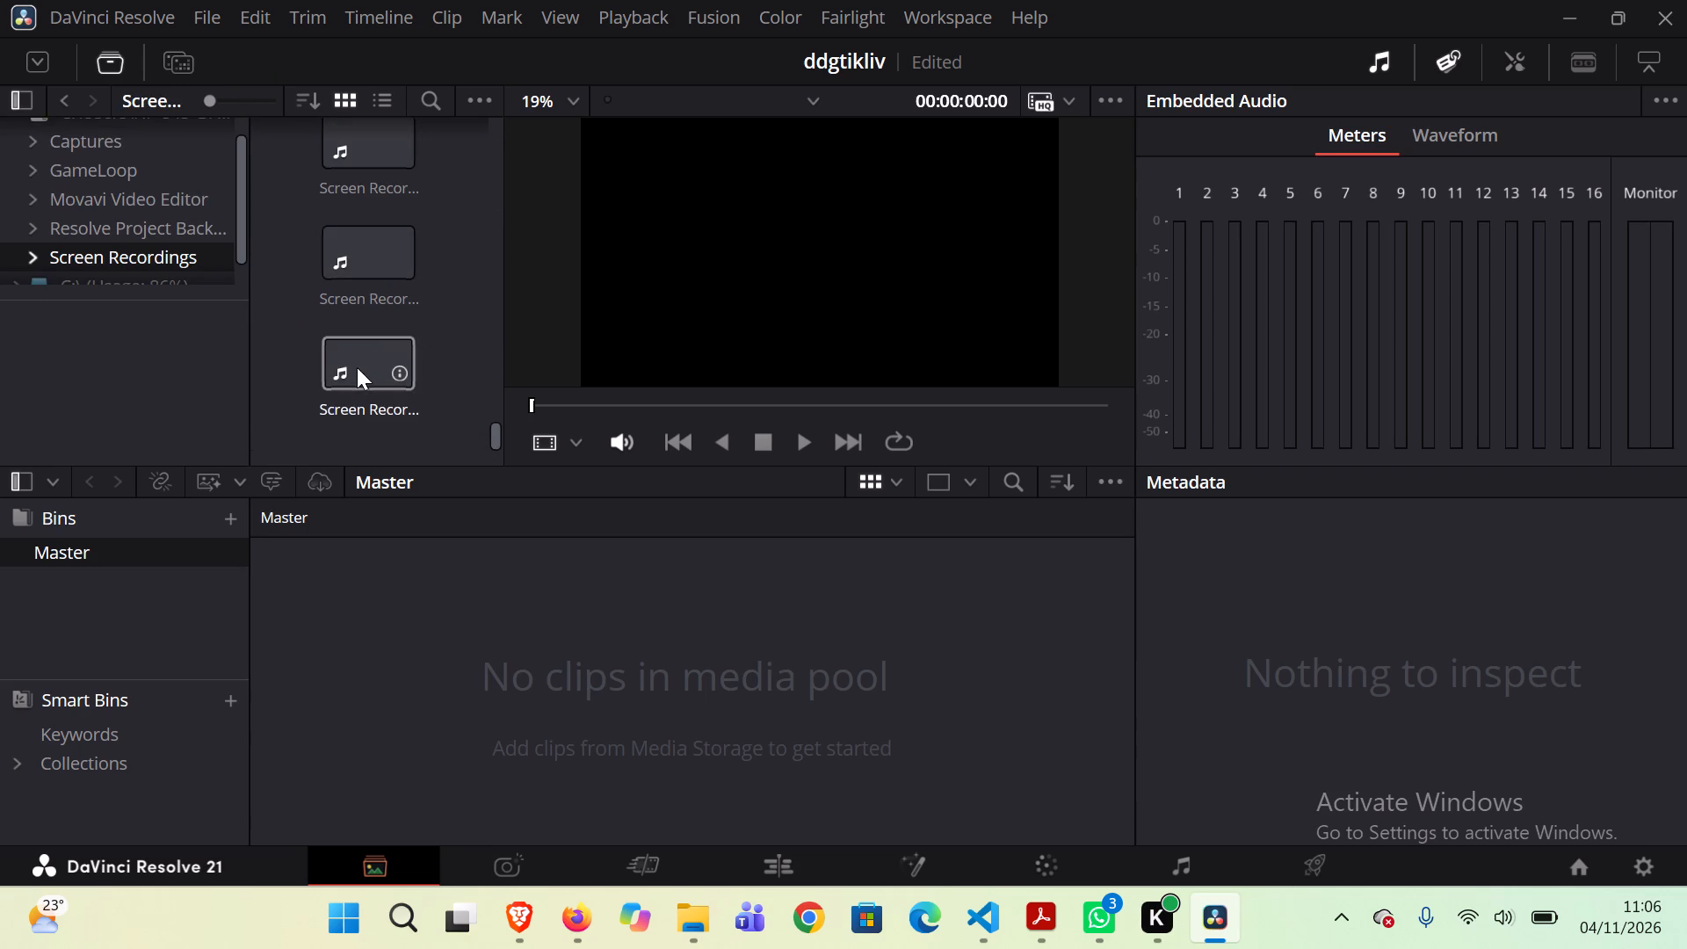
{"action": "scroll", "coordinate": [366, 351], "scroll_direction": "down", "scroll_amount": 2}
{"action": "left_click_drag", "start_coordinate": [380, 360], "coordinate": [319, 594]}
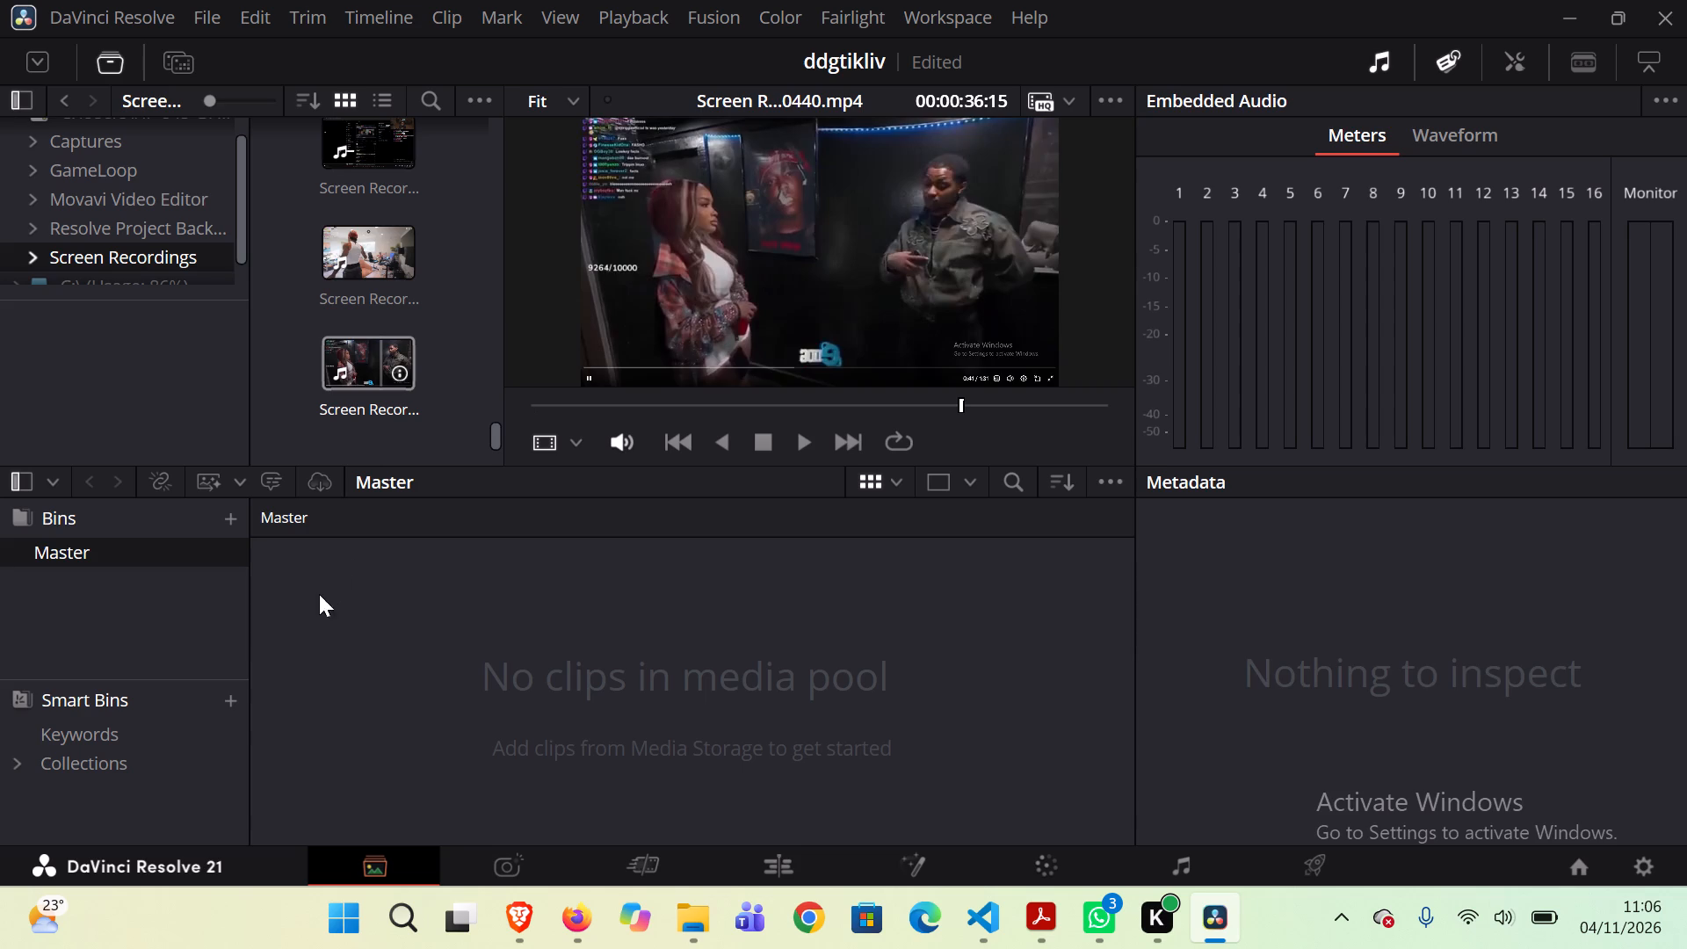
{"action": "left_click_drag", "start_coordinate": [319, 594], "coordinate": [290, 598]}
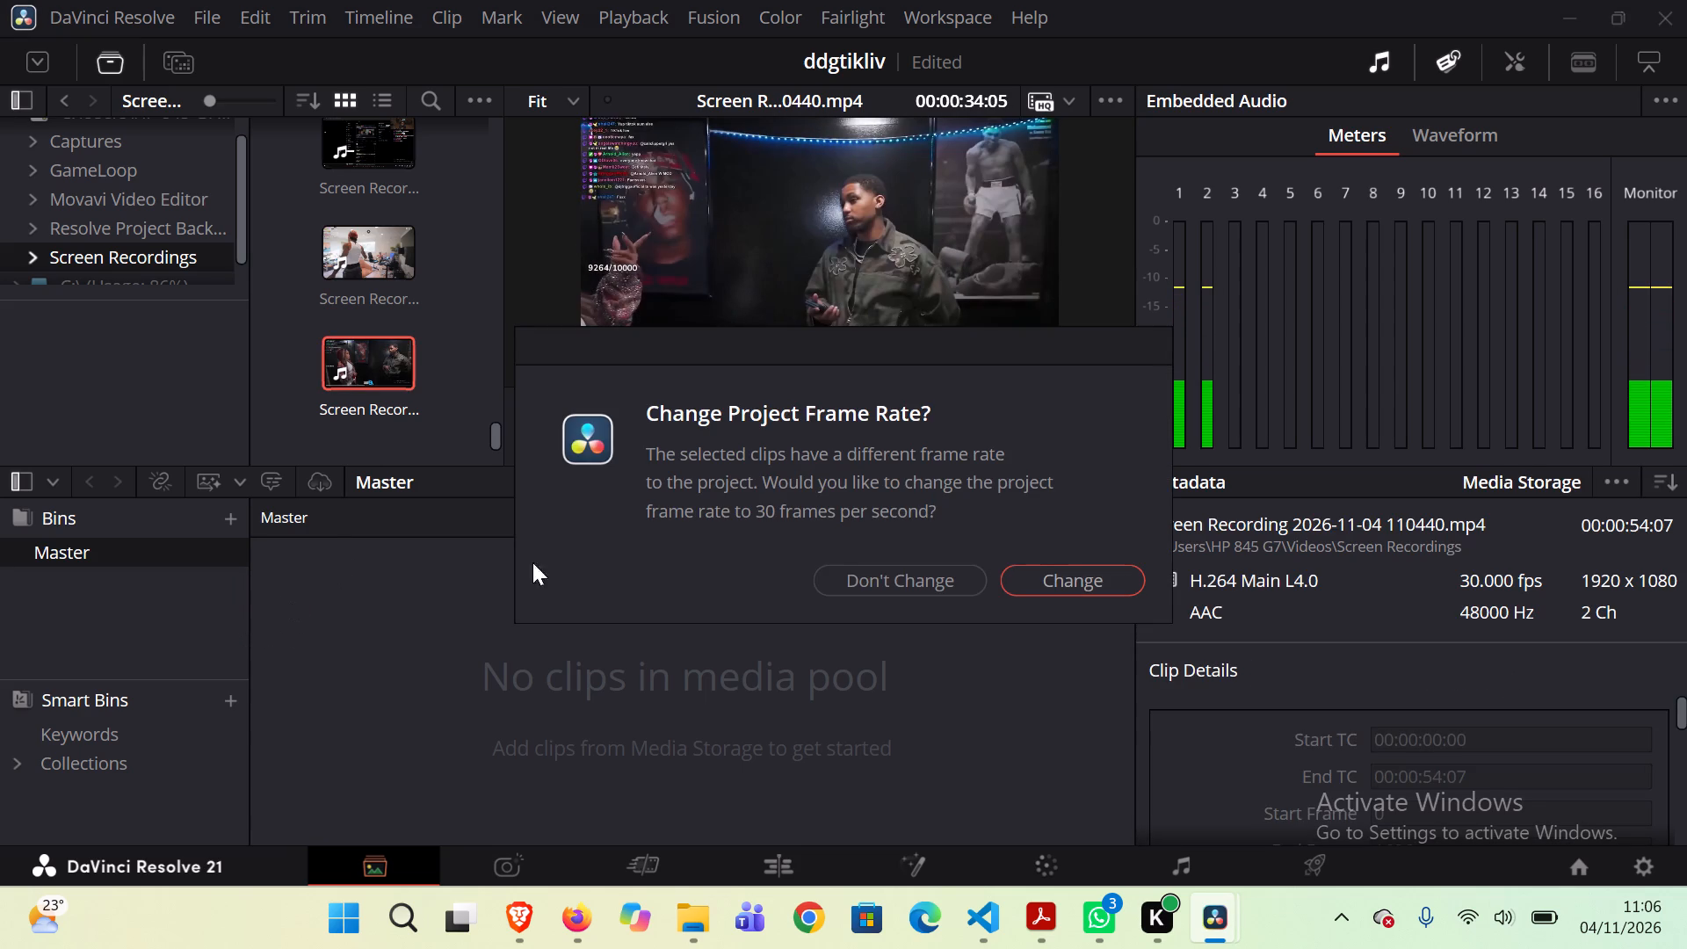
{"action": "left_click", "coordinate": [1031, 573]}
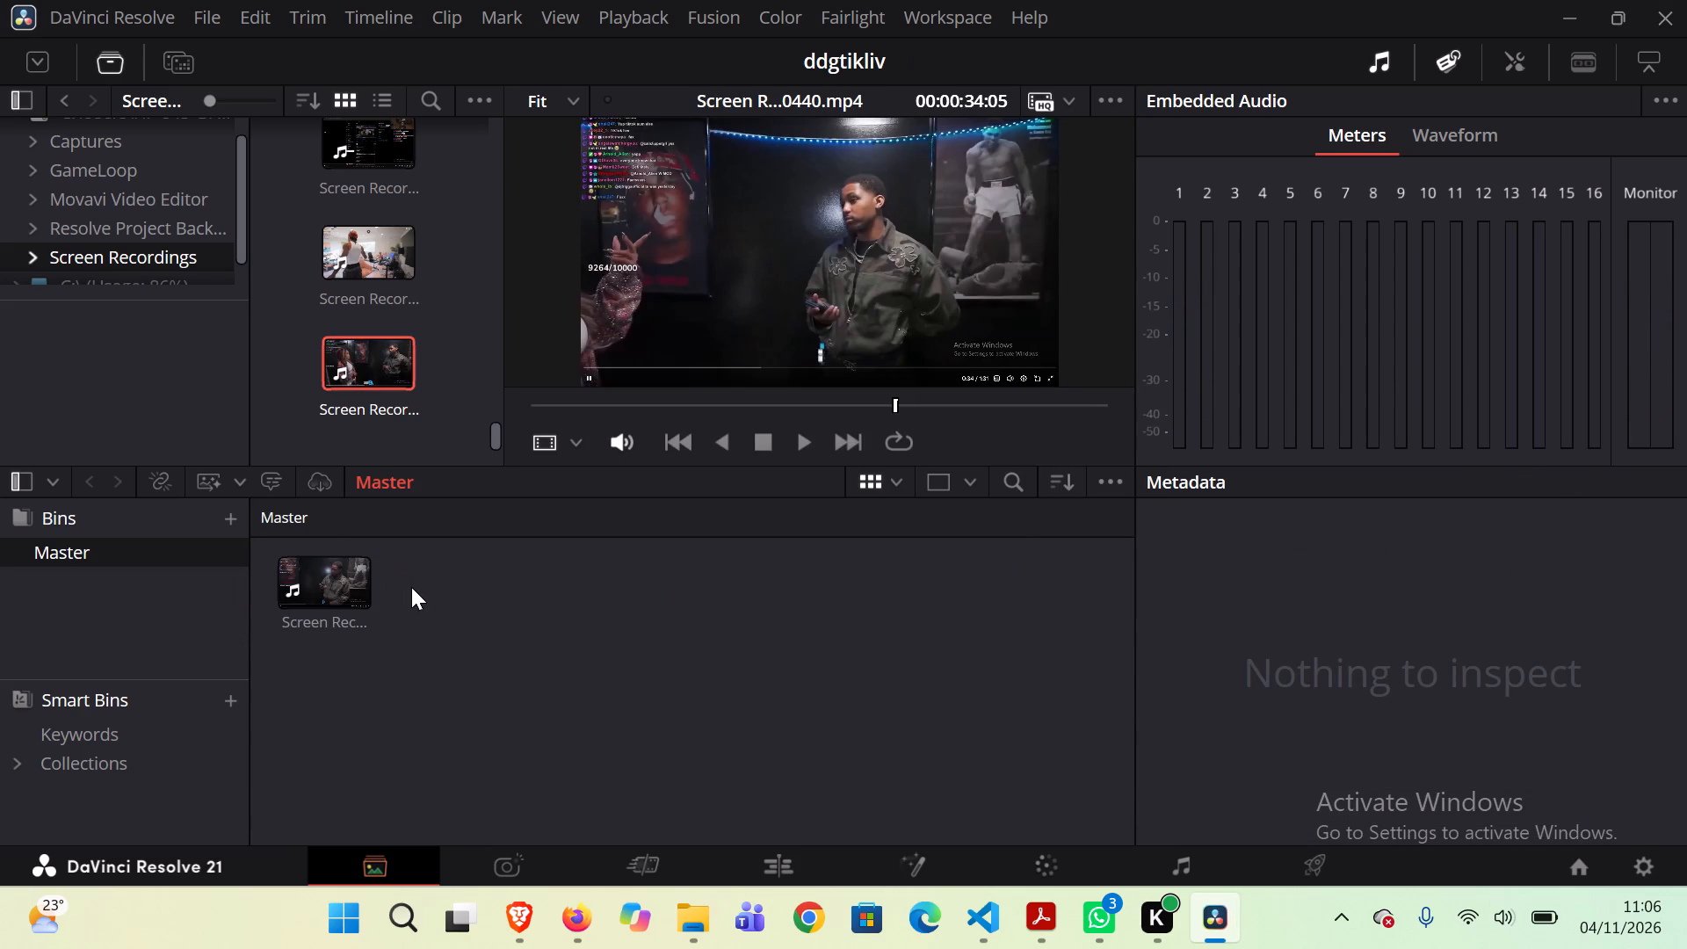
On the Edit page, place the imported screen recording at the start of a new timeline, on Video 1 and Audio 1.
{"action": "left_click", "coordinate": [784, 866]}
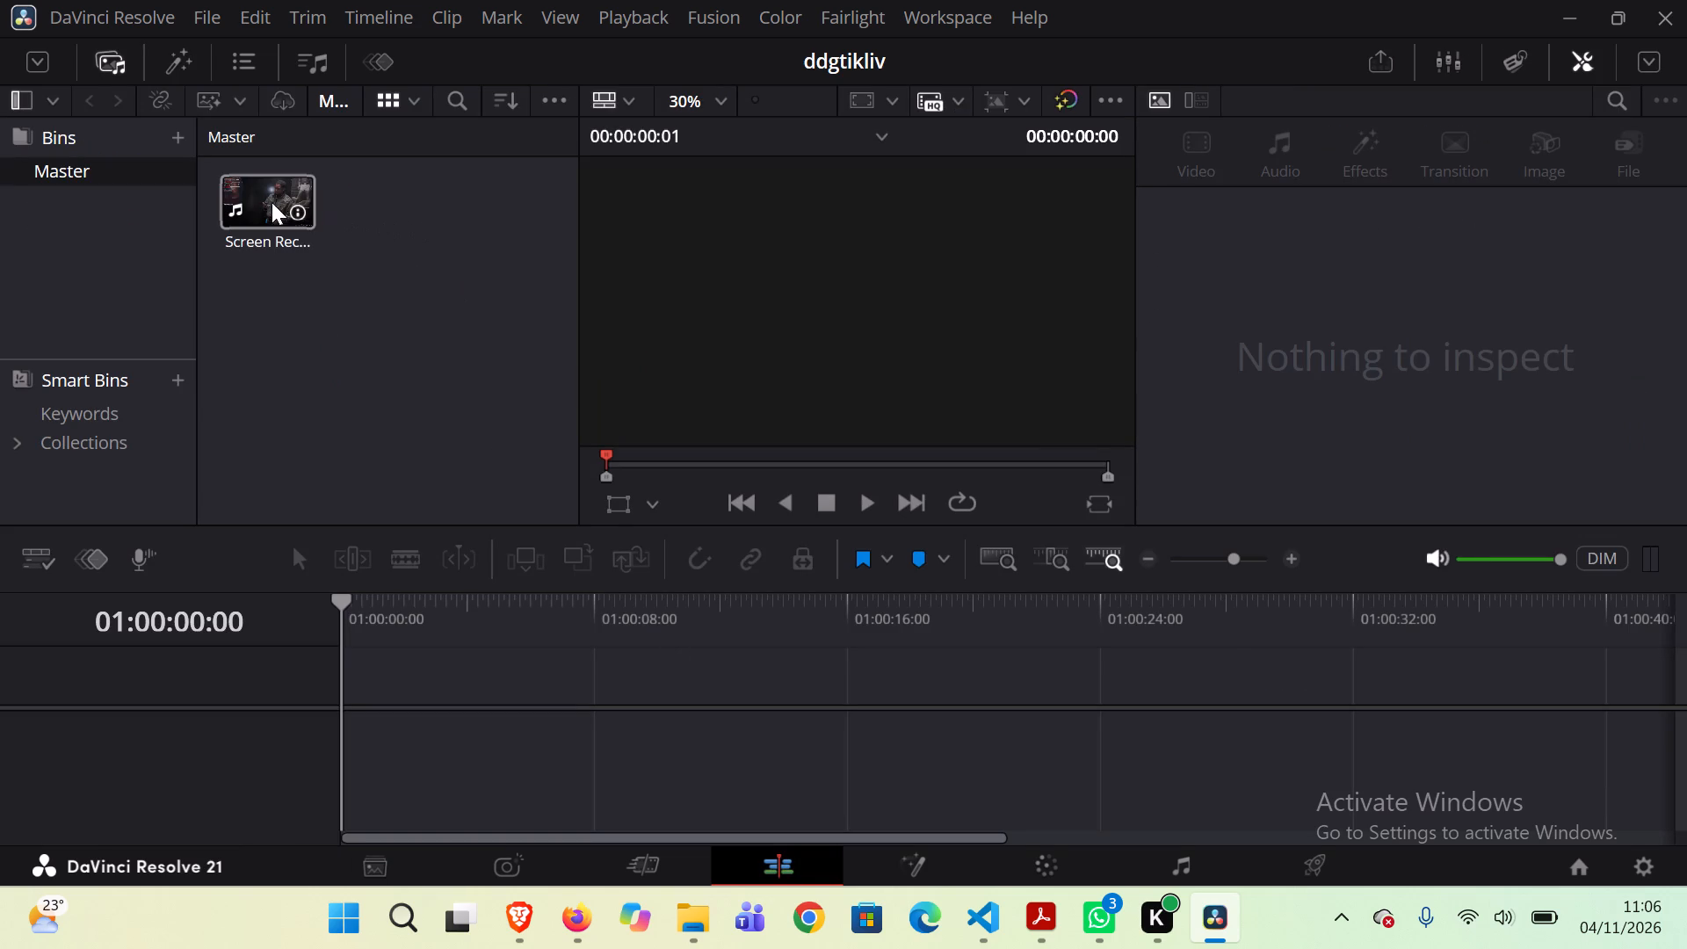
{"action": "left_click_drag", "start_coordinate": [267, 192], "coordinate": [366, 688]}
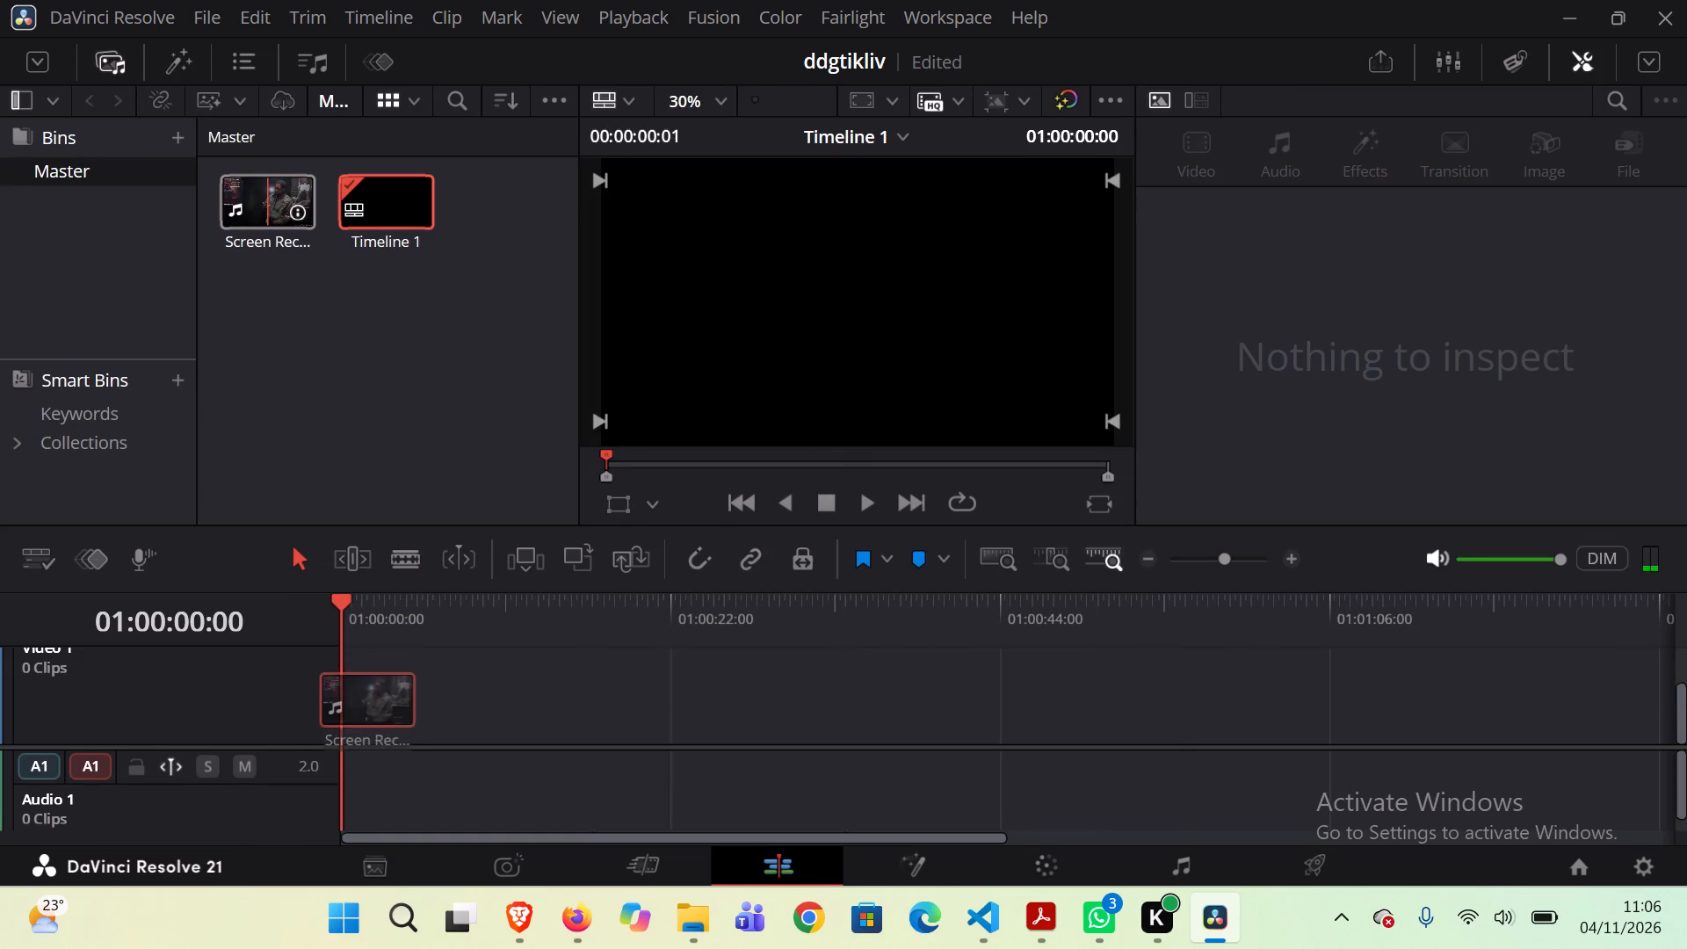
{"action": "left_click_drag", "start_coordinate": [366, 688], "coordinate": [325, 702]}
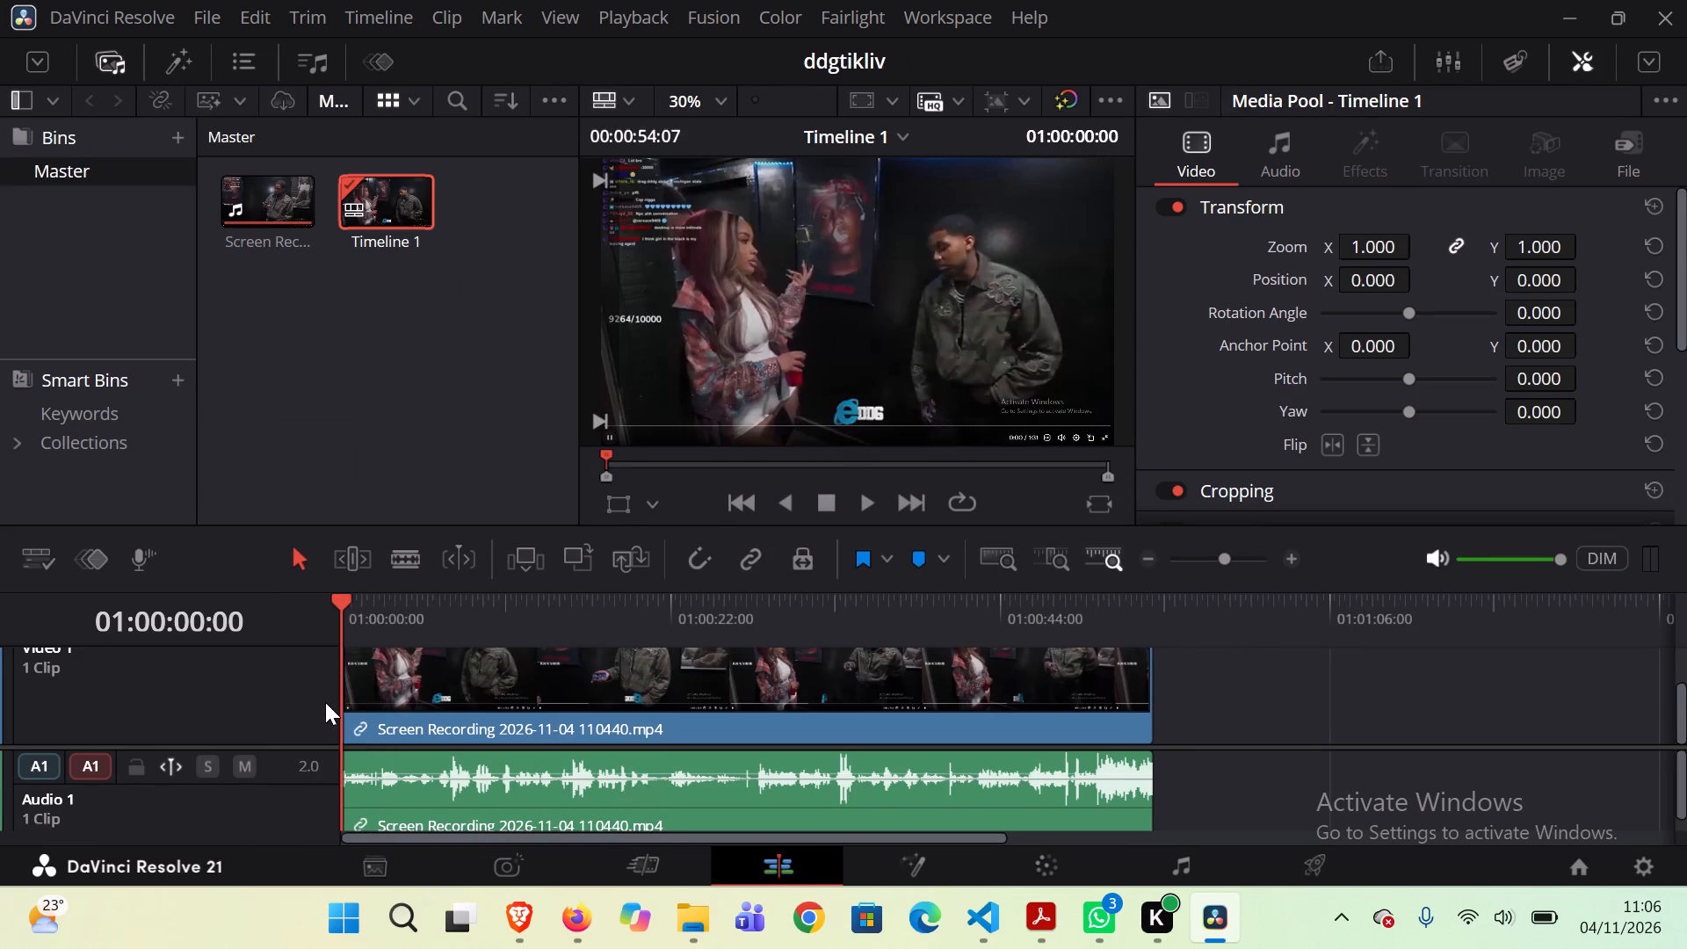
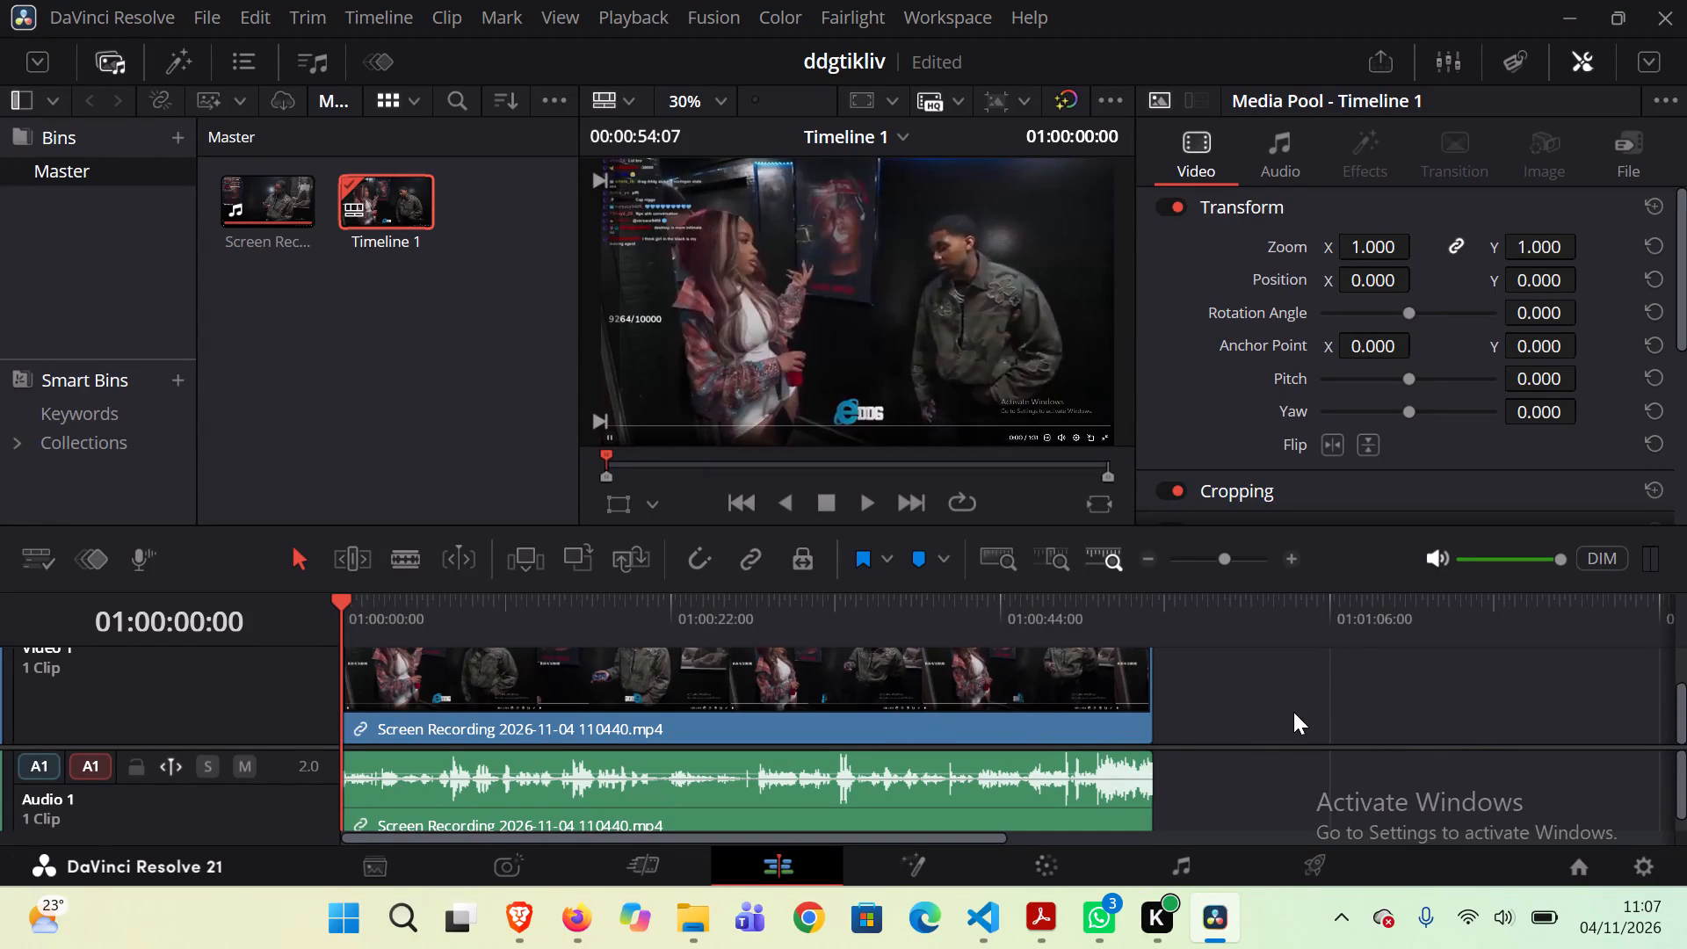
Play Timeline 1 from its start to about the 30-second mark to review the placed screen recording.
{"action": "key", "text": "space"}
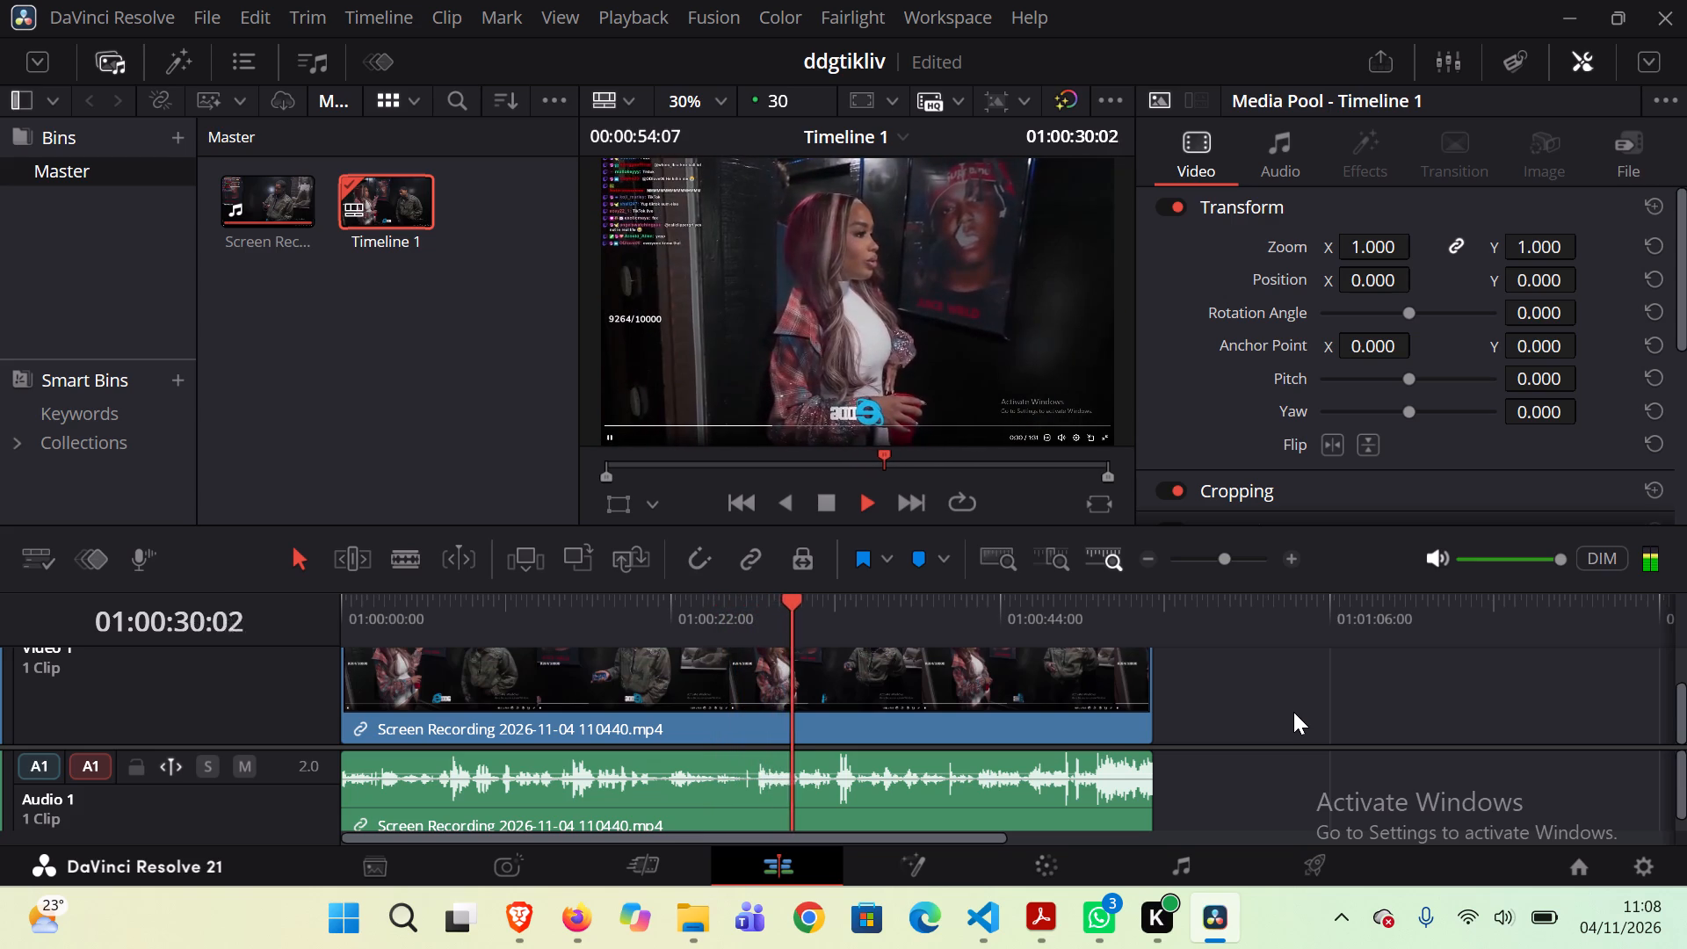
{"action": "key", "text": "space"}
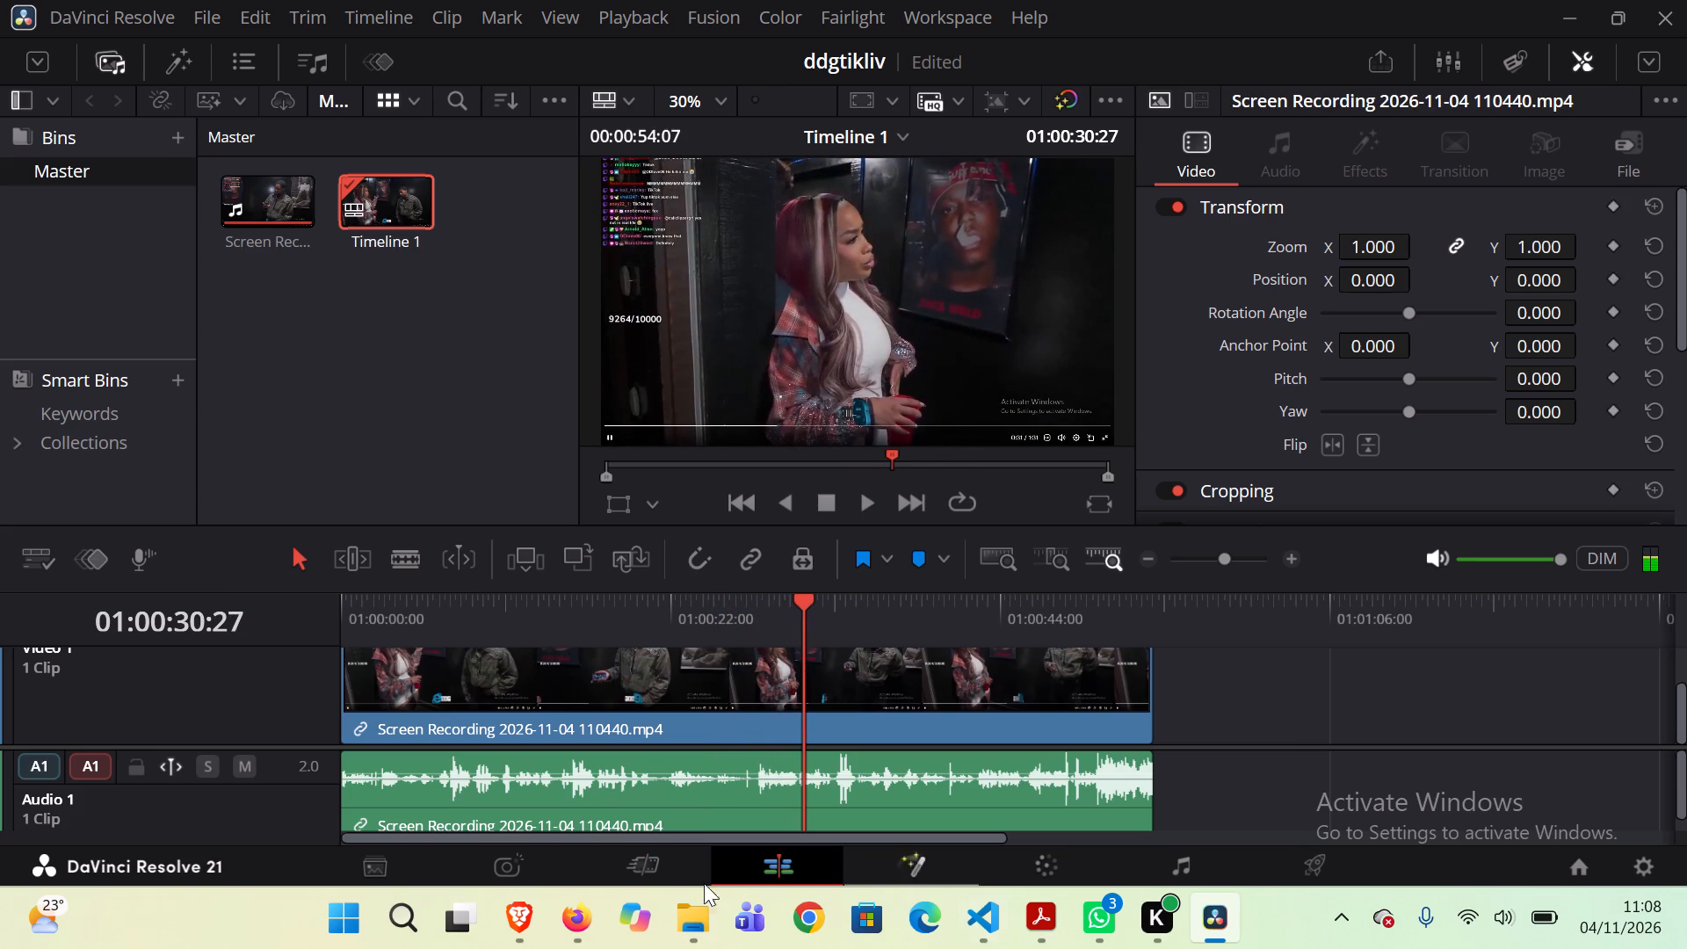
Switch to Brave and watch the rest of the e/DDG post's video about TikTok Live on X in full screen.
{"action": "left_click", "coordinate": [532, 910]}
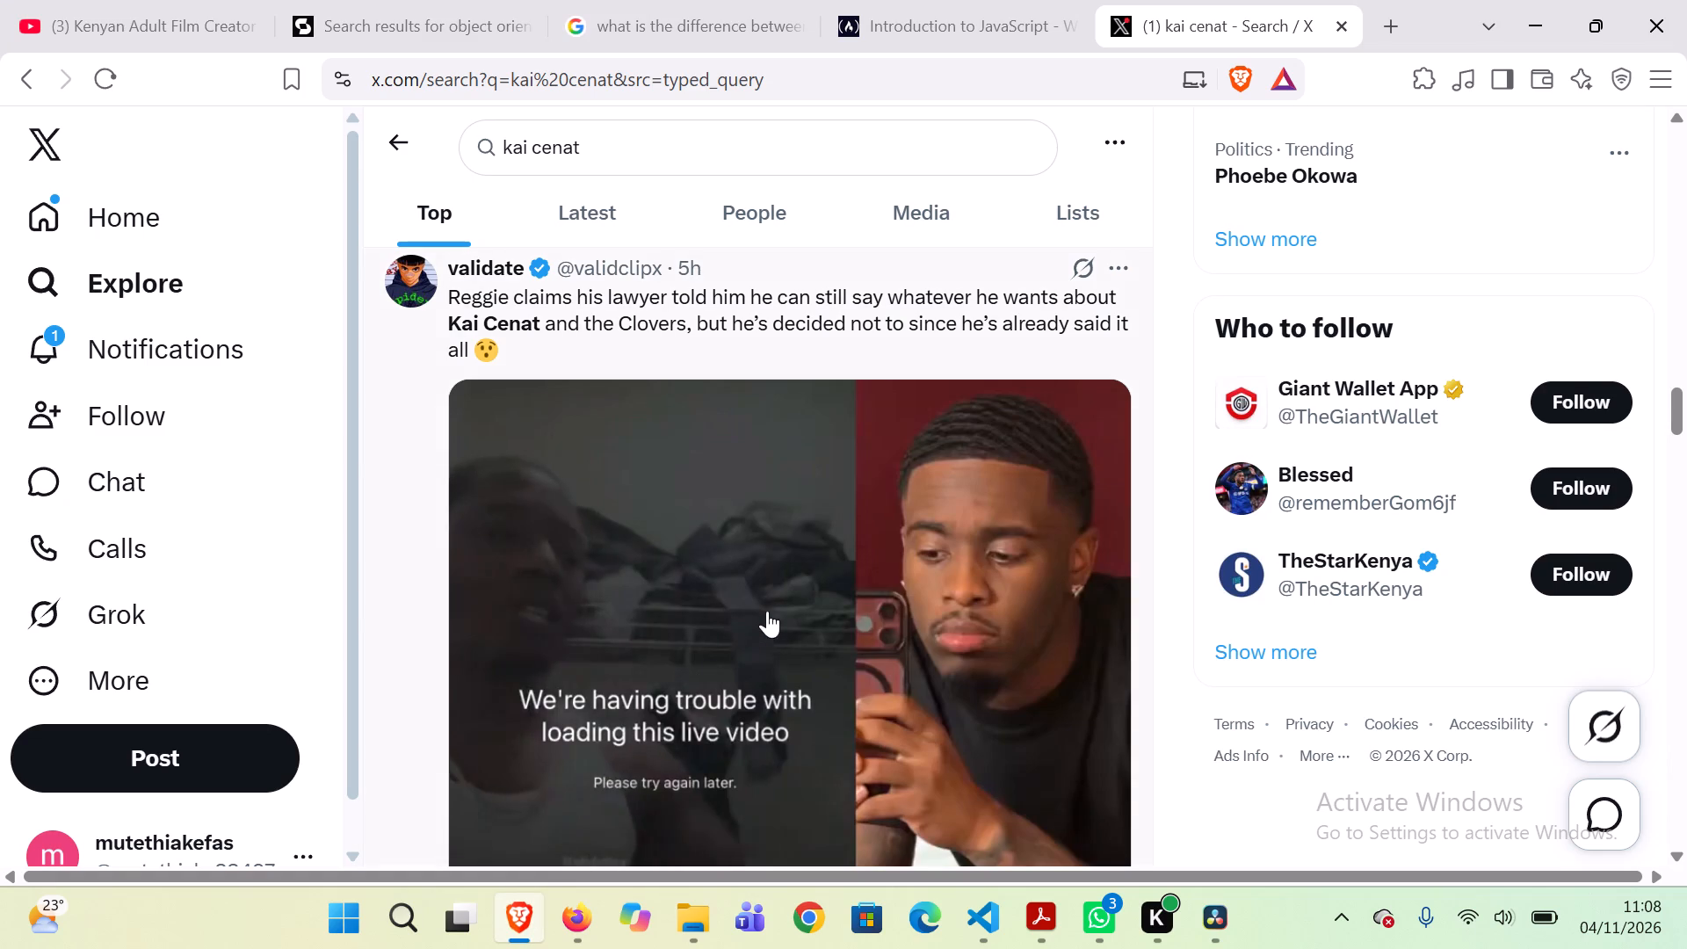
{"action": "scroll", "coordinate": [778, 606], "scroll_direction": "right", "scroll_amount": 1}
{"action": "scroll", "coordinate": [778, 606], "scroll_direction": "down", "scroll_amount": 1}
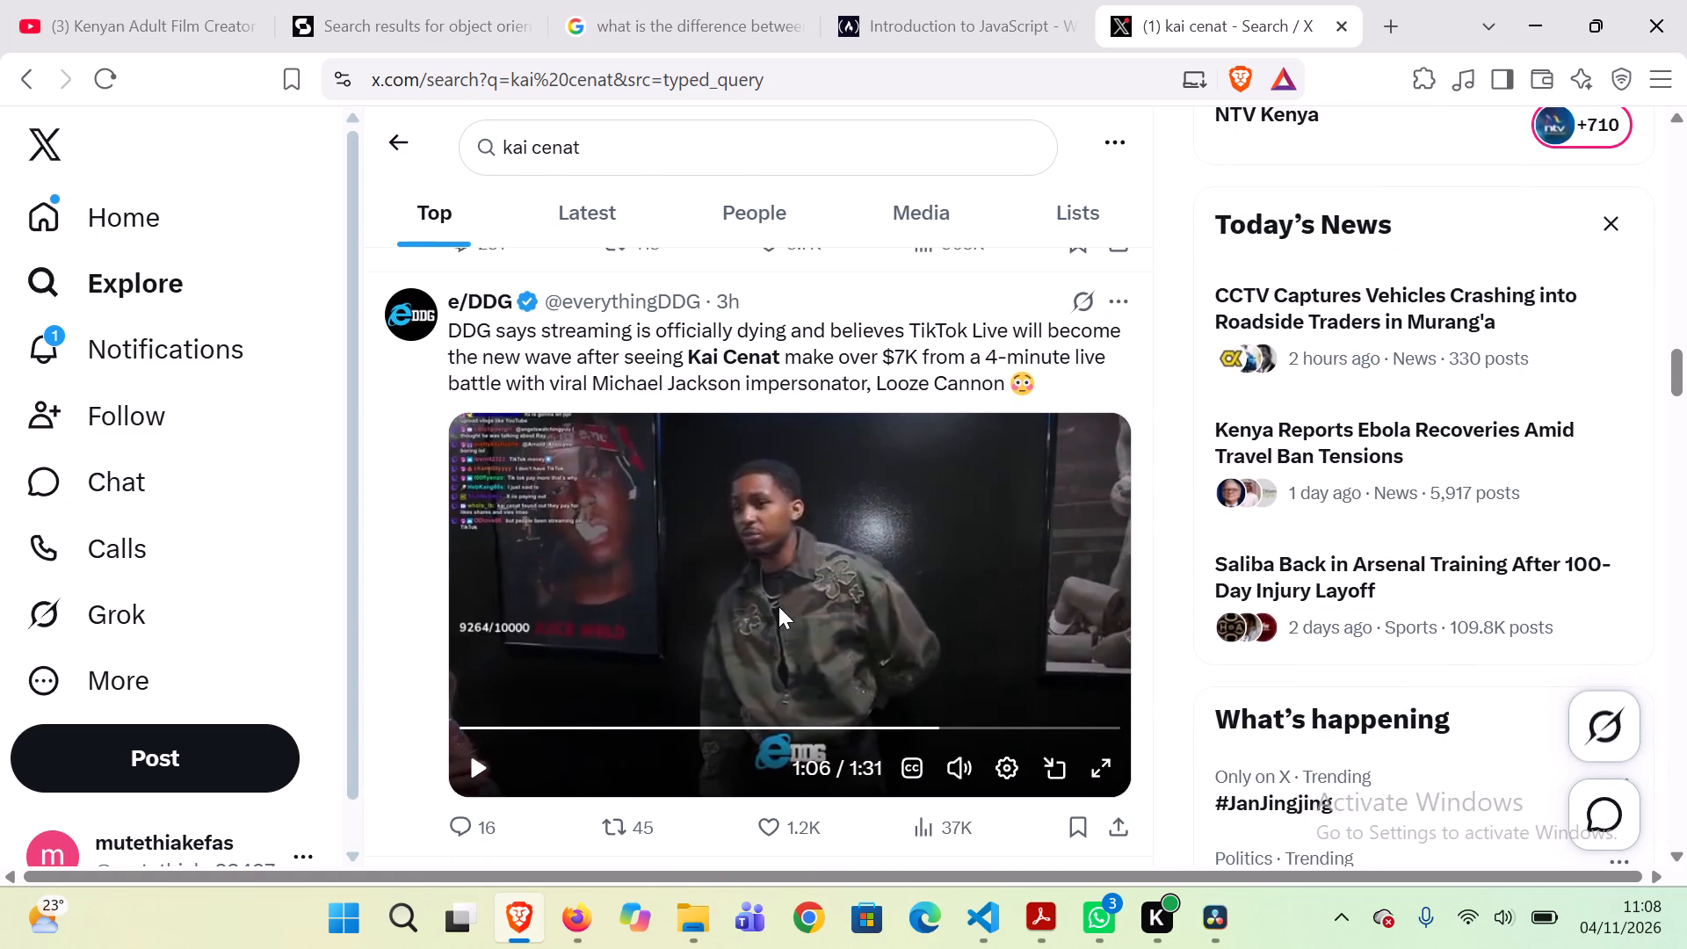
{"action": "left_click", "coordinate": [482, 765]}
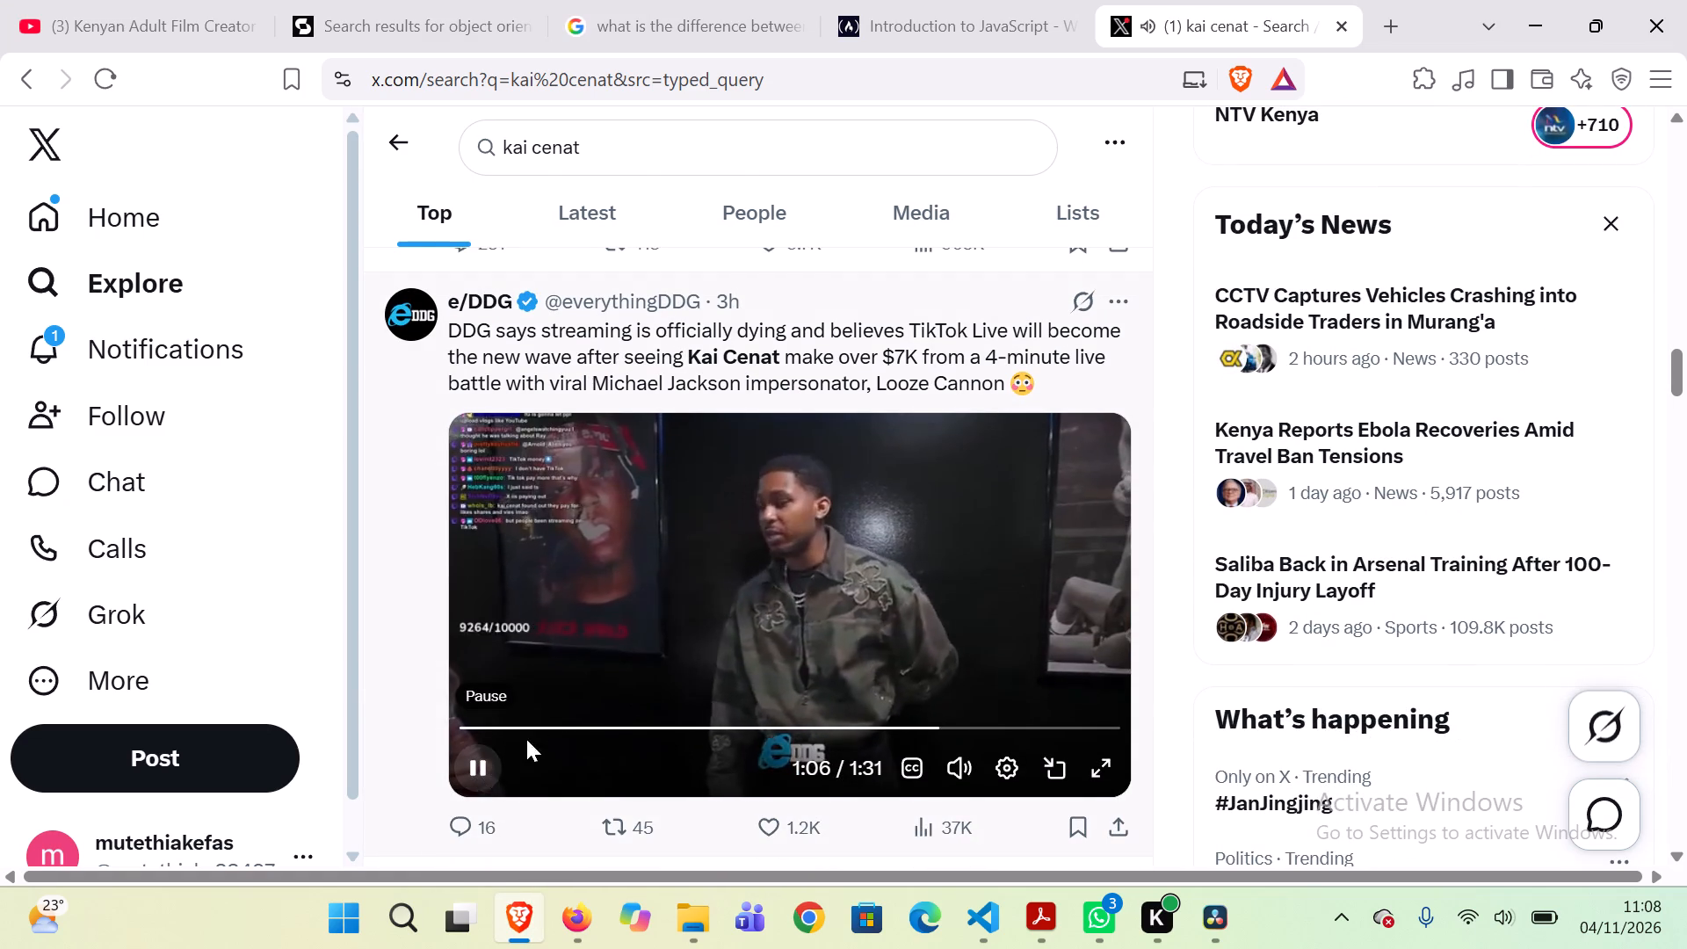
{"action": "left_click", "coordinate": [1097, 768]}
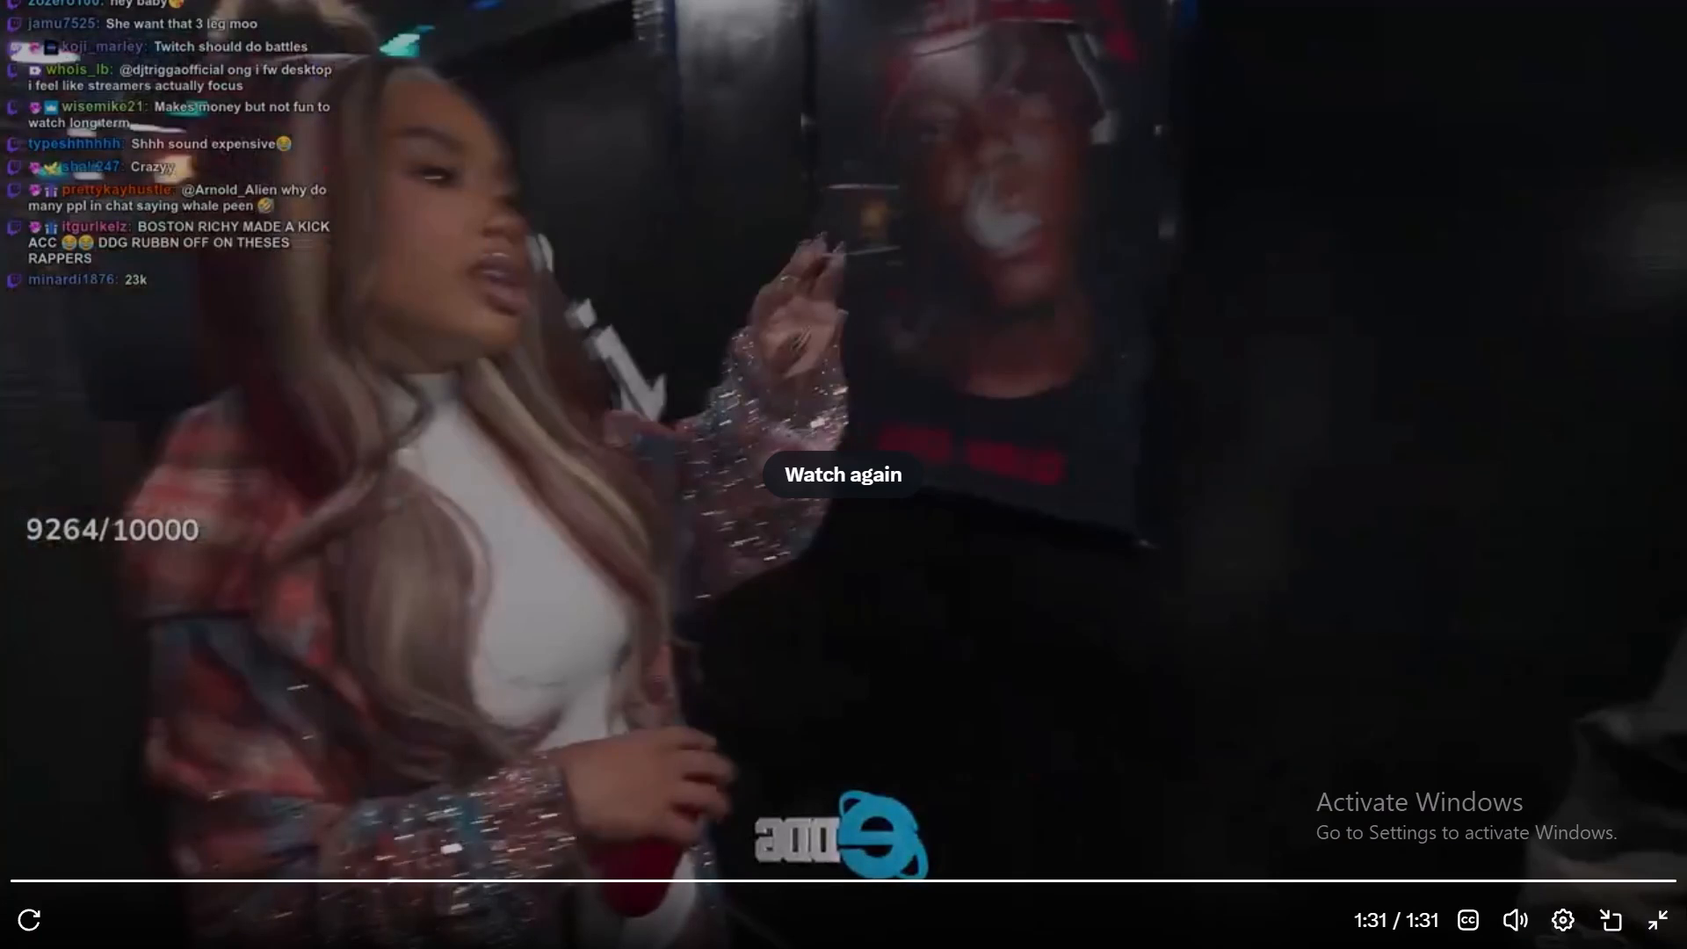
Rewind the full-screen video to its beginning at 0:00.
{"action": "left_click_drag", "start_coordinate": [1676, 880], "coordinate": [729, 902]}
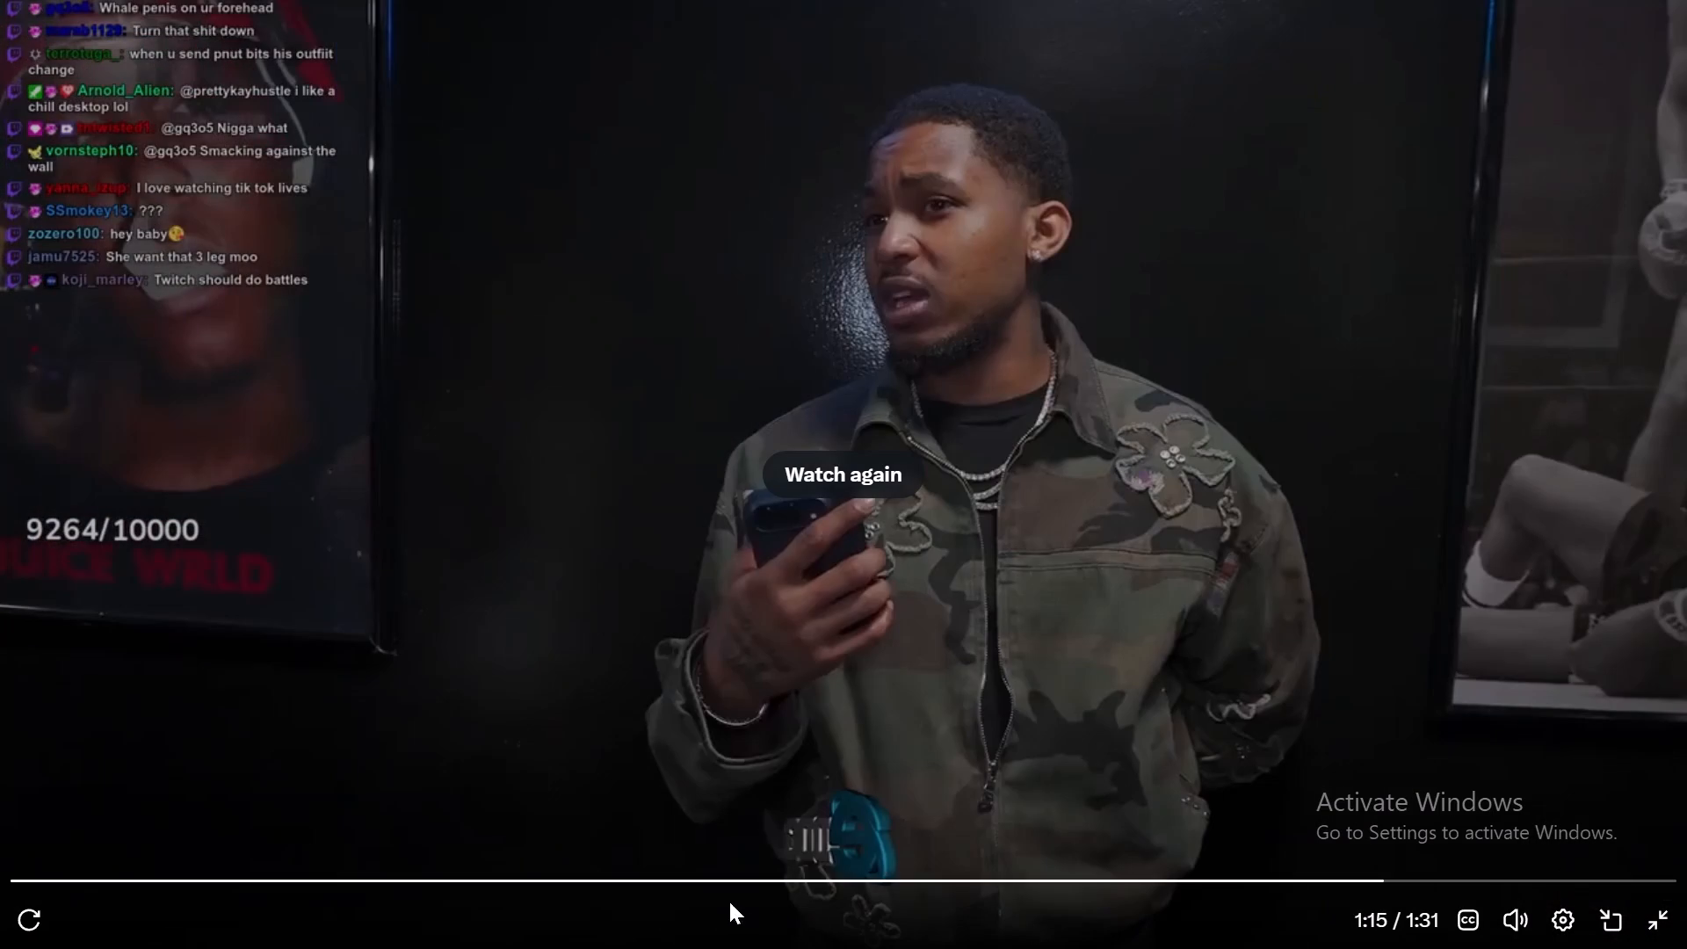
{"action": "left_click_drag", "start_coordinate": [729, 902], "coordinate": [544, 880]}
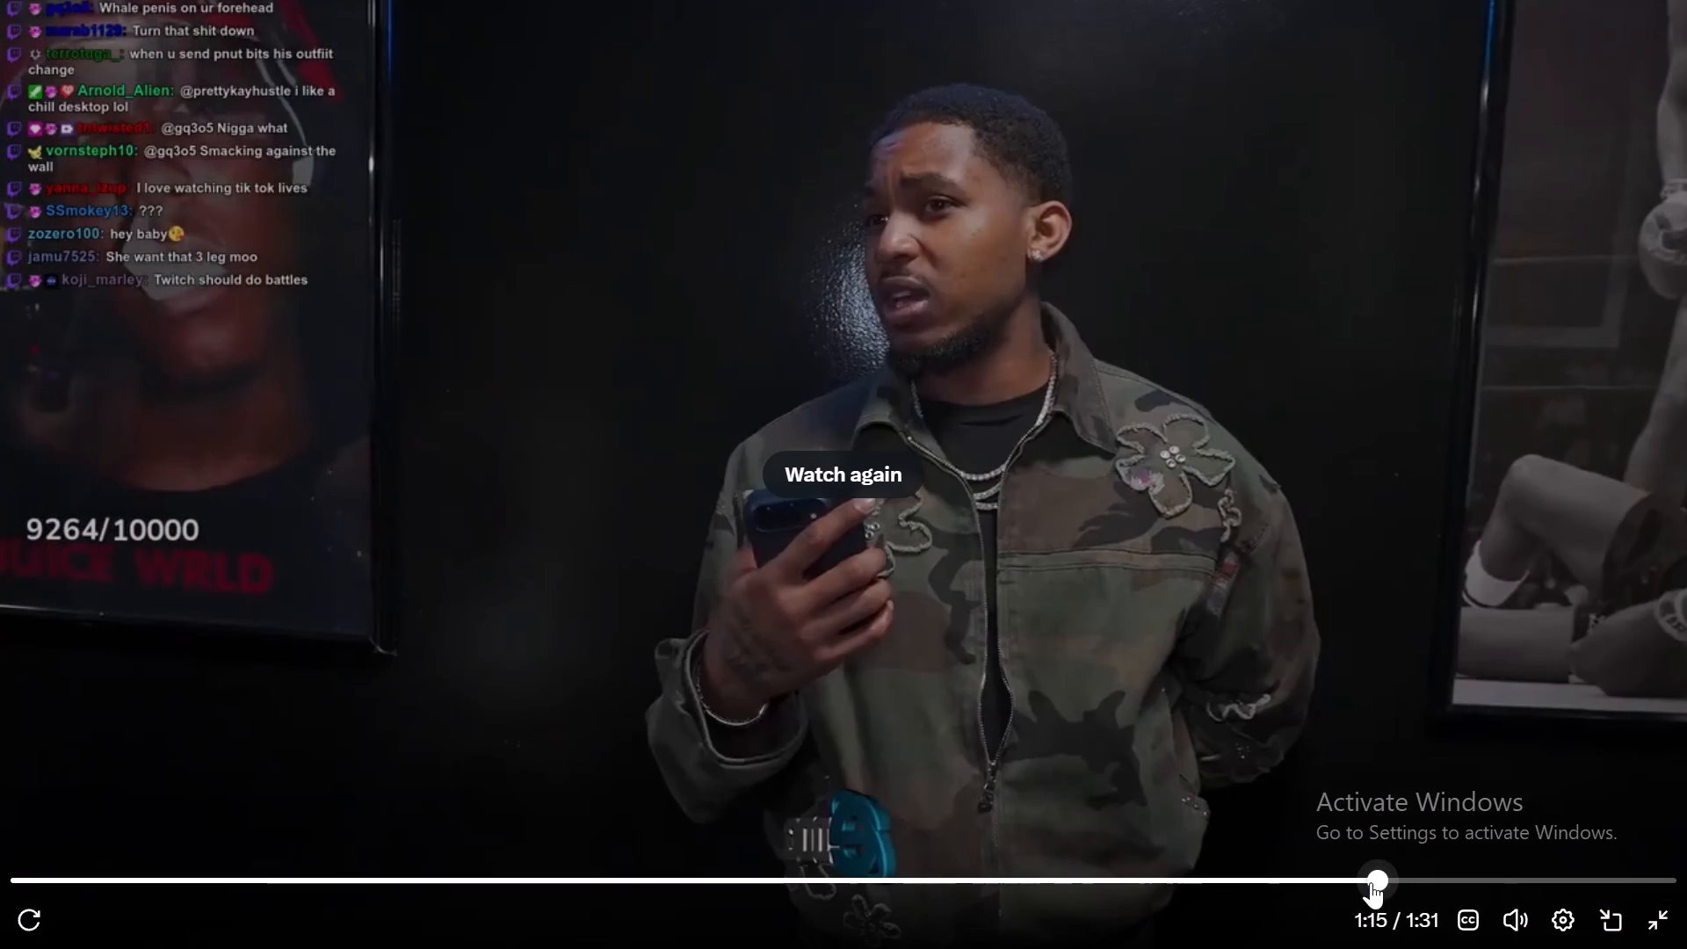
{"action": "left_click_drag", "start_coordinate": [1371, 882], "coordinate": [31, 833]}
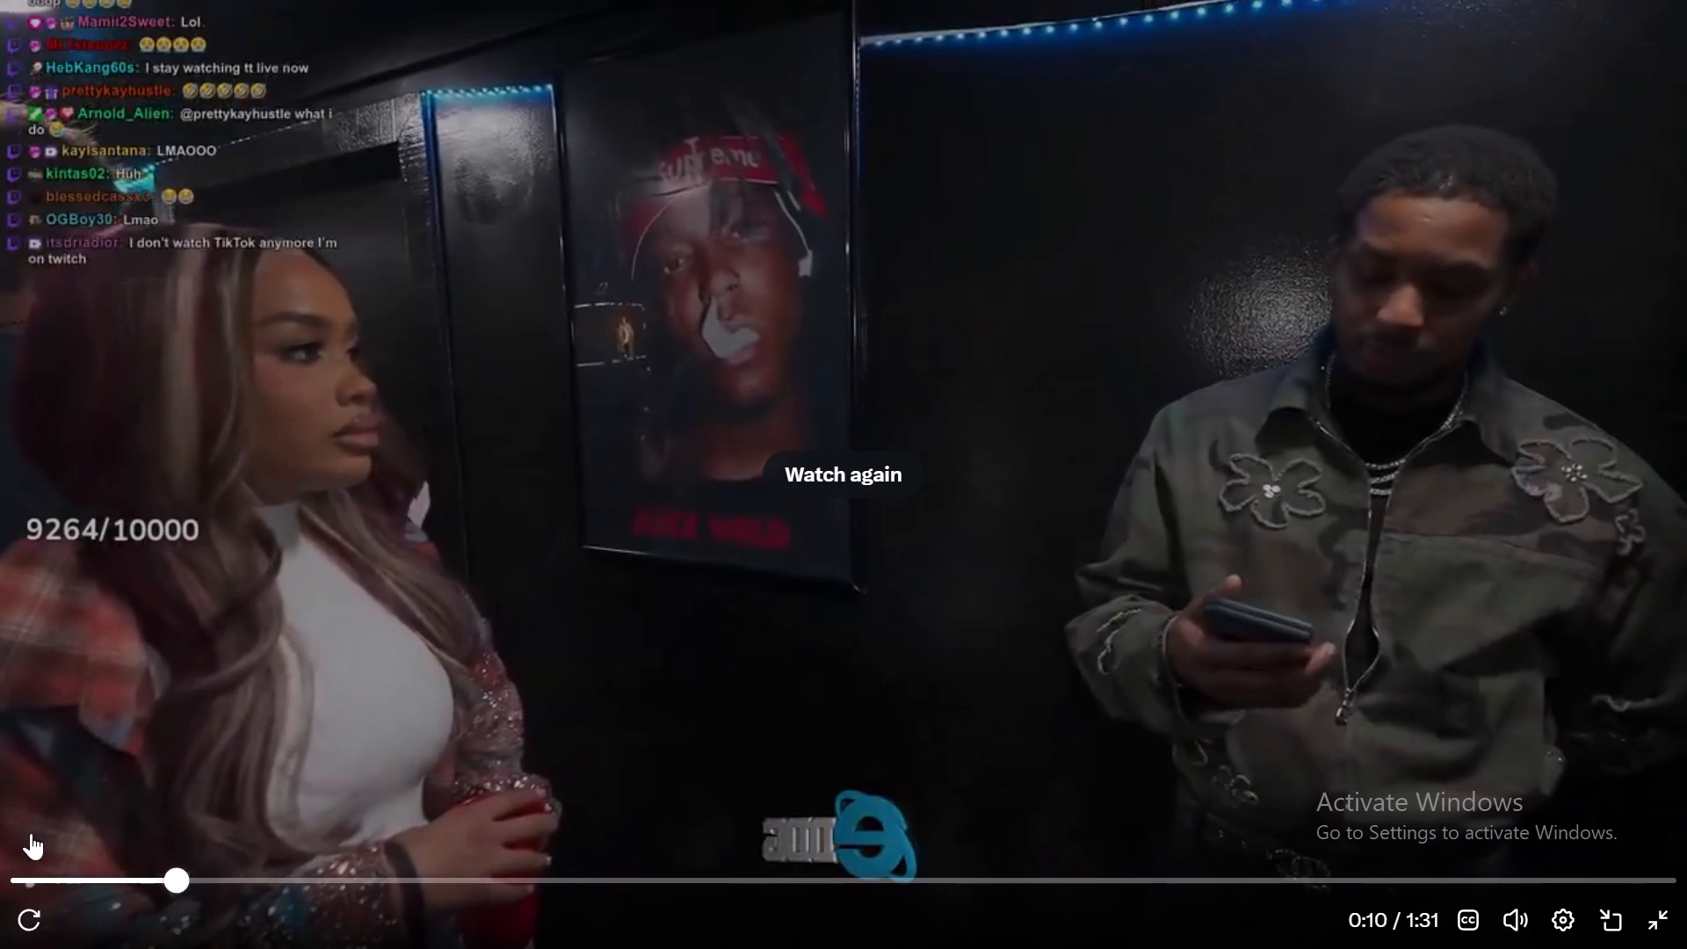
{"action": "left_click_drag", "start_coordinate": [31, 833], "coordinate": [0, 845]}
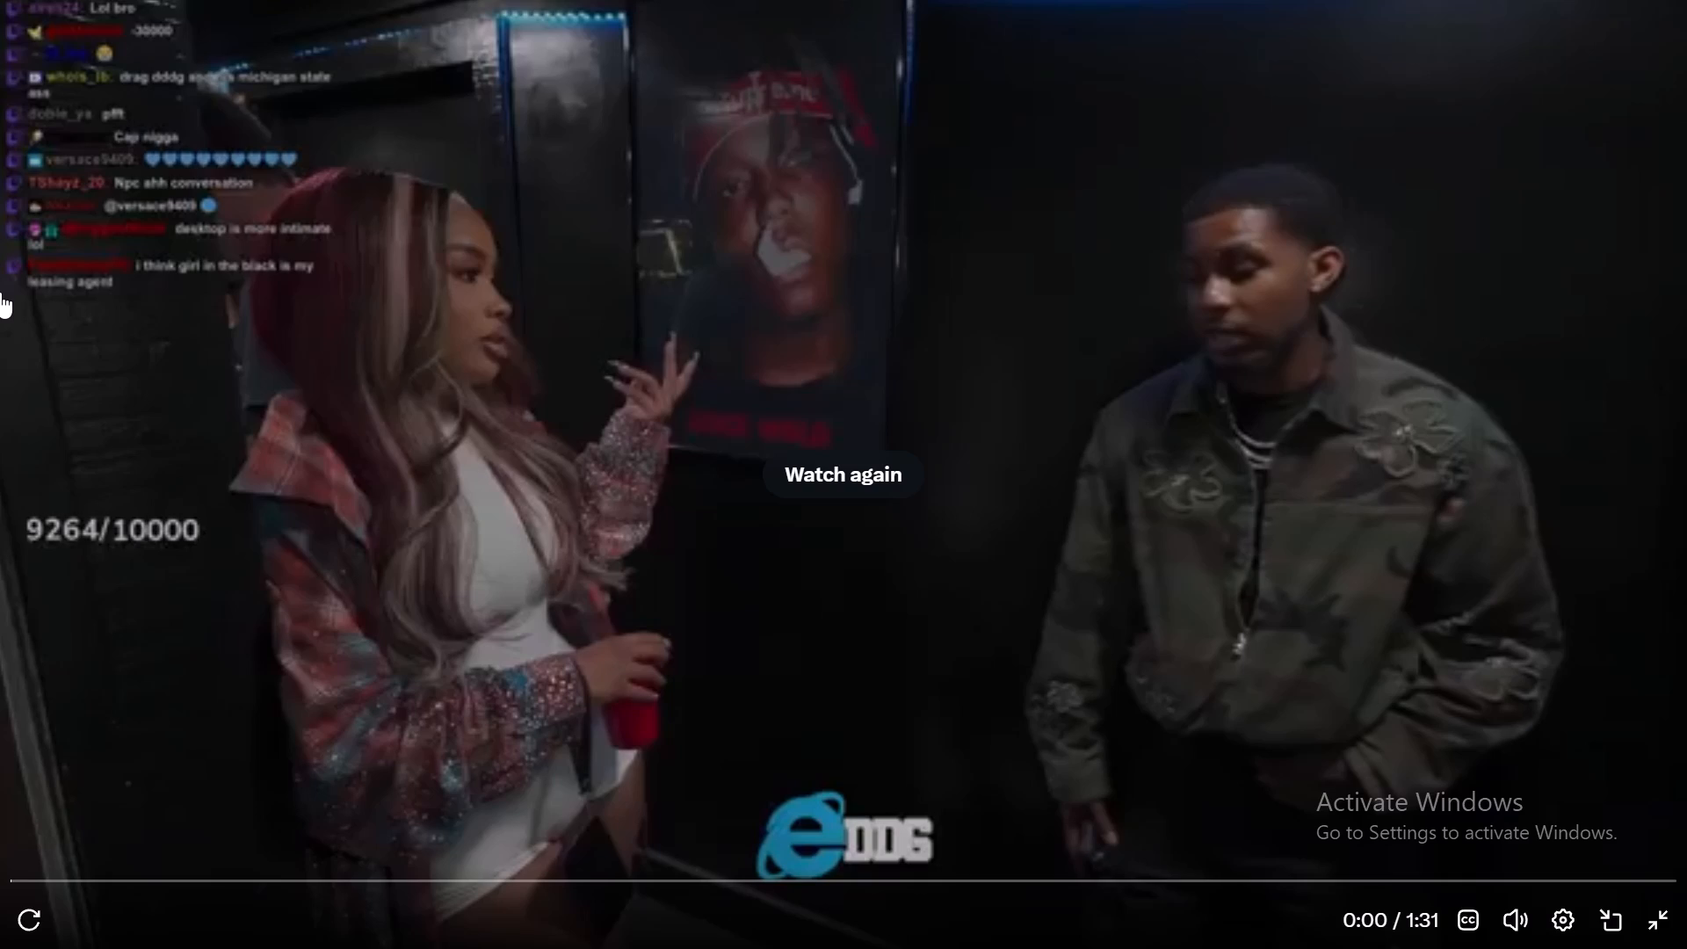
Start a Snipping Tool screen recording of the full-width video area above the progress bar, and replay the video from the beginning.
{"action": "key", "text": "shift+super+r"}
{"action": "left_click_drag", "start_coordinate": [0, 0], "coordinate": [67, 530]}
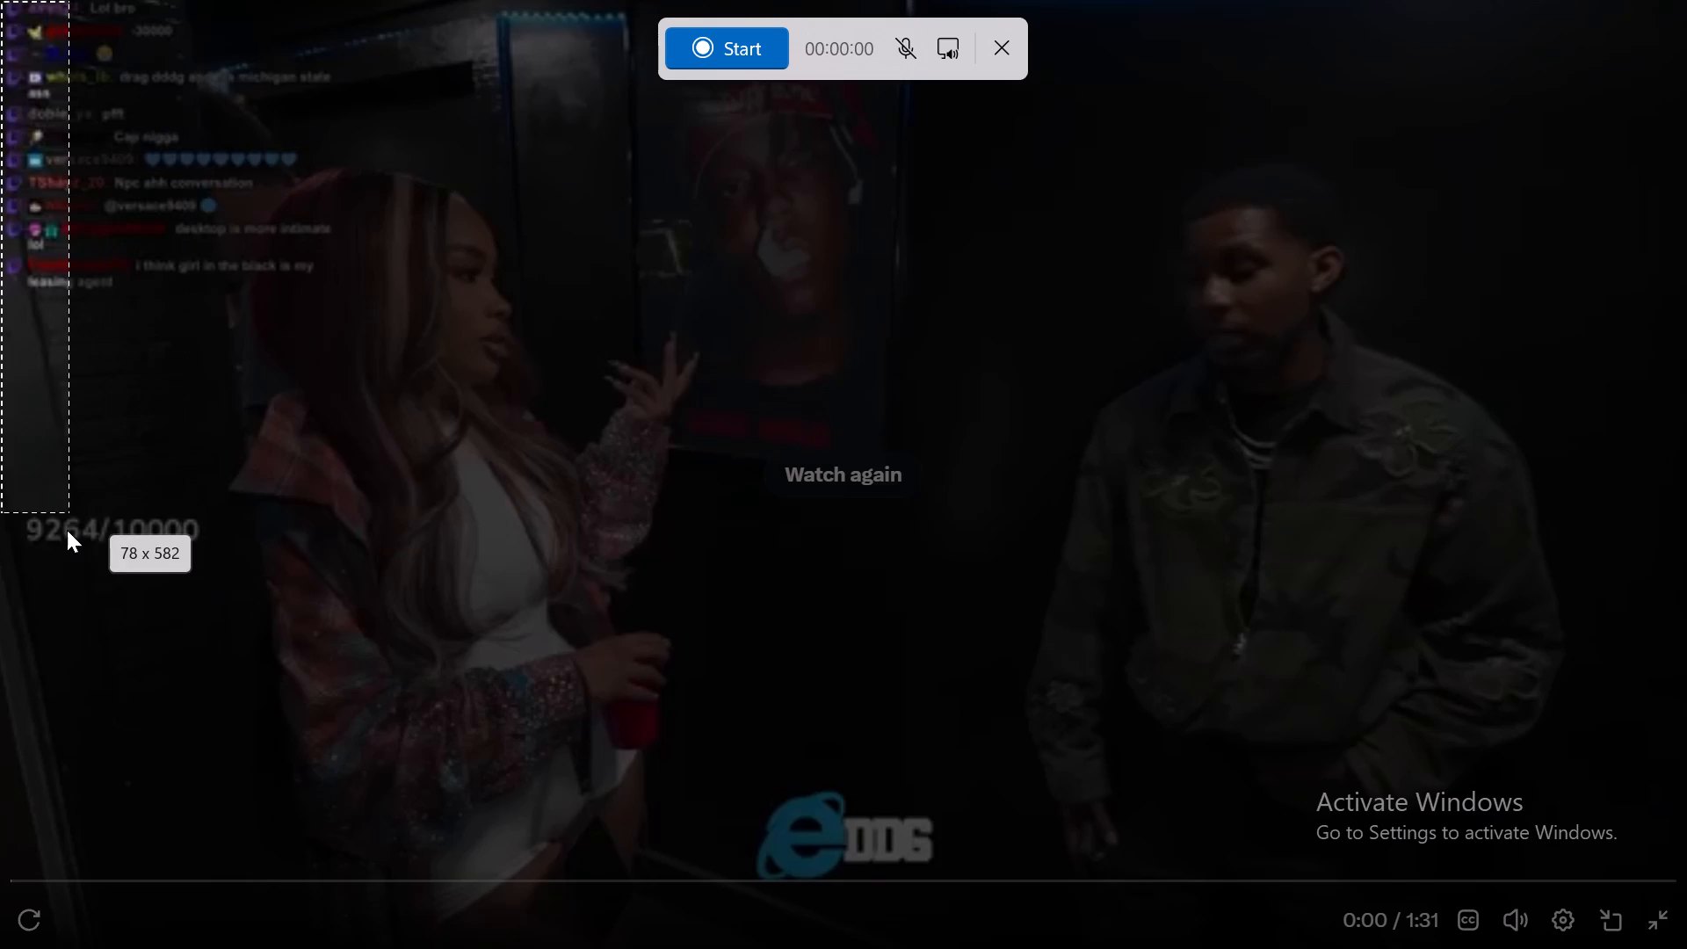
{"action": "left_click_drag", "start_coordinate": [67, 530], "coordinate": [1285, 796]}
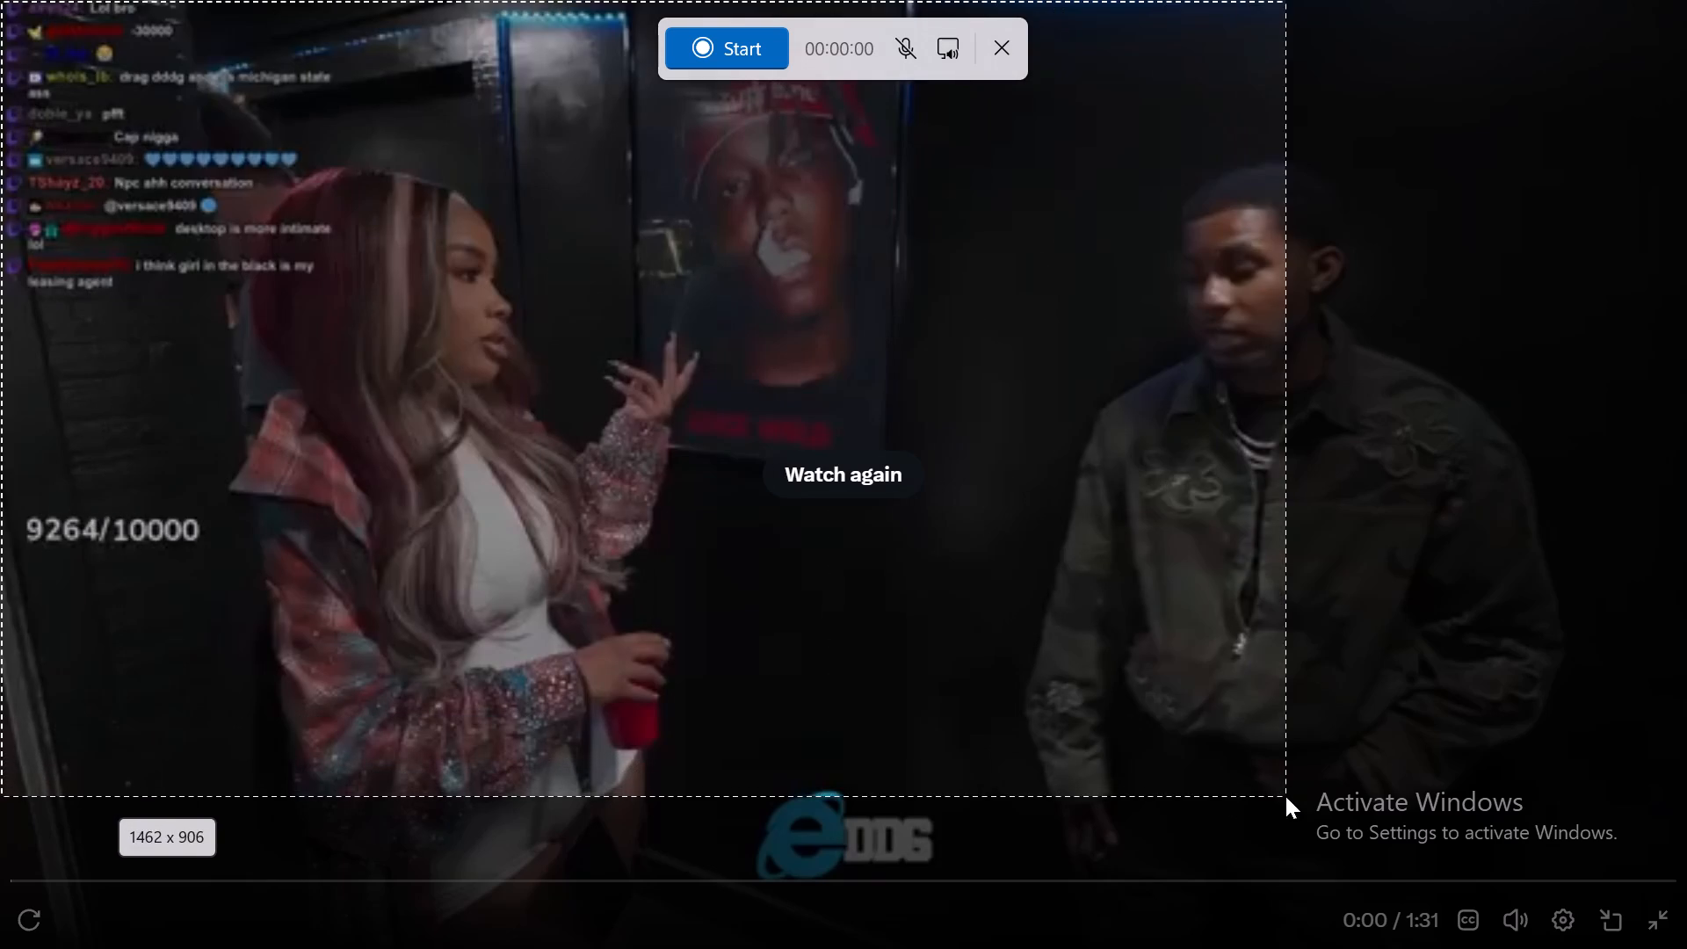
{"action": "left_click_drag", "start_coordinate": [1285, 796], "coordinate": [1672, 821]}
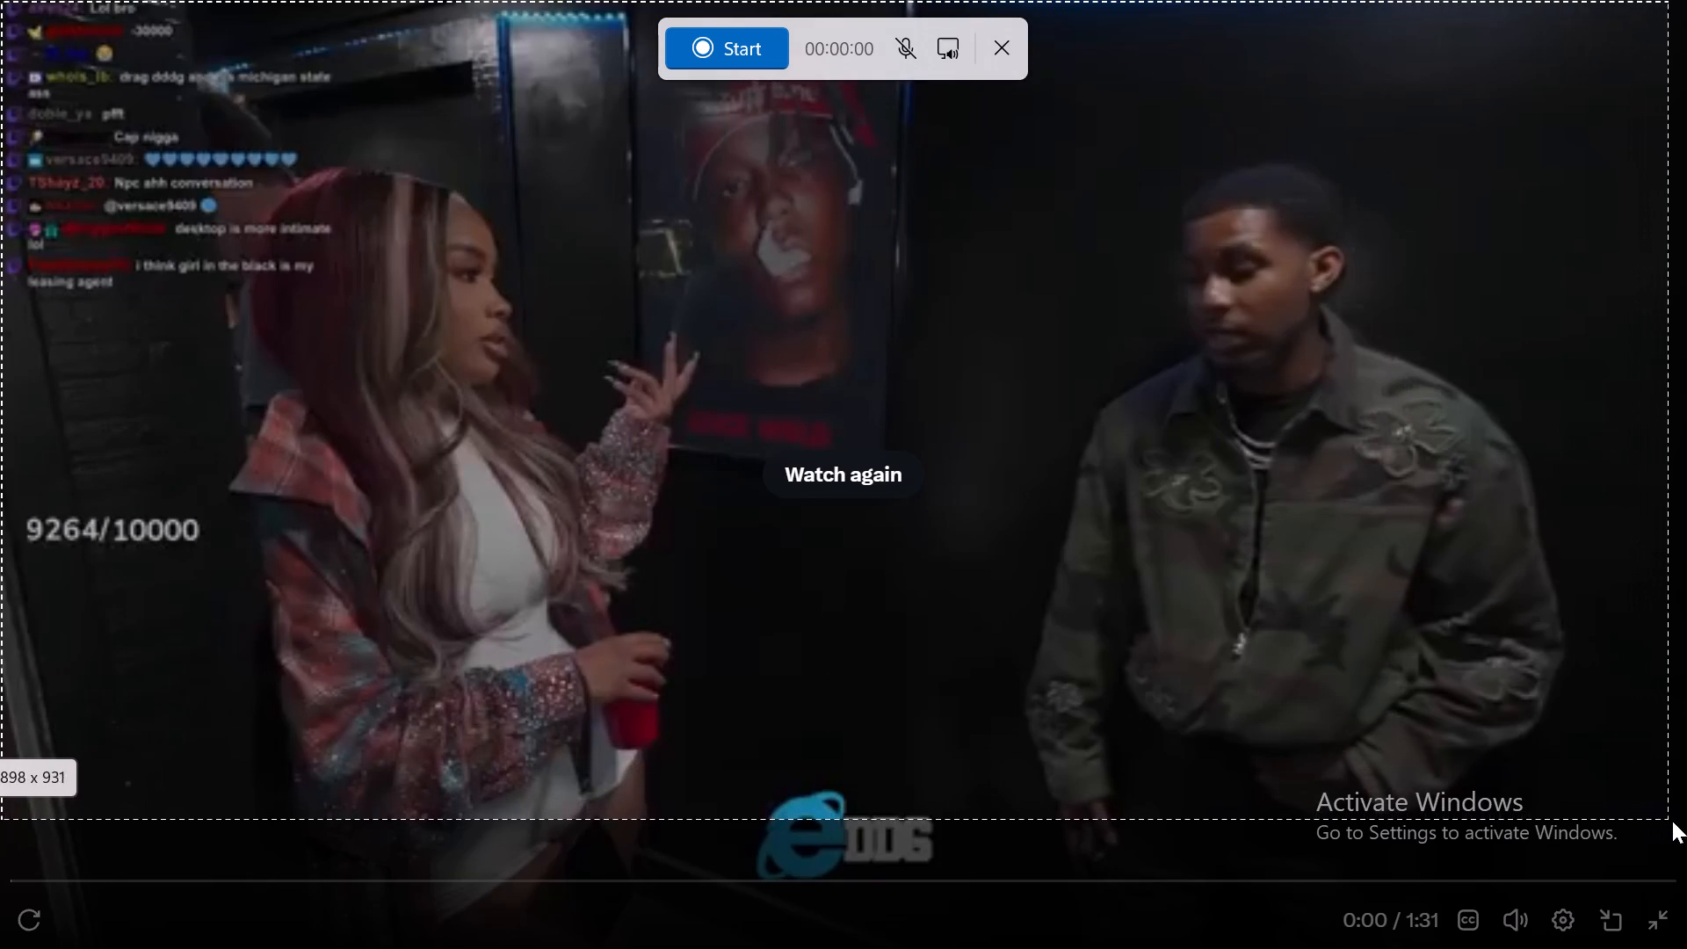
{"action": "left_click_drag", "start_coordinate": [1672, 821], "coordinate": [1686, 850]}
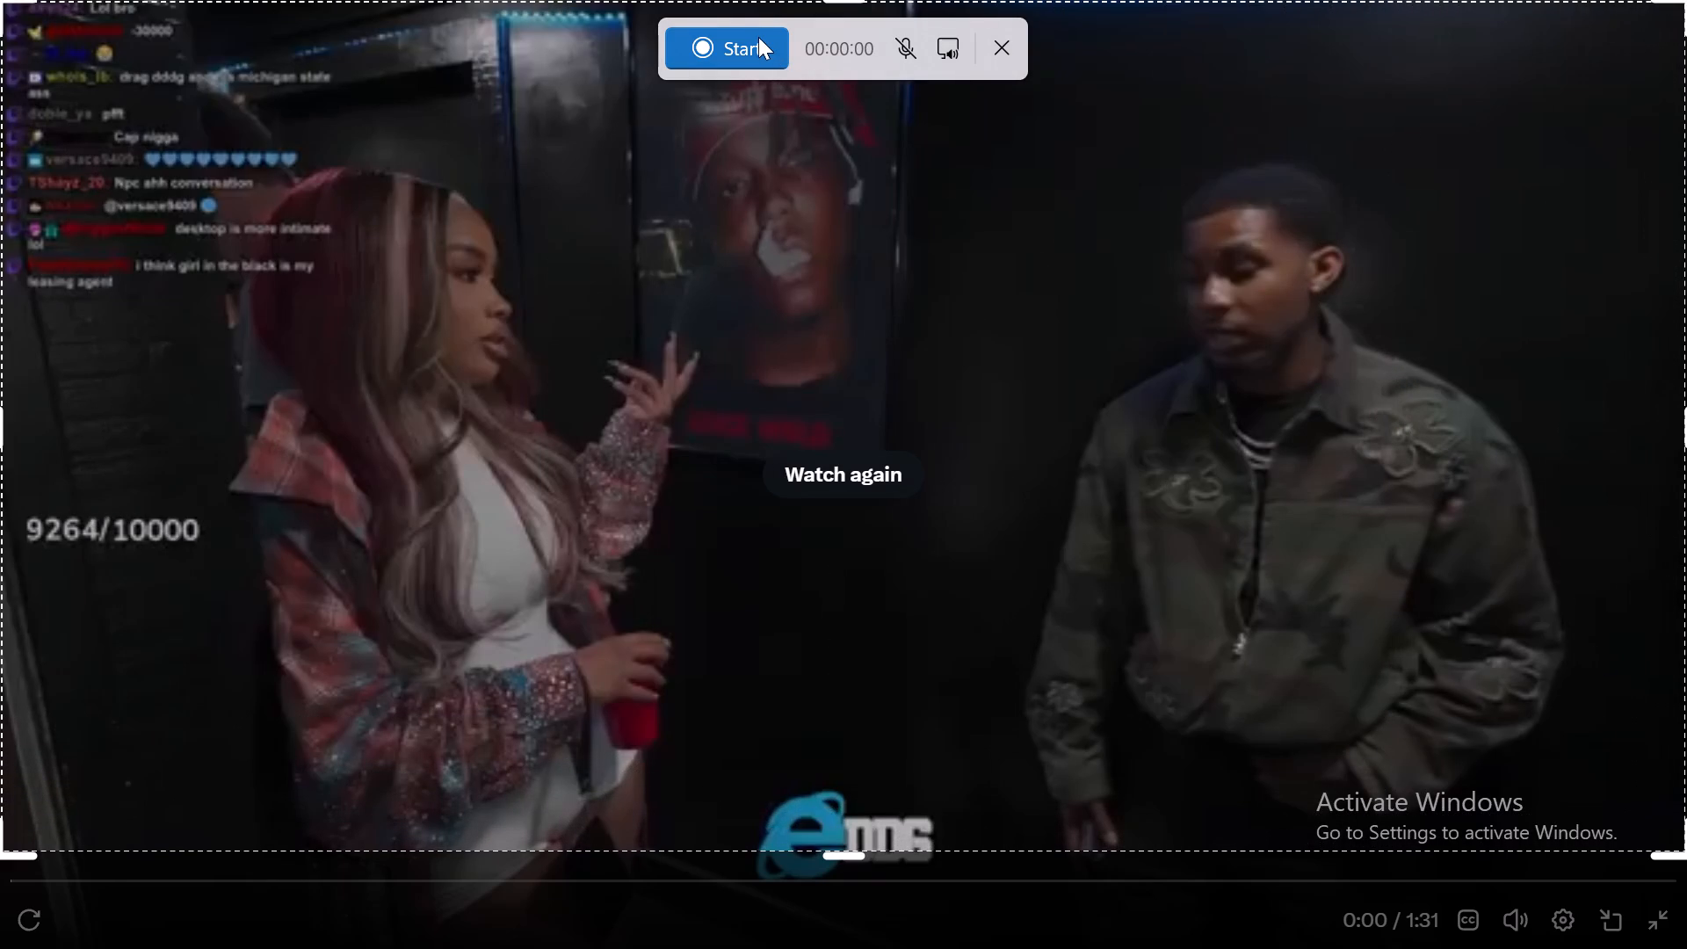
{"action": "left_click", "coordinate": [758, 37]}
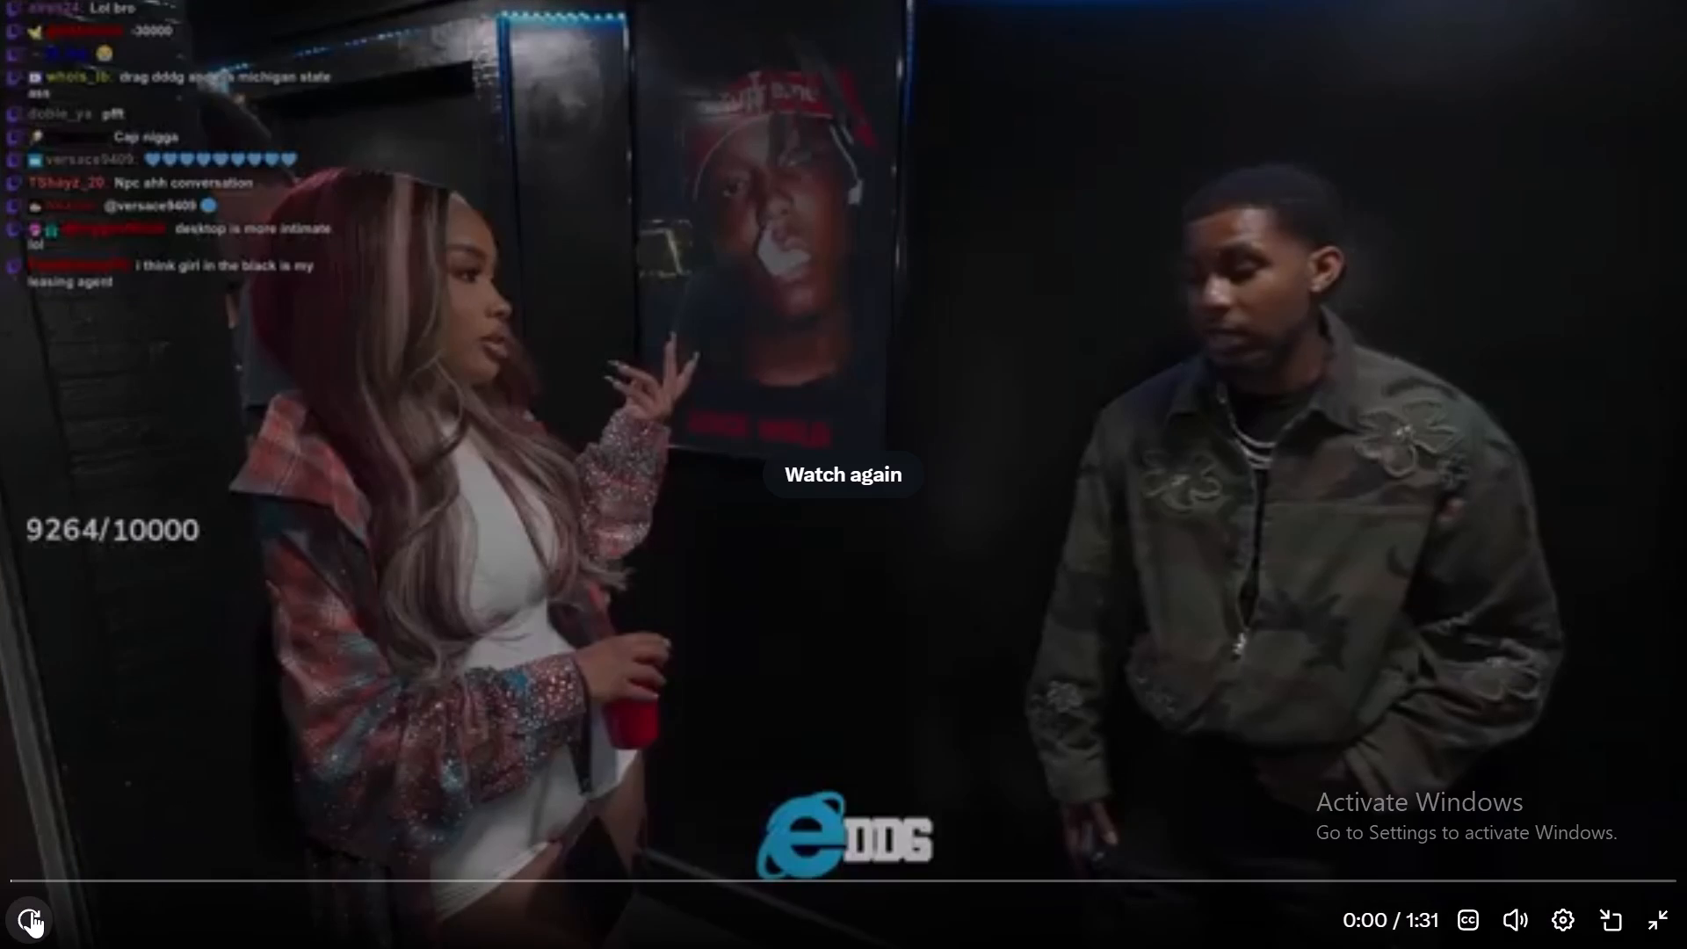
{"action": "left_click", "coordinate": [33, 910]}
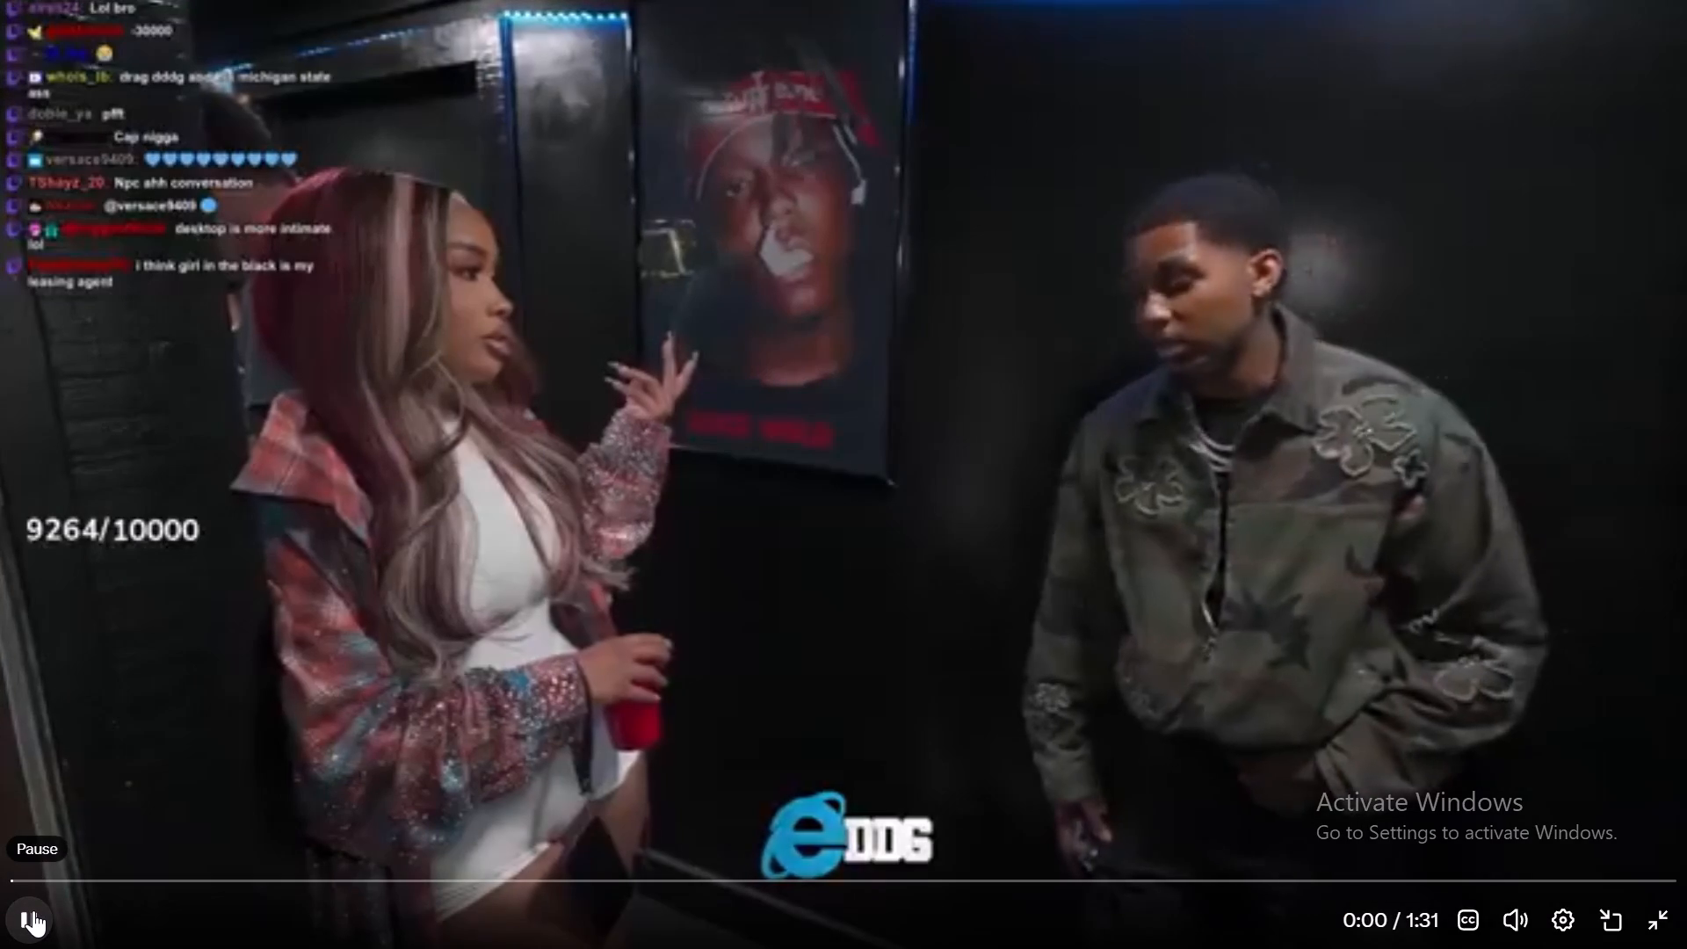
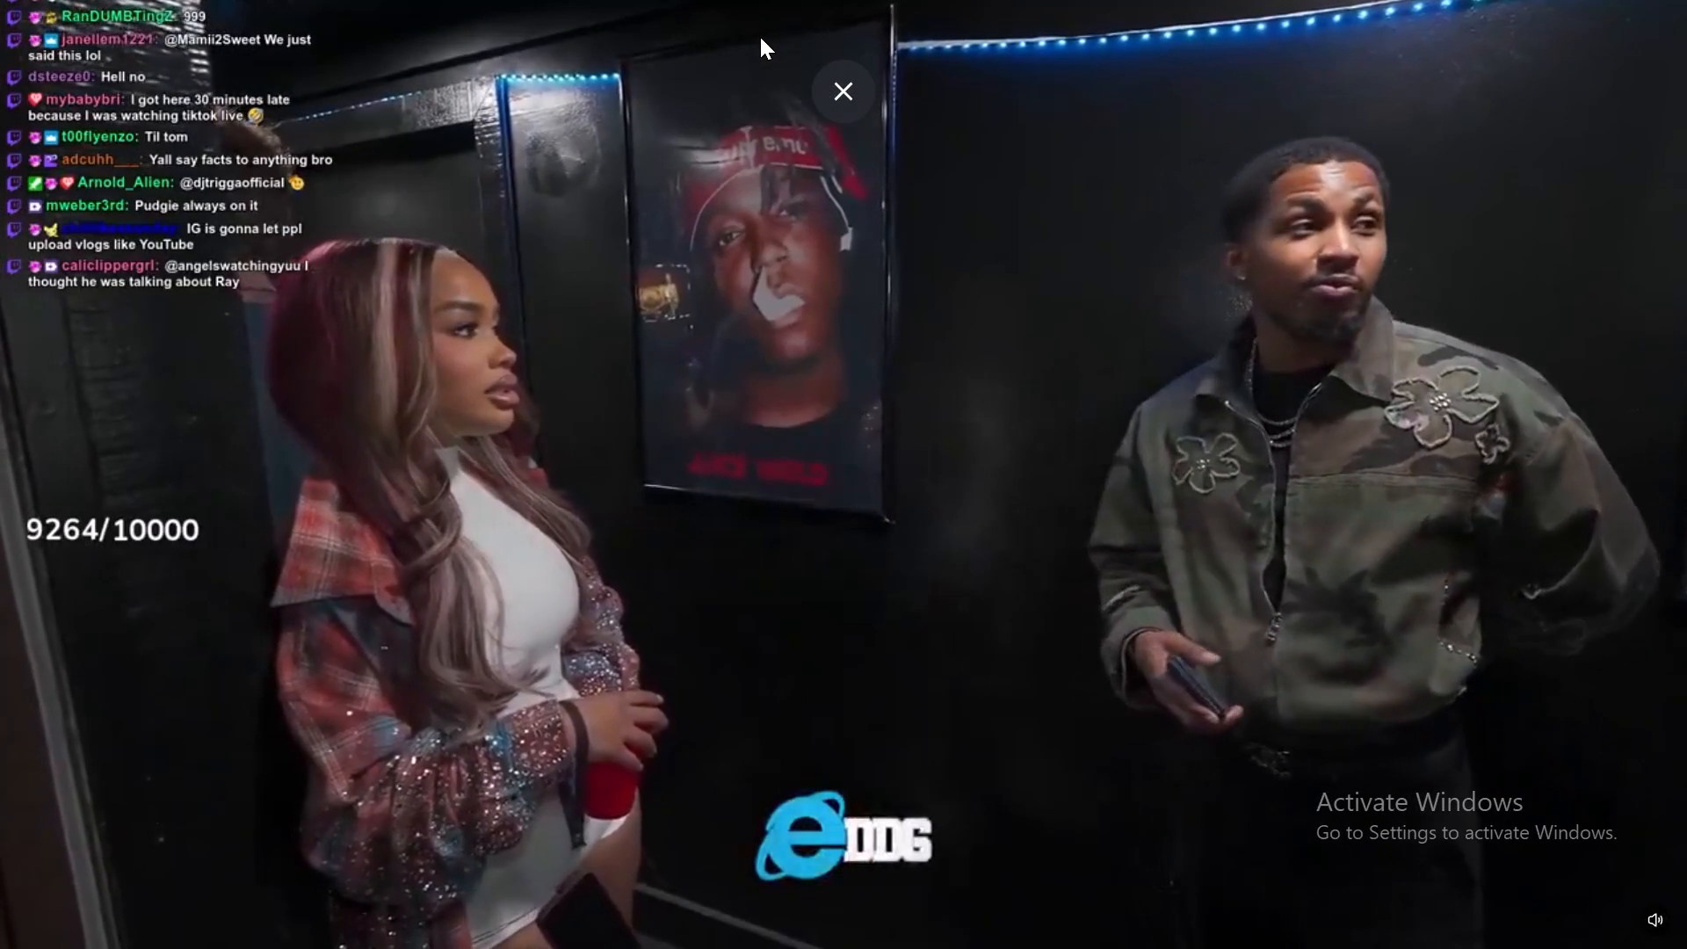
Stop the screen recording of the TikTok Live video and close Snipping Tool.
{"action": "left_click", "coordinate": [760, 37]}
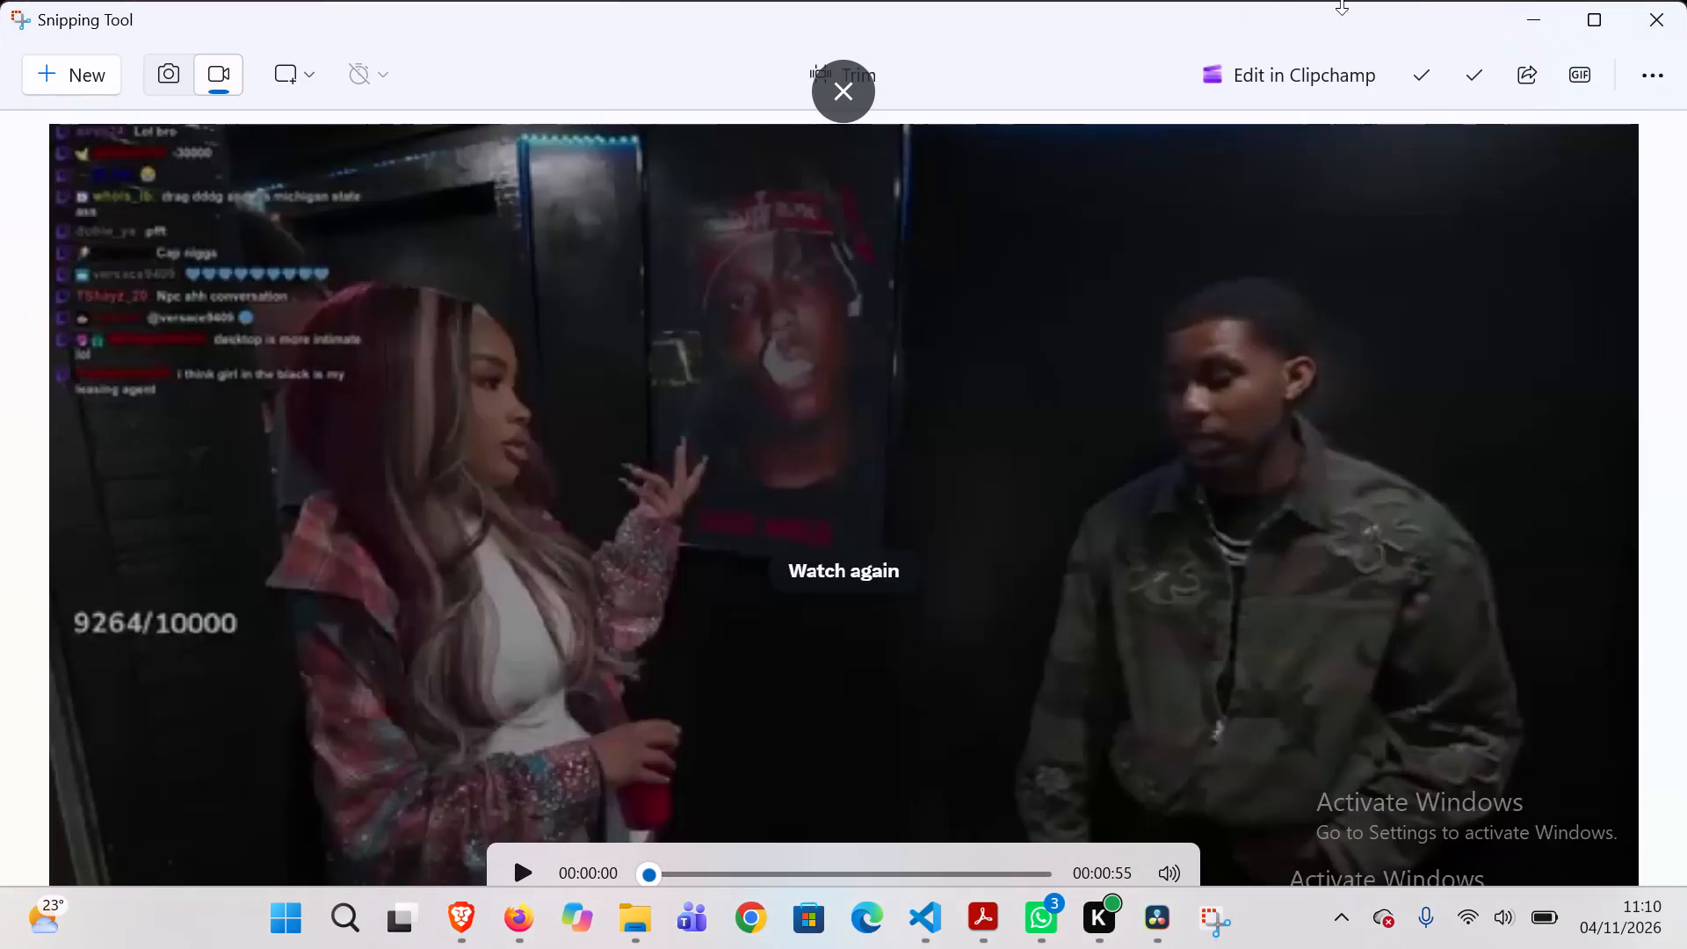
{"action": "left_click", "coordinate": [1682, 13]}
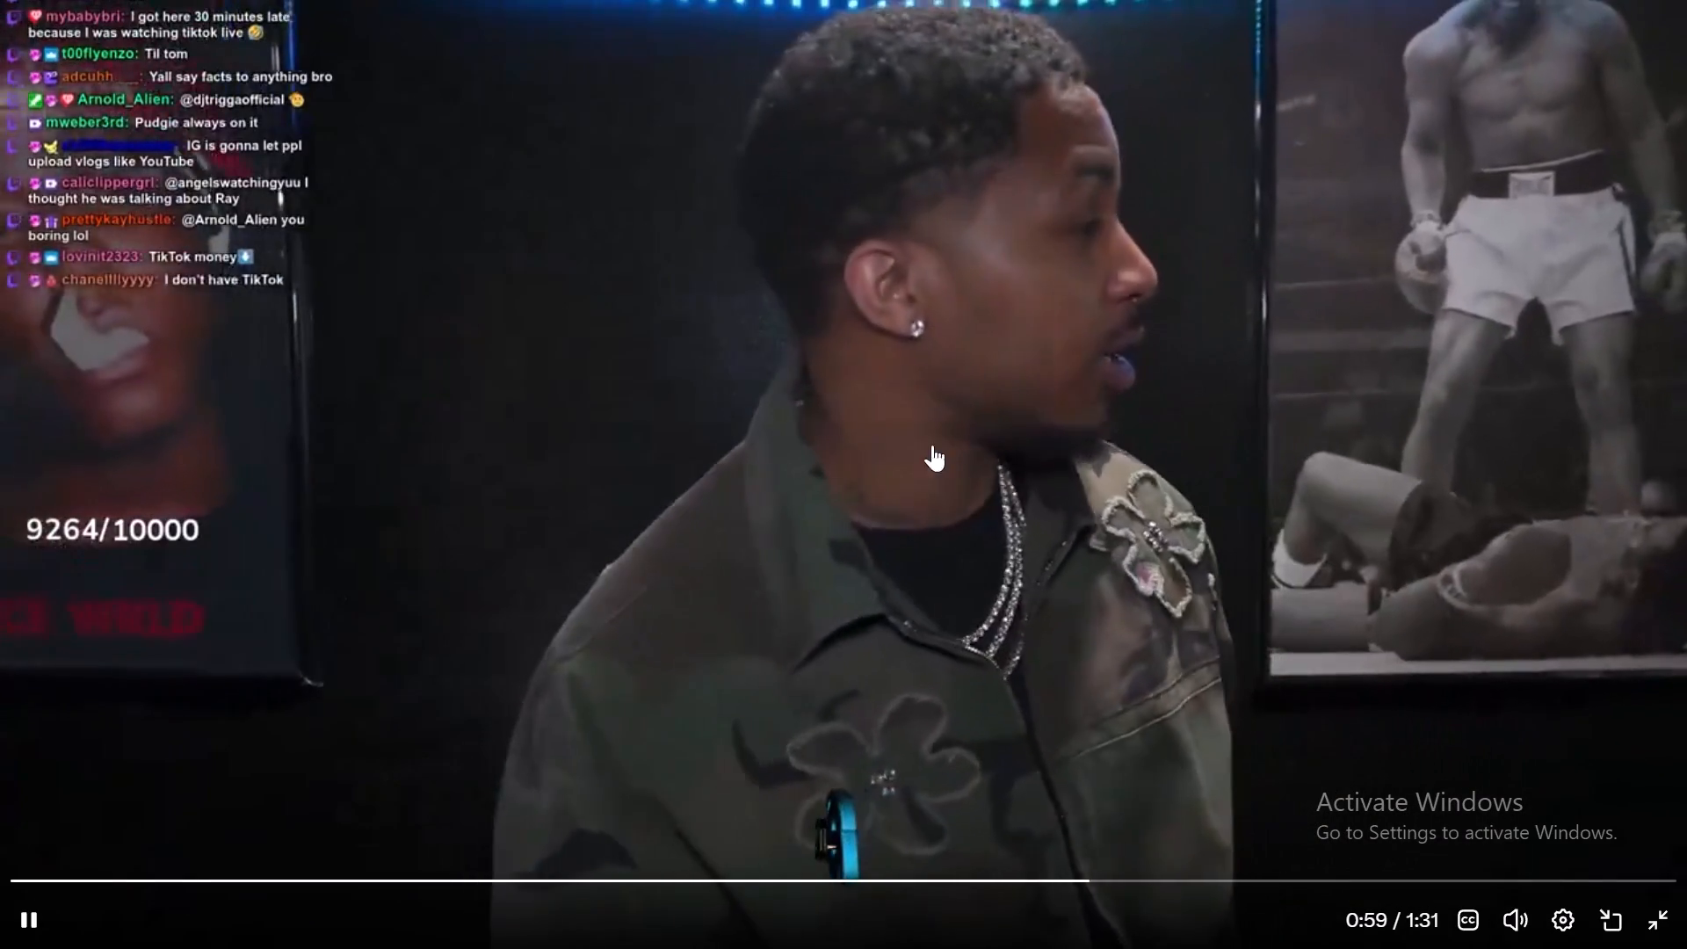
Exit the full-screen view of the e/DDG video on X and pause its playback.
{"action": "key", "text": "Escape"}
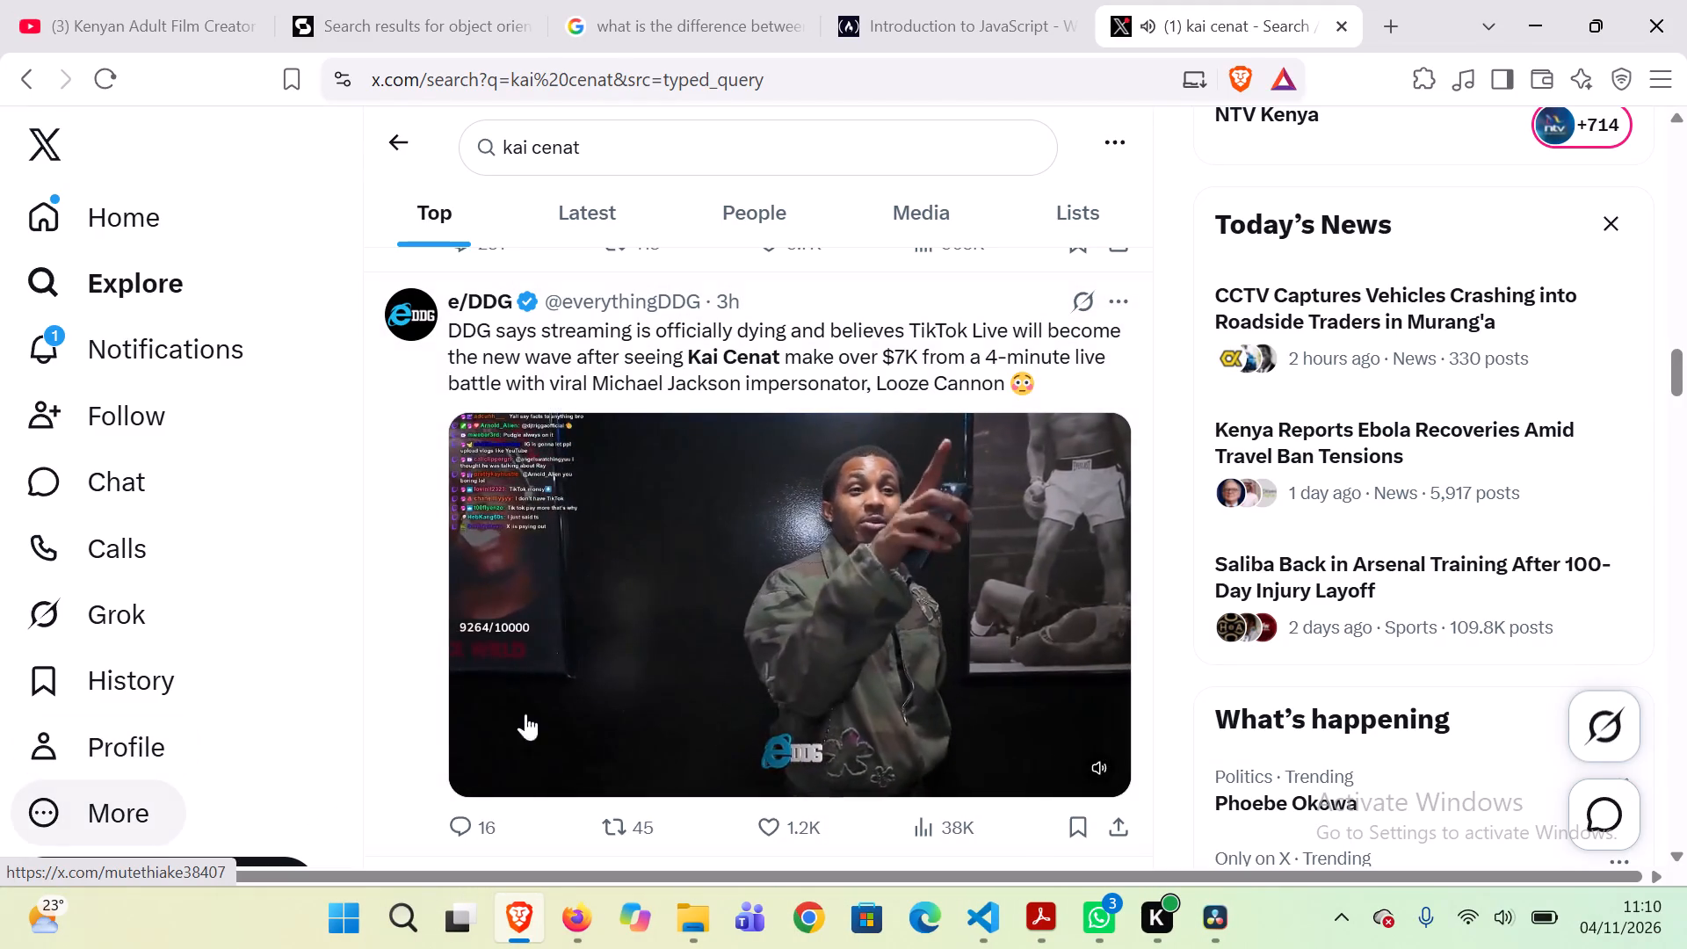
{"action": "left_click", "coordinate": [483, 759]}
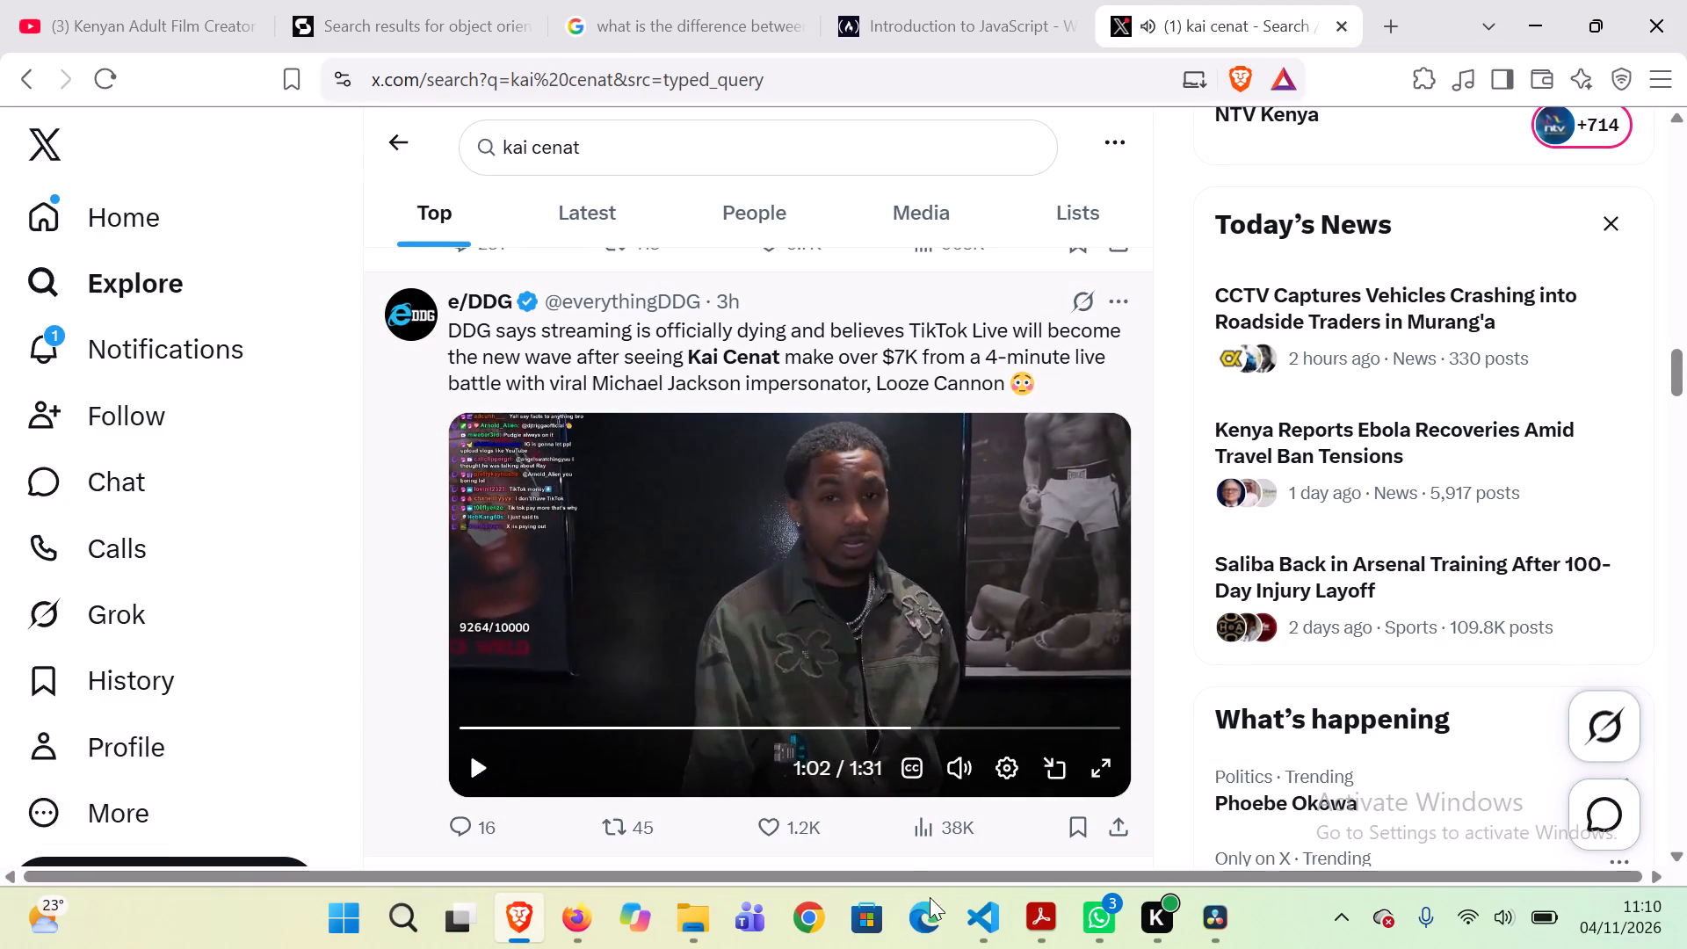
Switch to DaVinci Resolve and delete the old screen recording's video and audio from Timeline 1.
{"action": "left_click", "coordinate": [1221, 919]}
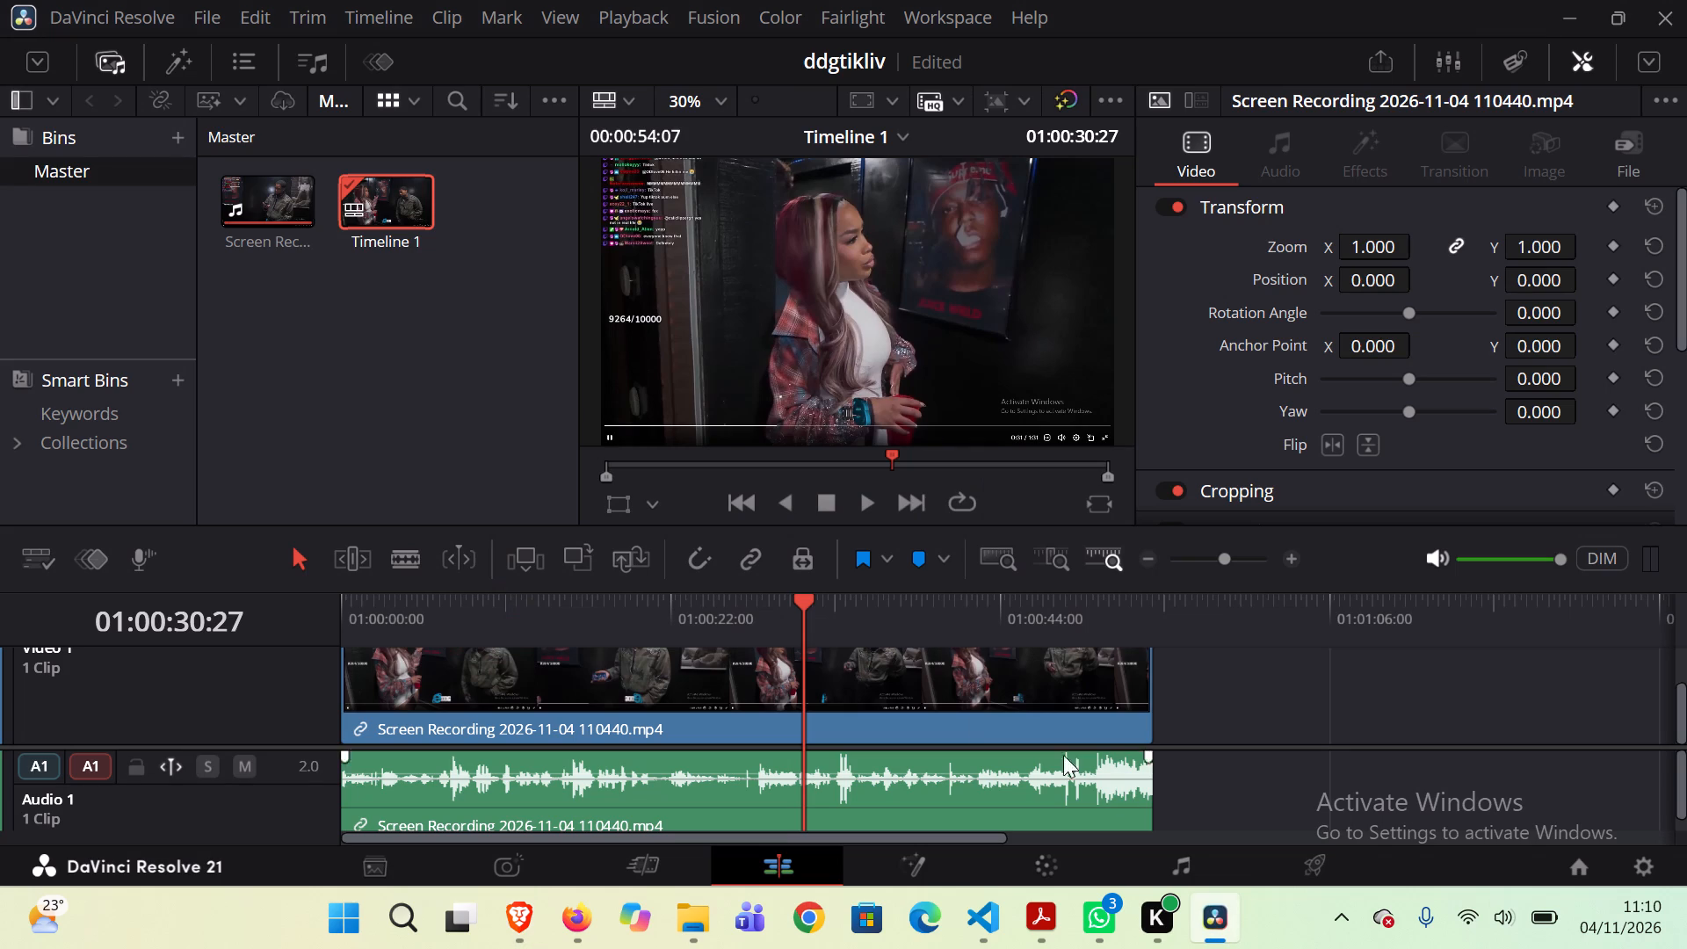
{"action": "left_click", "coordinate": [879, 672]}
{"action": "key", "text": "BackSpace"}
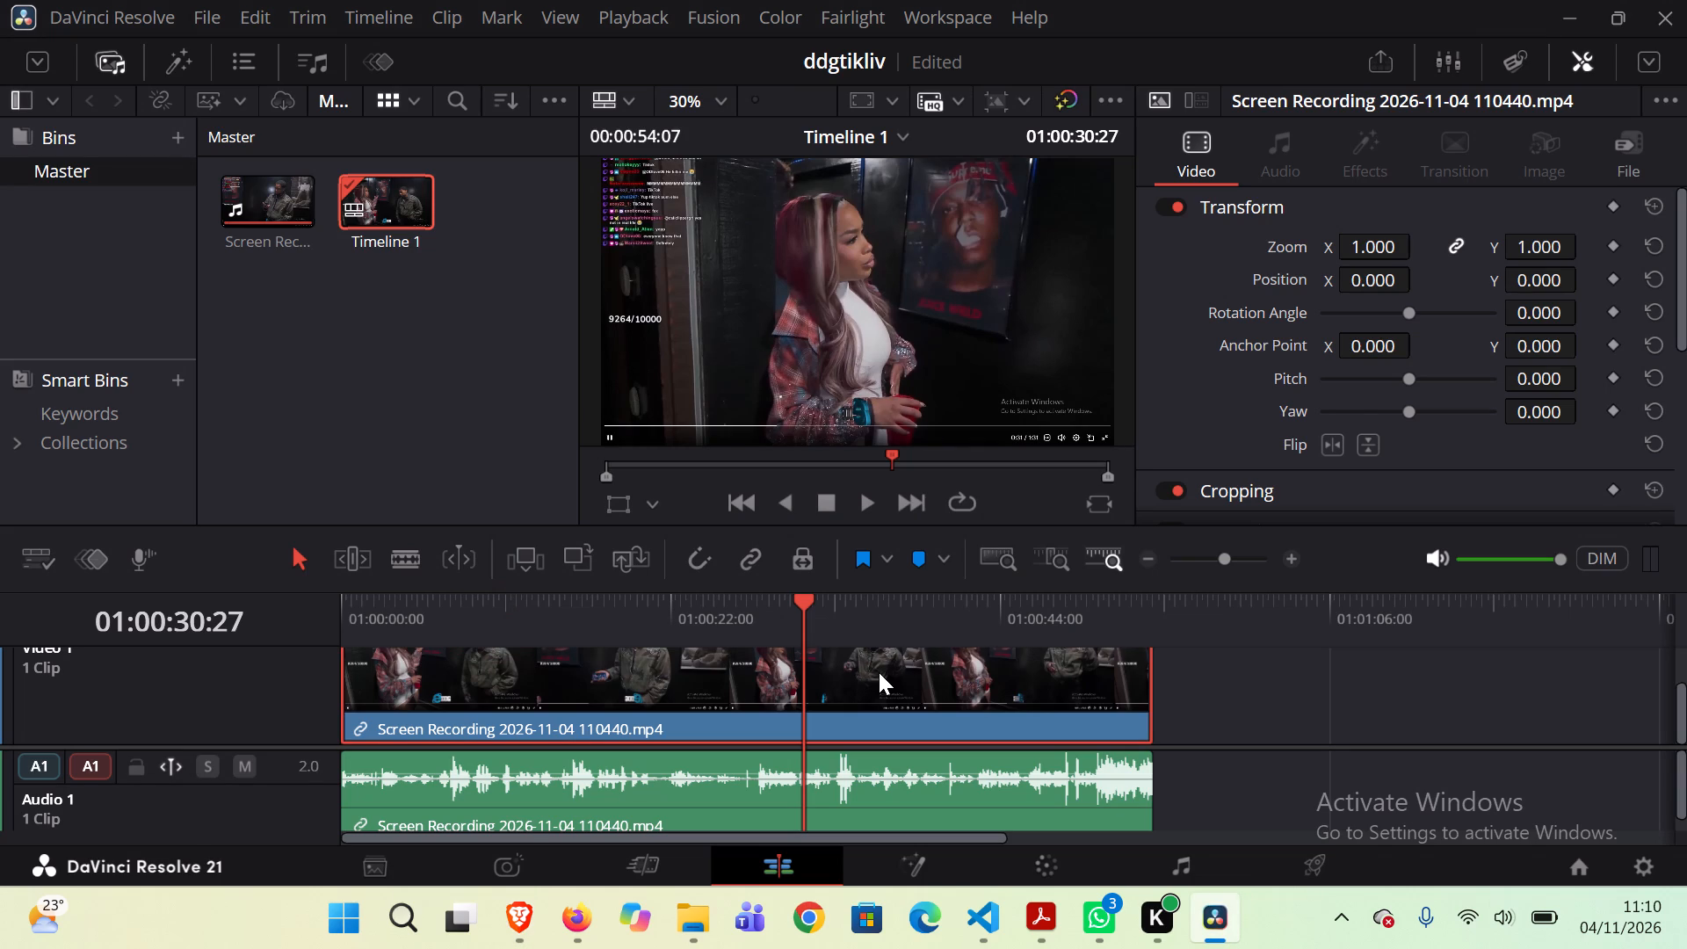
{"action": "left_click", "coordinate": [847, 793]}
{"action": "key", "text": "BackSpace"}
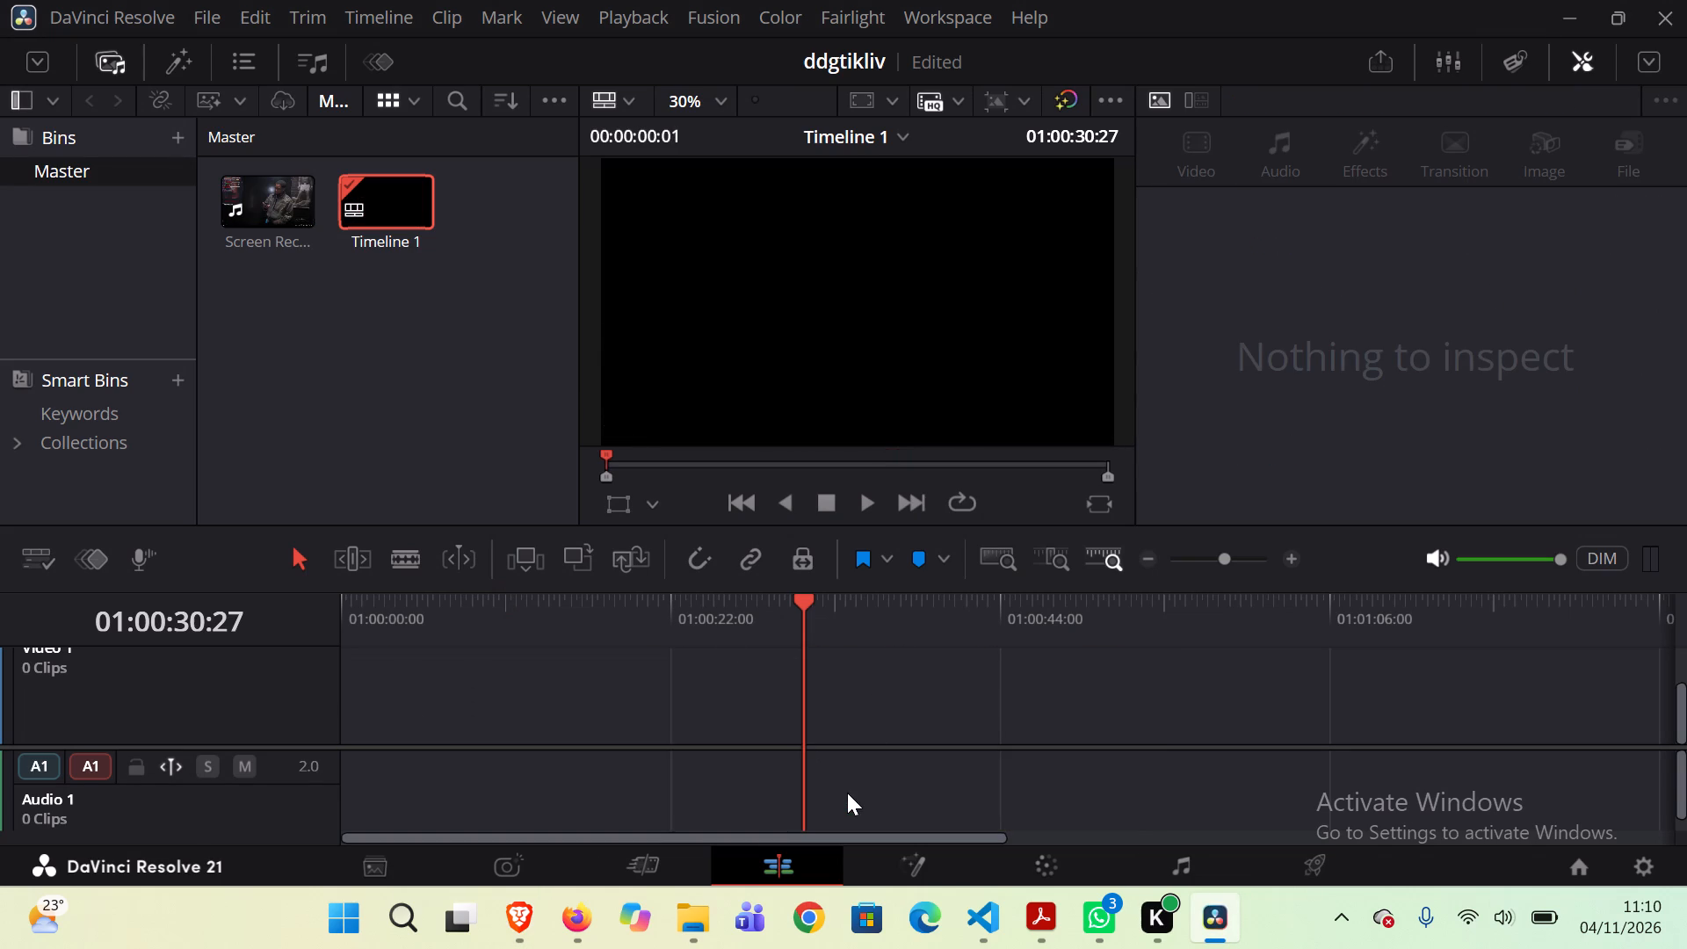
{"action": "key", "text": "BackSpace"}
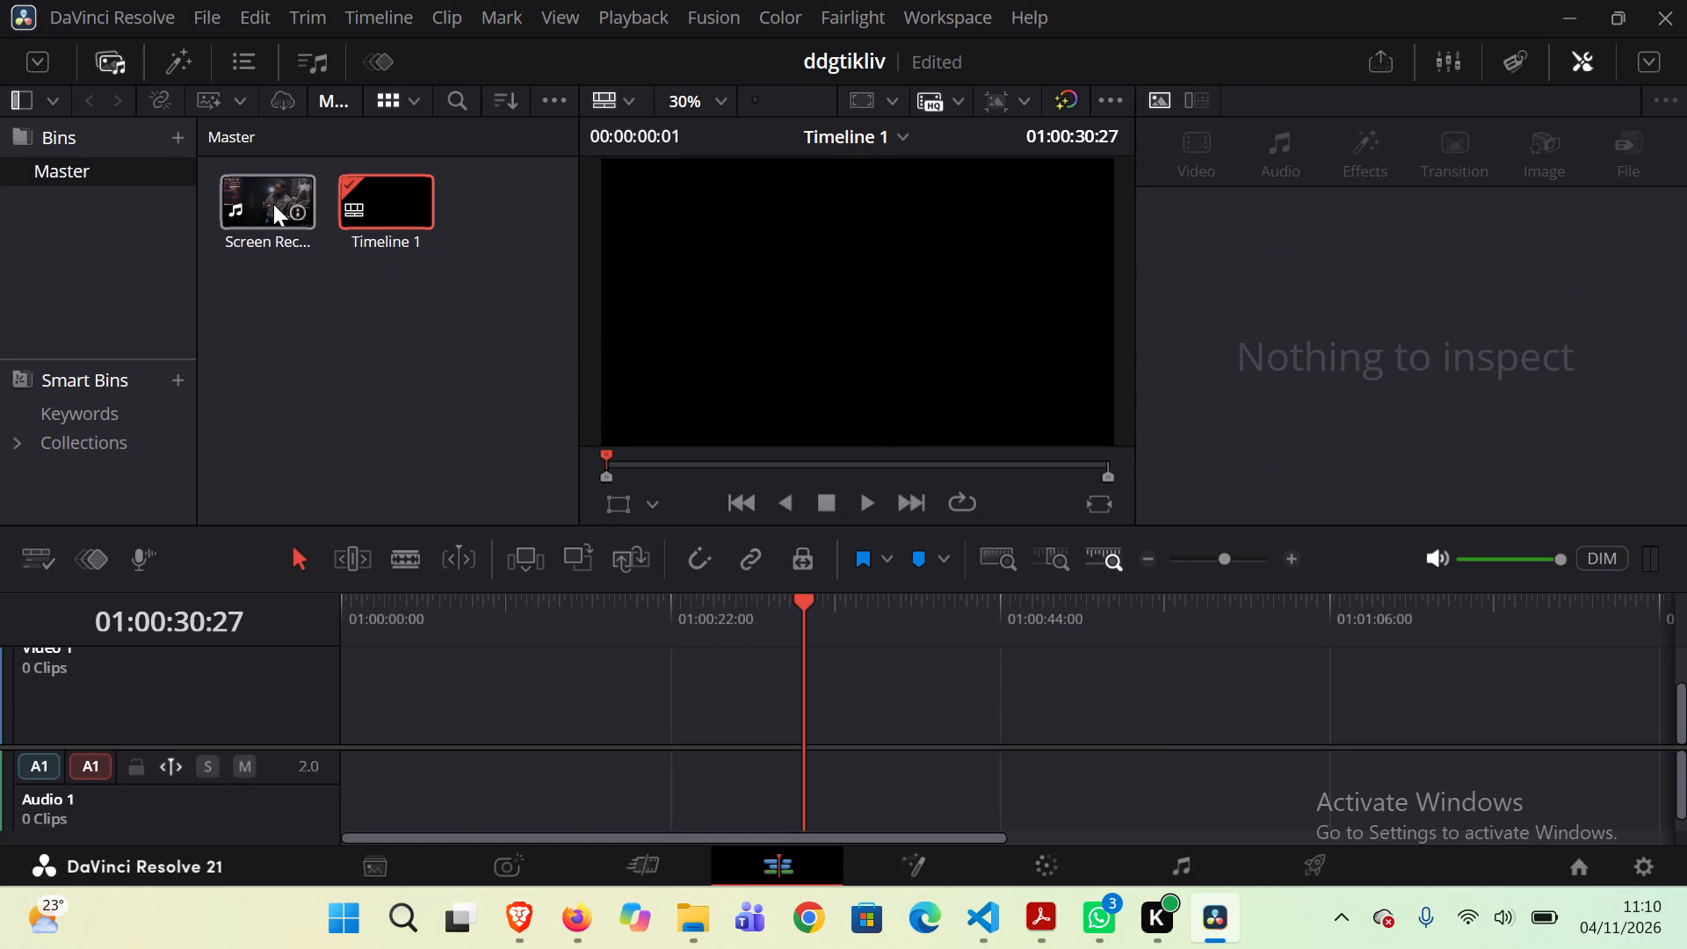
Delete the old screen recording and Timeline 1 from the Master bin.
{"action": "left_click", "coordinate": [272, 204]}
{"action": "key", "text": "BackSpace"}
{"action": "left_click", "coordinate": [272, 204]}
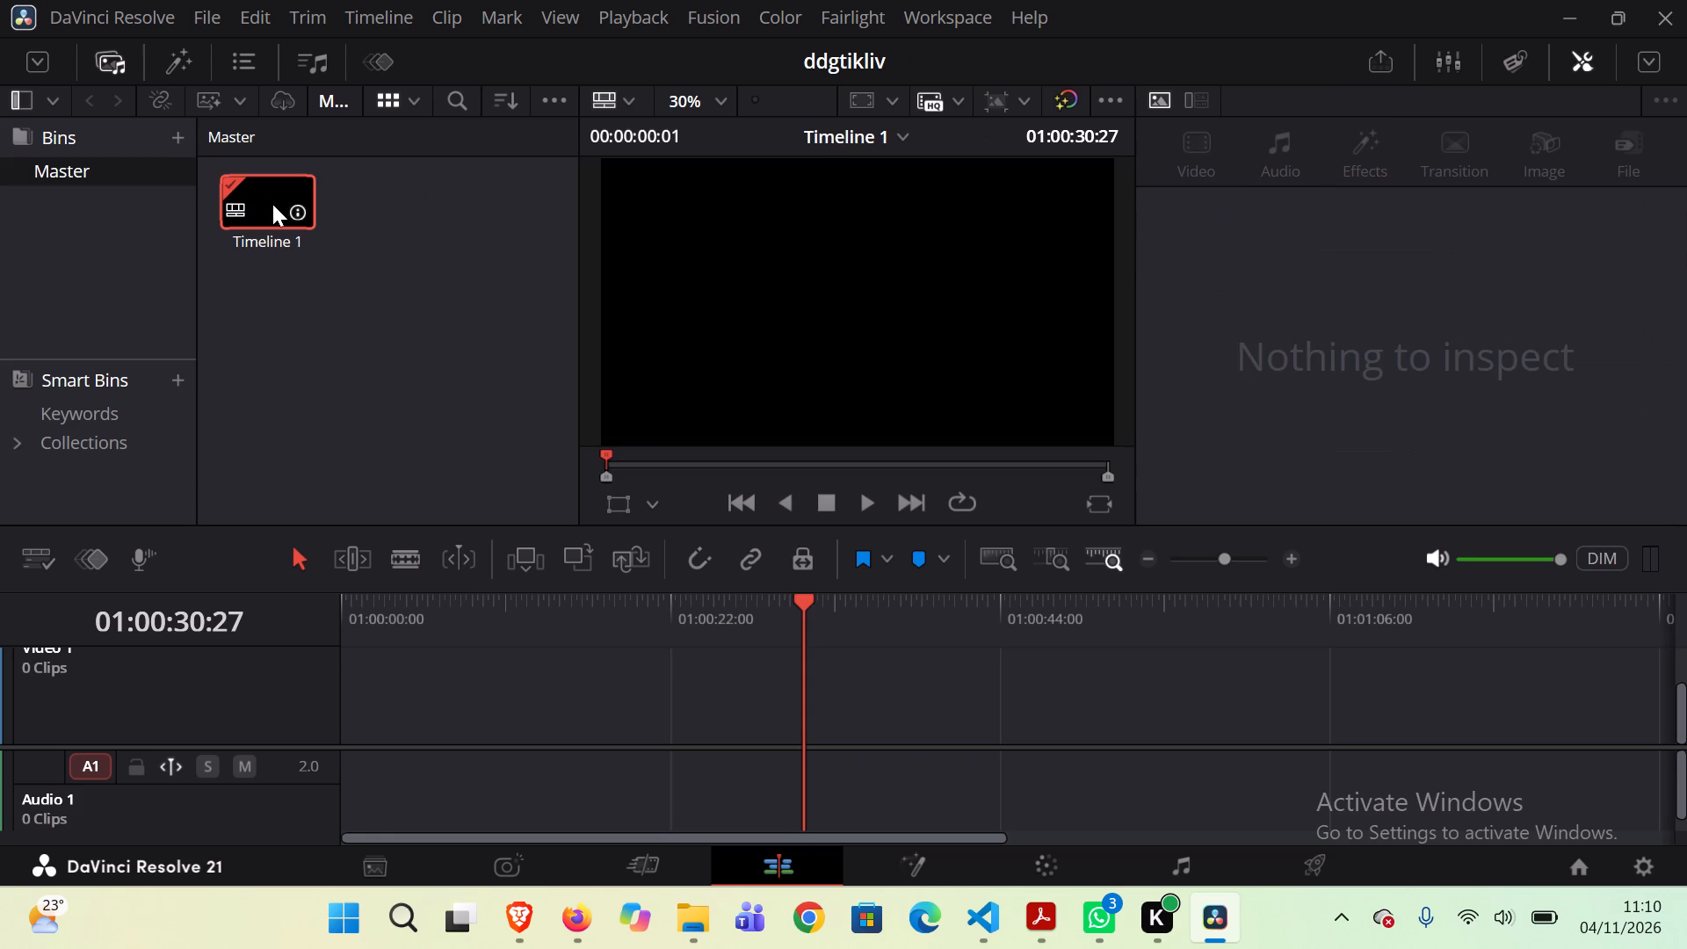
{"action": "key", "text": "BackSpace"}
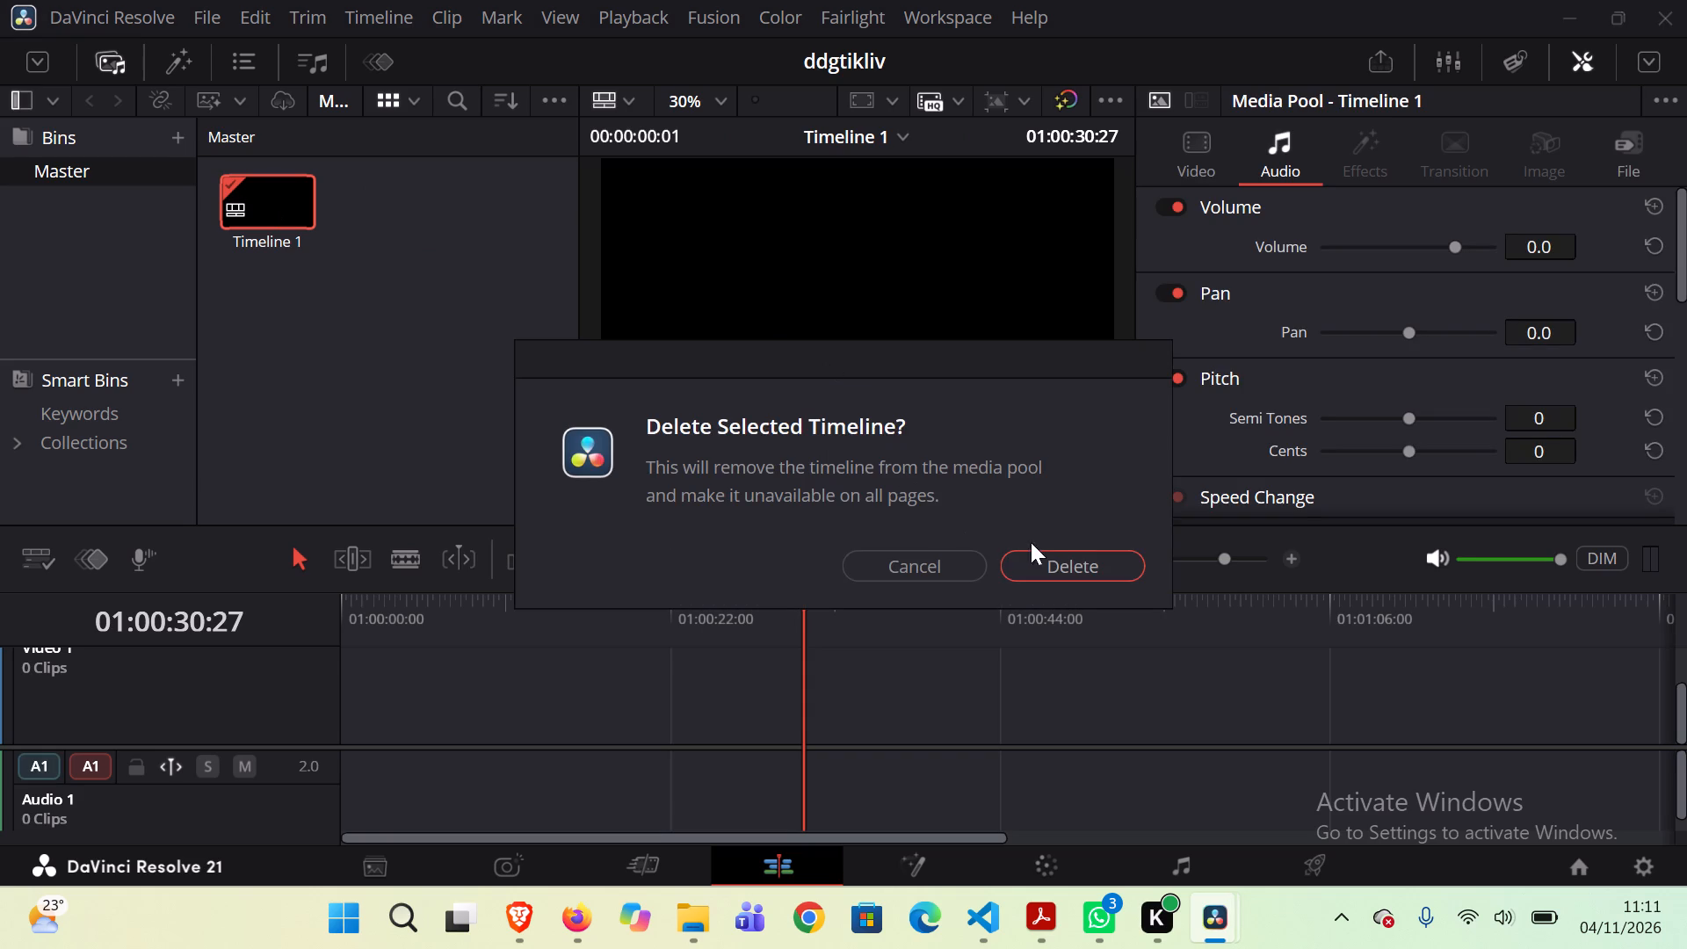
{"action": "left_click", "coordinate": [1052, 579]}
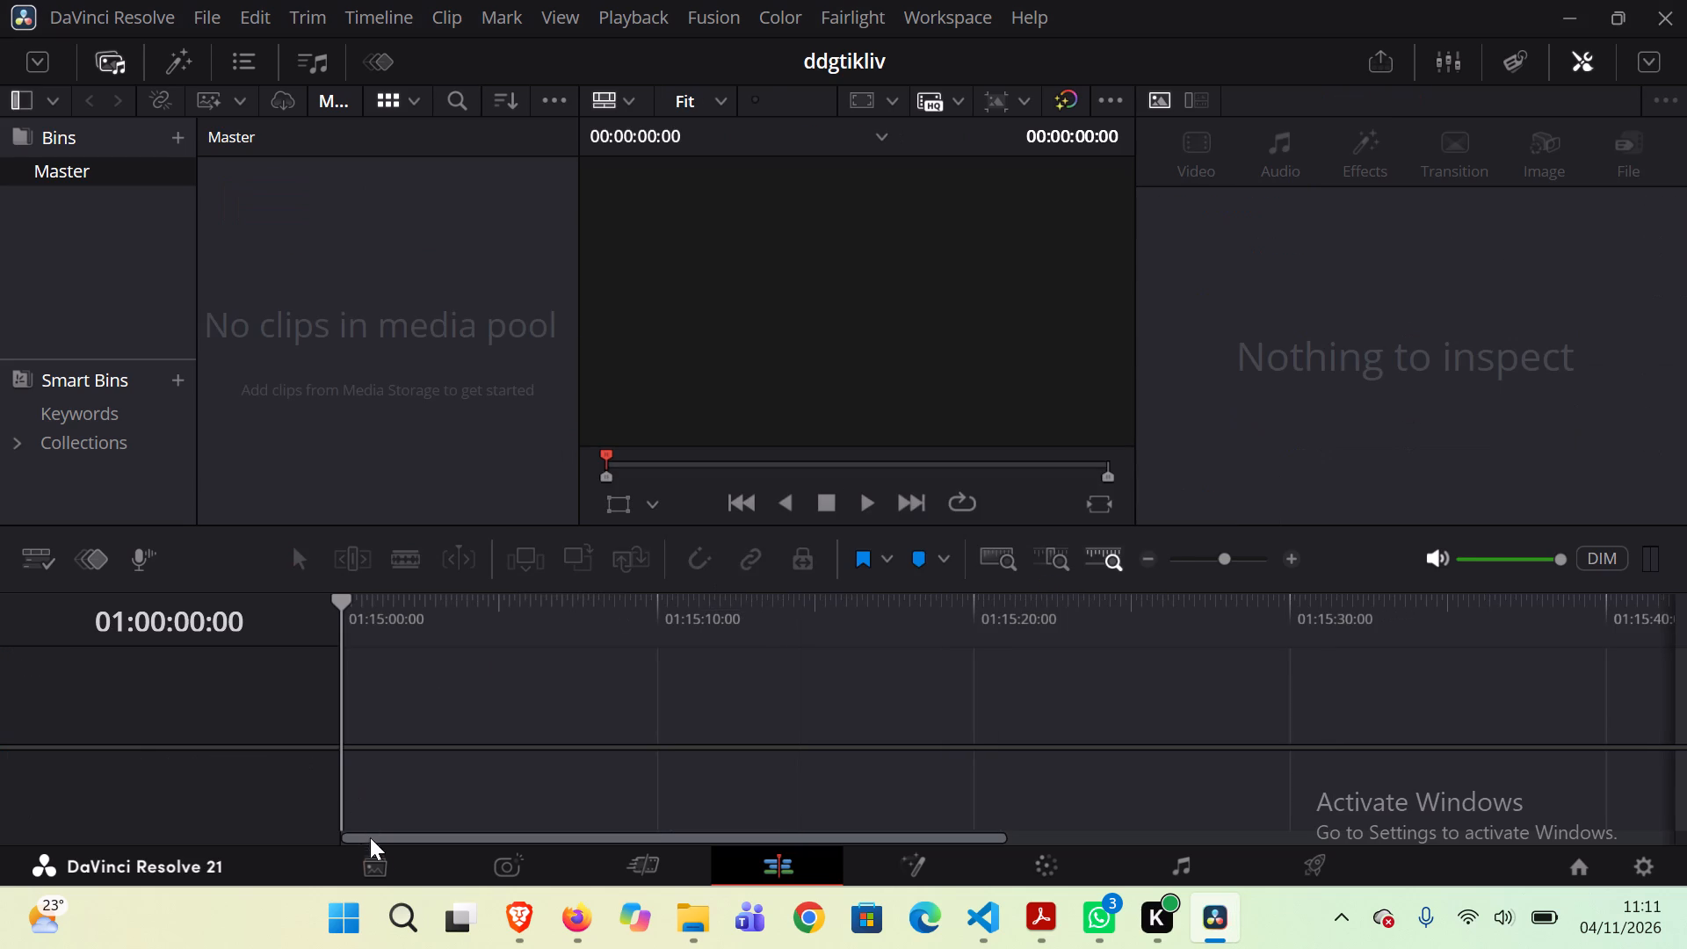
Add the newest file in the Screen Recordings folder, Screen Recording 2026-11-04 111041.mp4, to the media pool.
{"action": "left_click", "coordinate": [379, 866]}
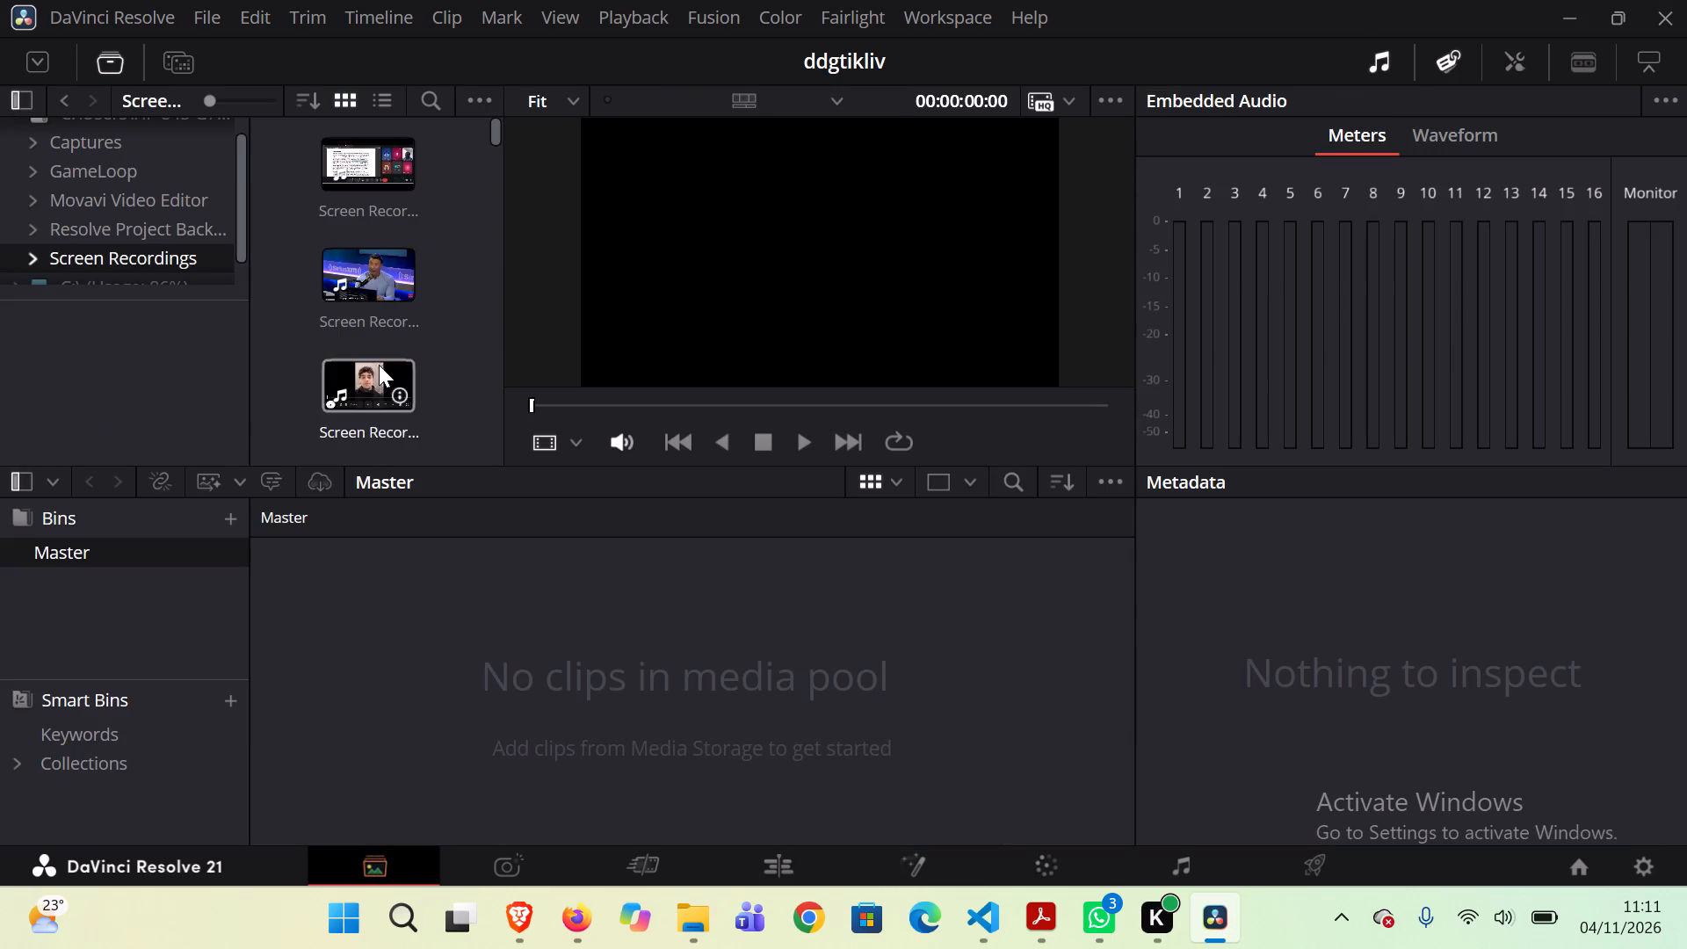
{"action": "scroll", "coordinate": [379, 365], "scroll_direction": "down", "scroll_amount": 16}
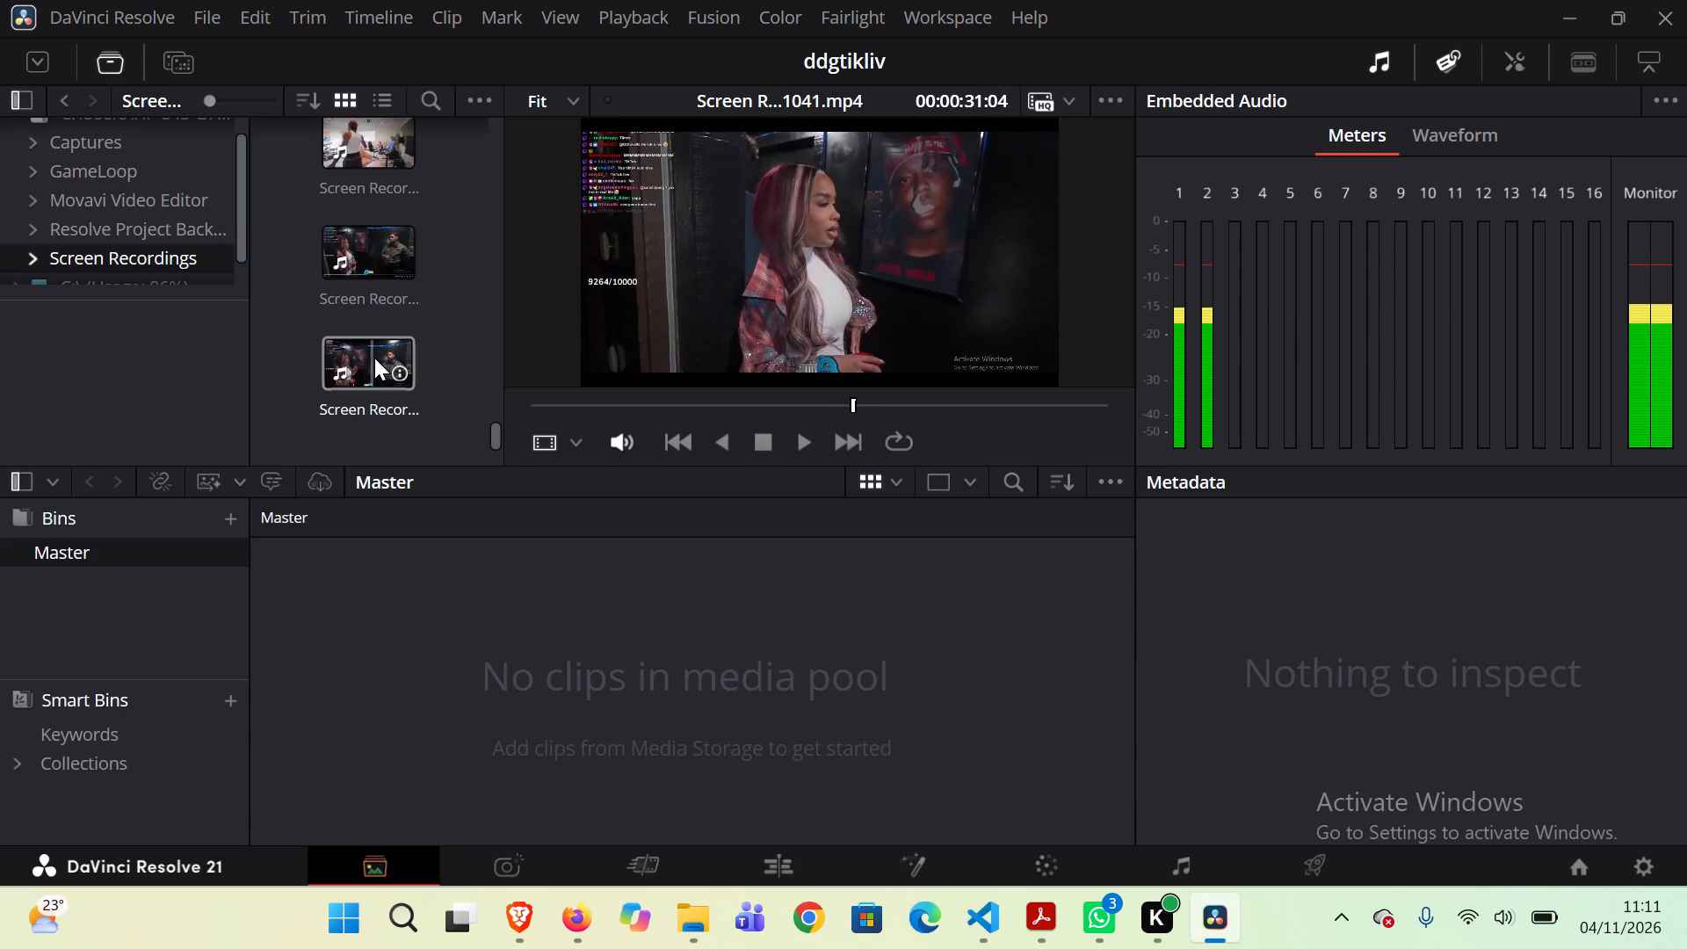
{"action": "left_click_drag", "start_coordinate": [374, 358], "coordinate": [366, 637]}
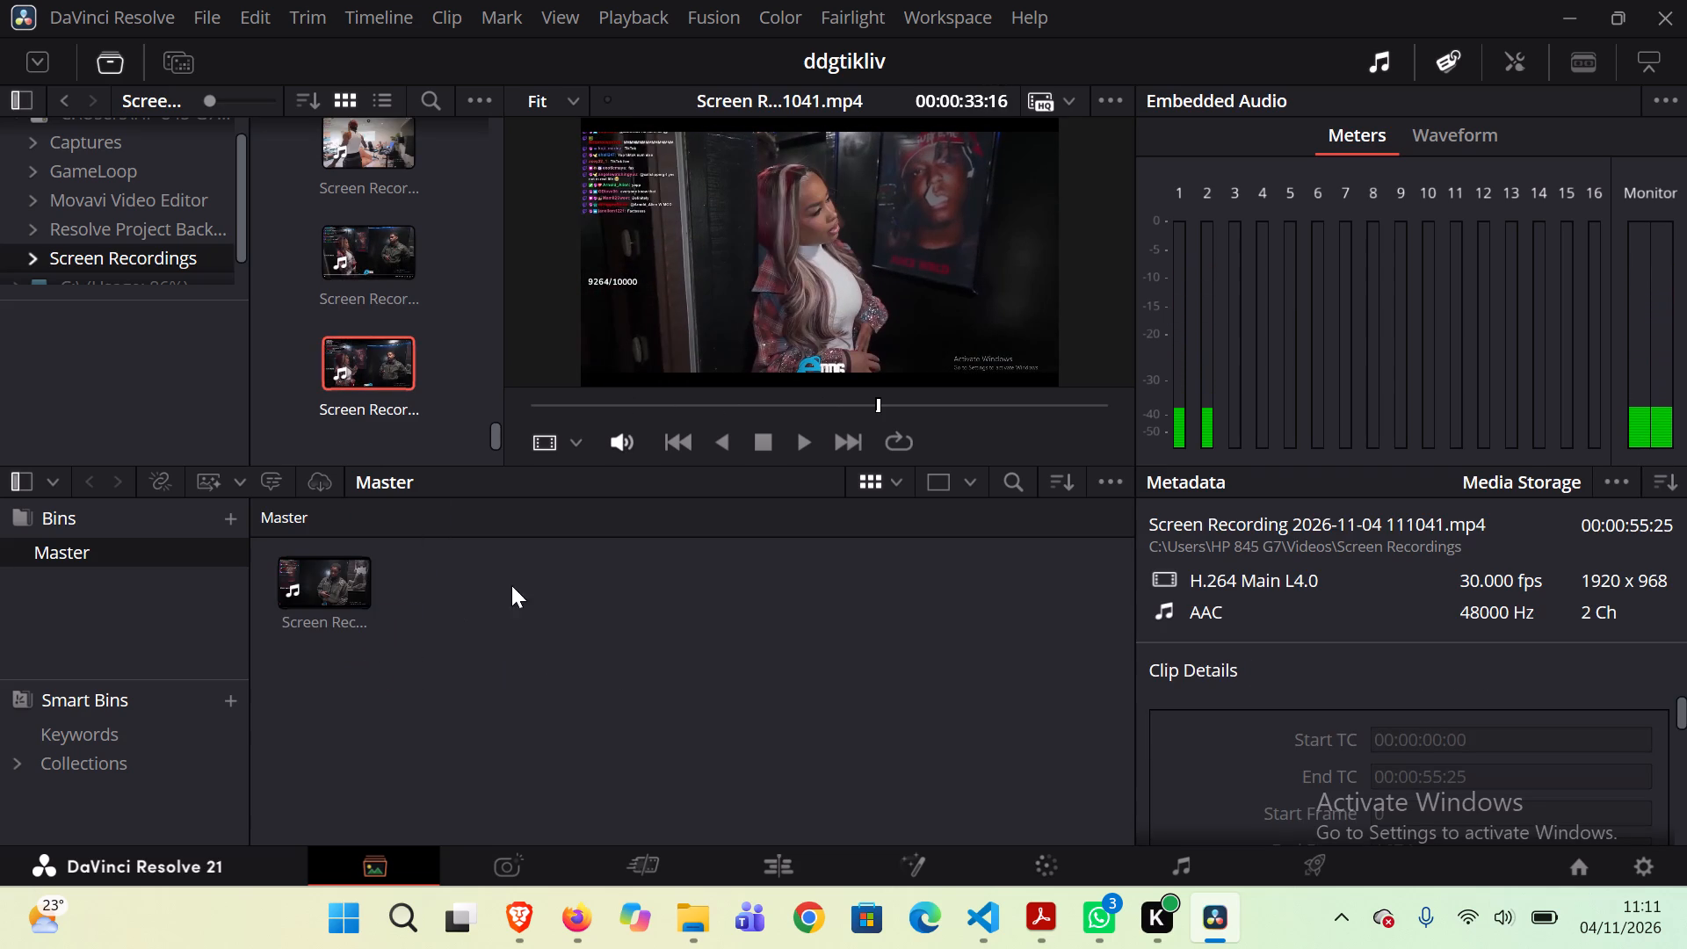
Place the new screen recording on the Edit page's empty timeline, starting at 01:00:00:00.
{"action": "left_click", "coordinate": [789, 859]}
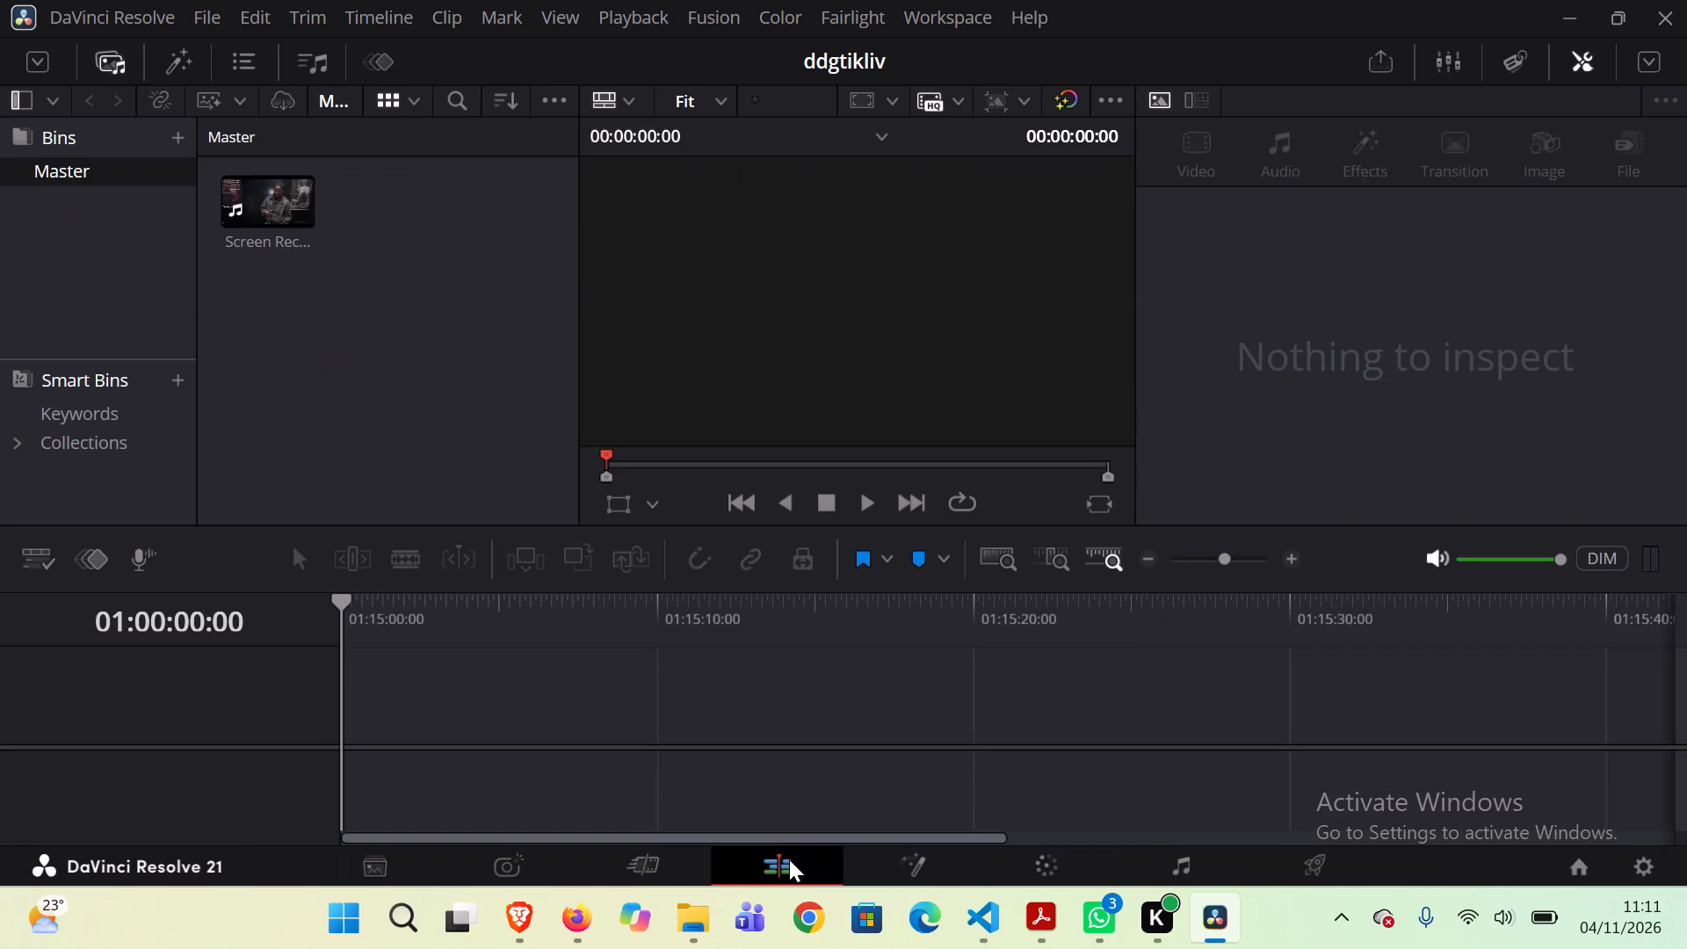
{"action": "scroll", "coordinate": [609, 654], "scroll_direction": "down", "scroll_amount": 1}
{"action": "left_click_drag", "start_coordinate": [258, 218], "coordinate": [346, 722]}
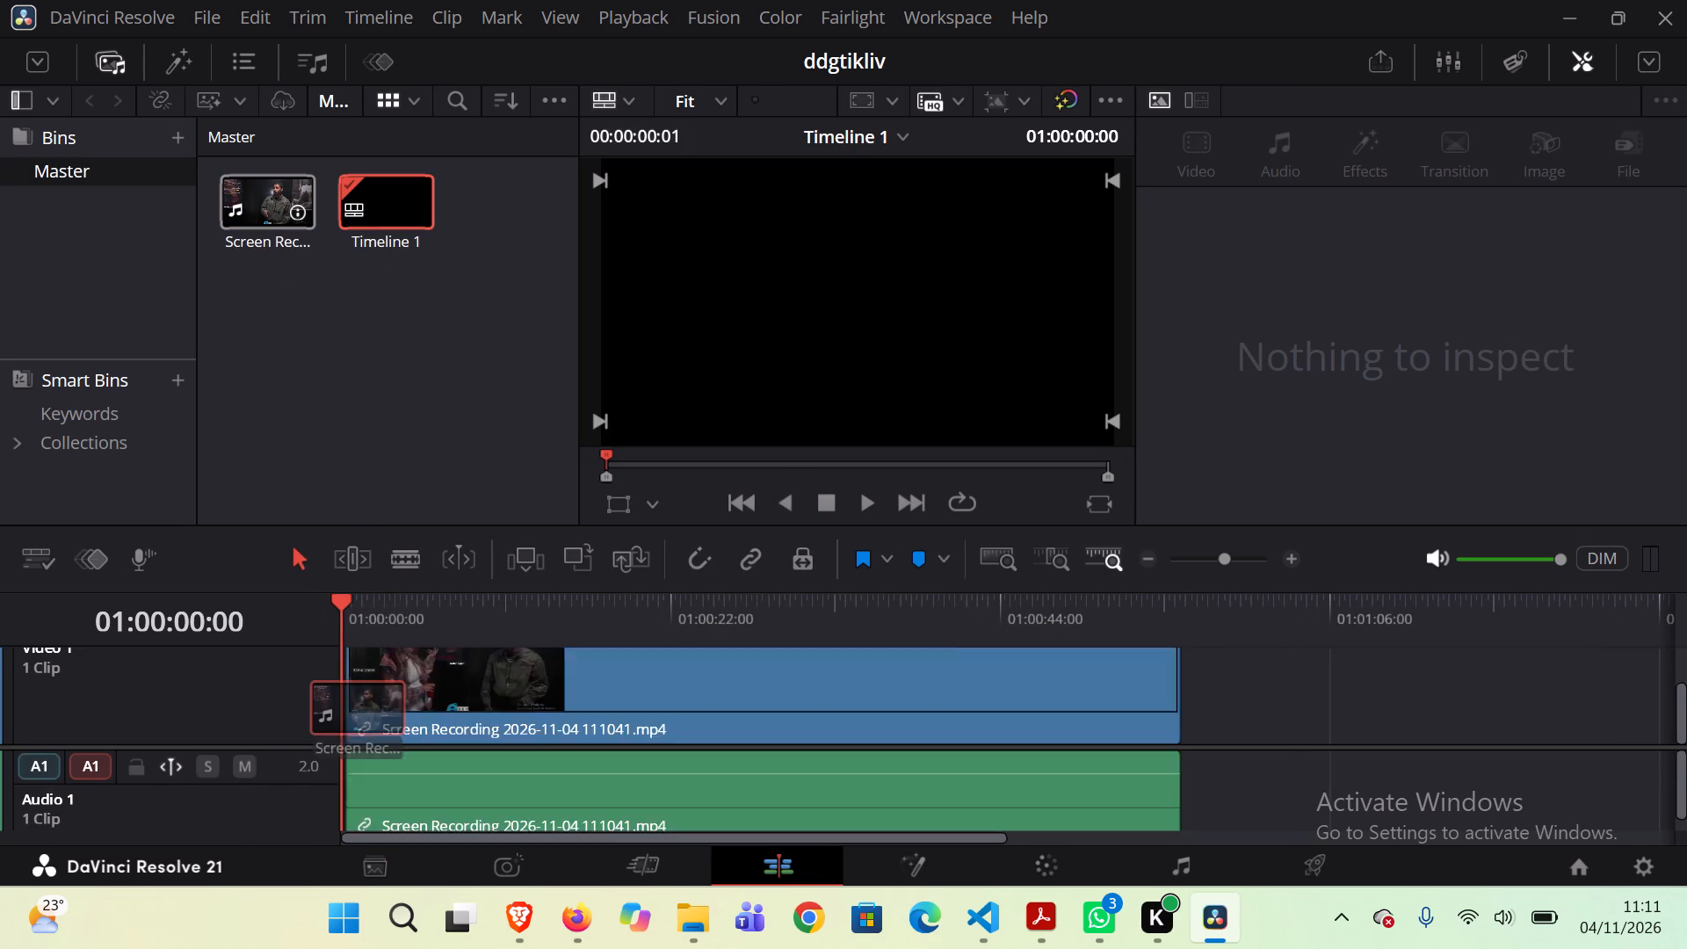
{"action": "left_click_drag", "start_coordinate": [346, 722], "coordinate": [337, 732]}
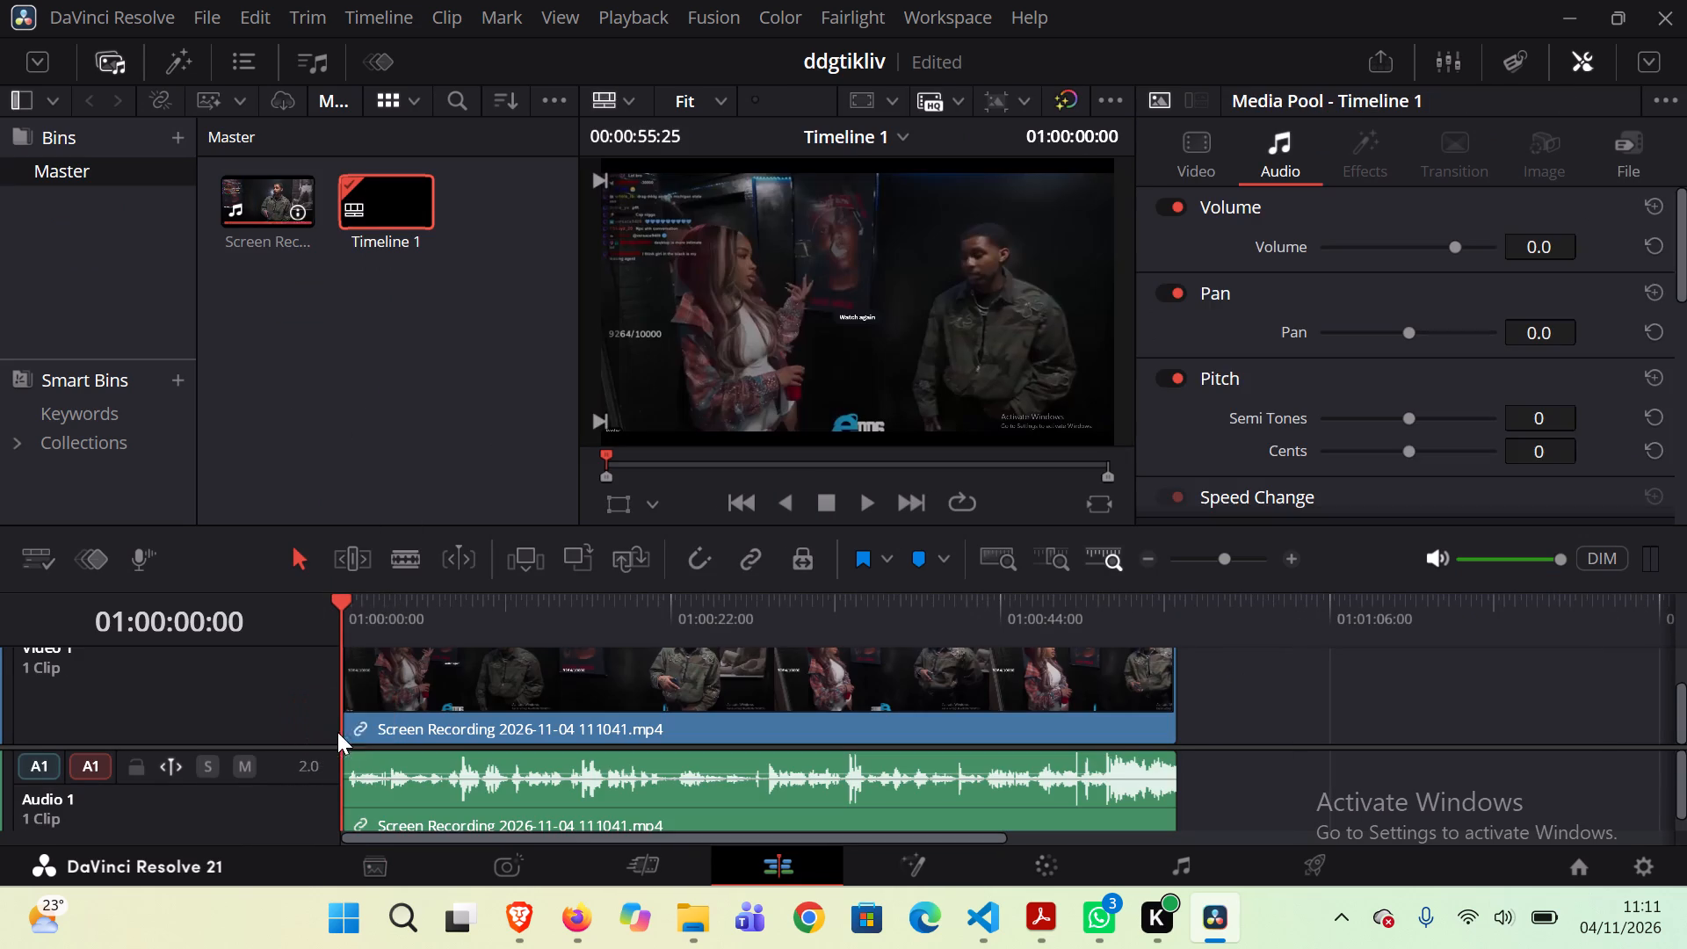
Play the timeline from its start, split the clip at 01:00:33:23, and delete the video and audio after the cut.
{"action": "key", "text": "space"}
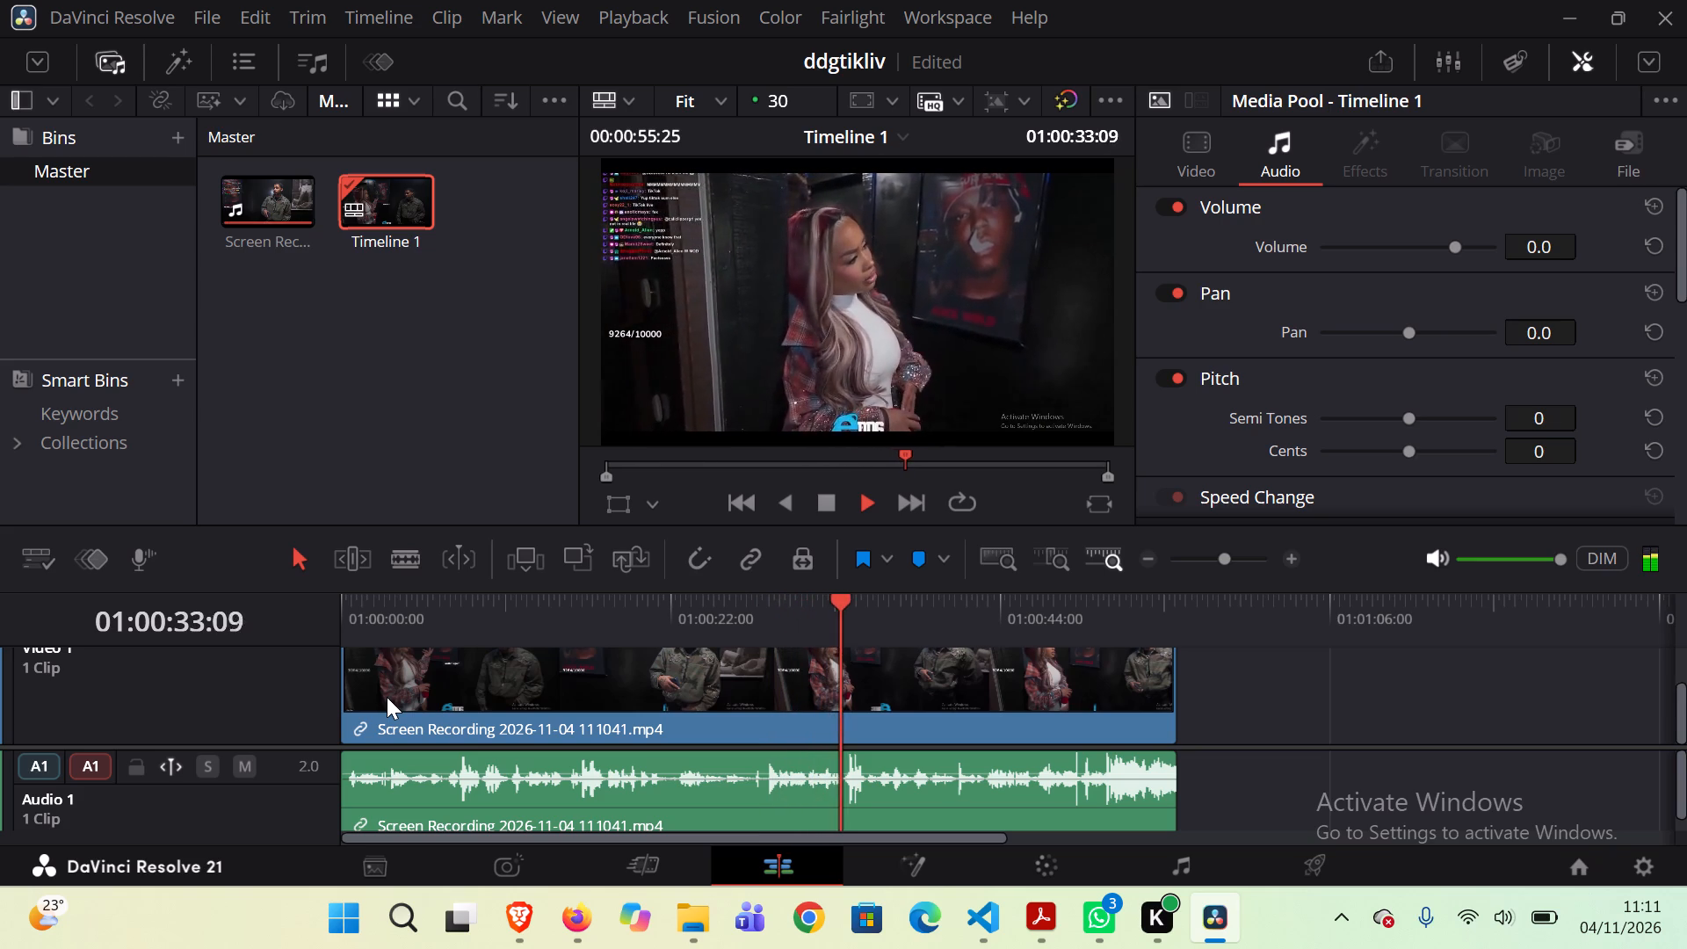
{"action": "key", "text": "space"}
{"action": "key", "text": "ctrl+b"}
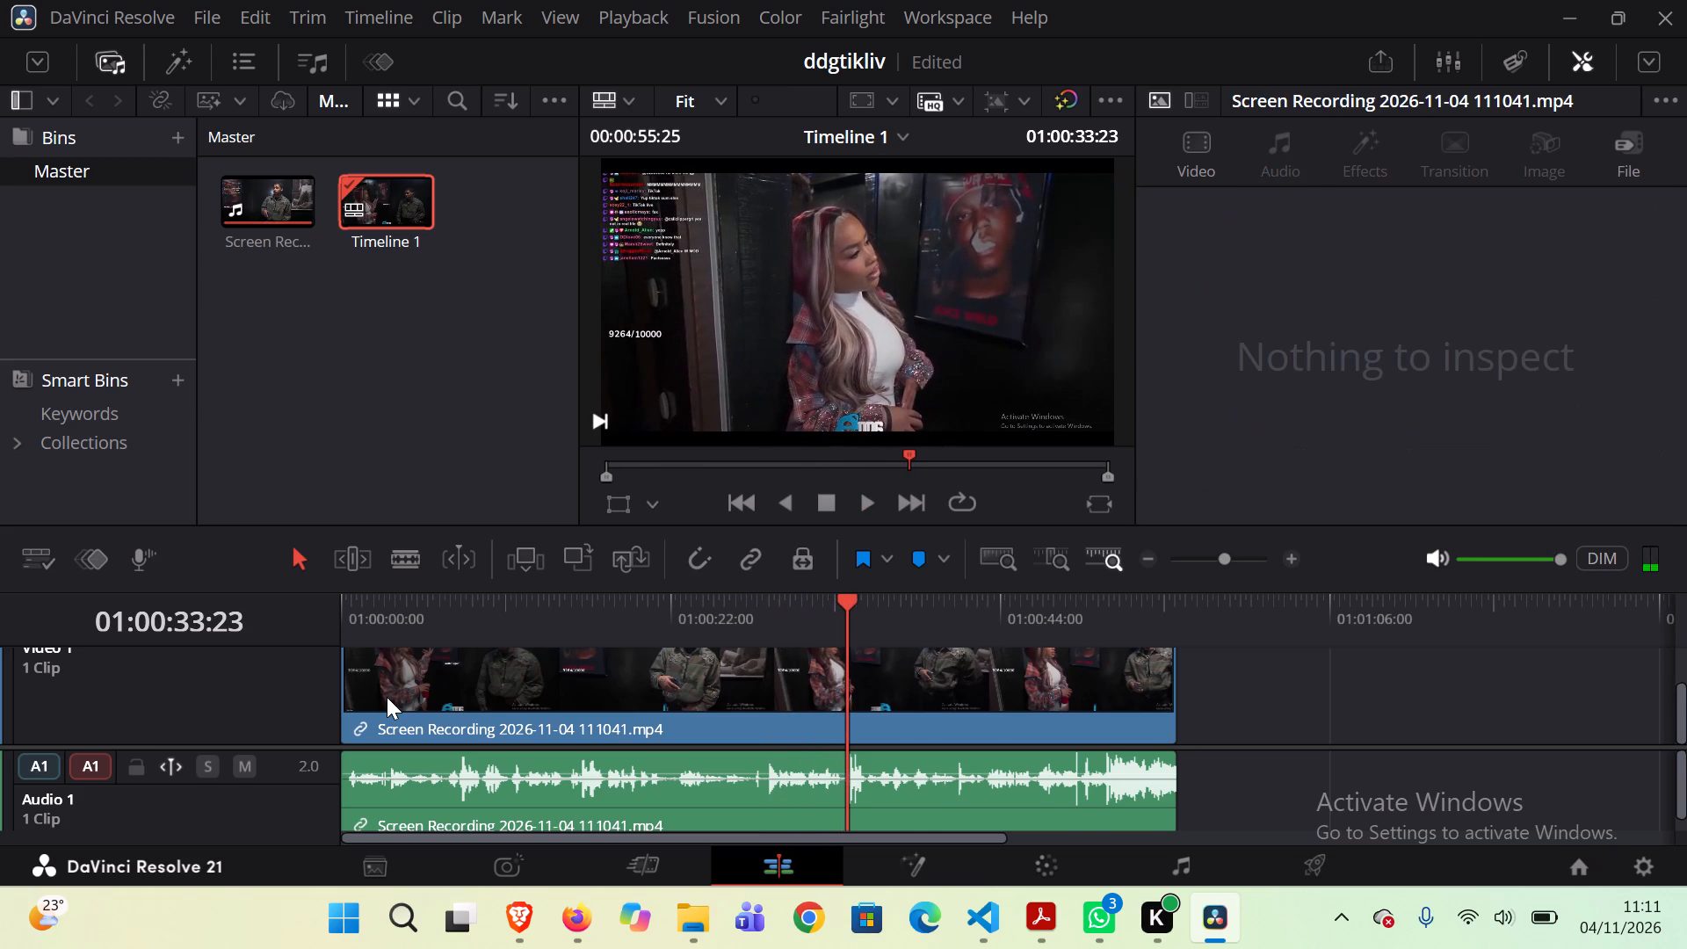
{"action": "left_click", "coordinate": [897, 686]}
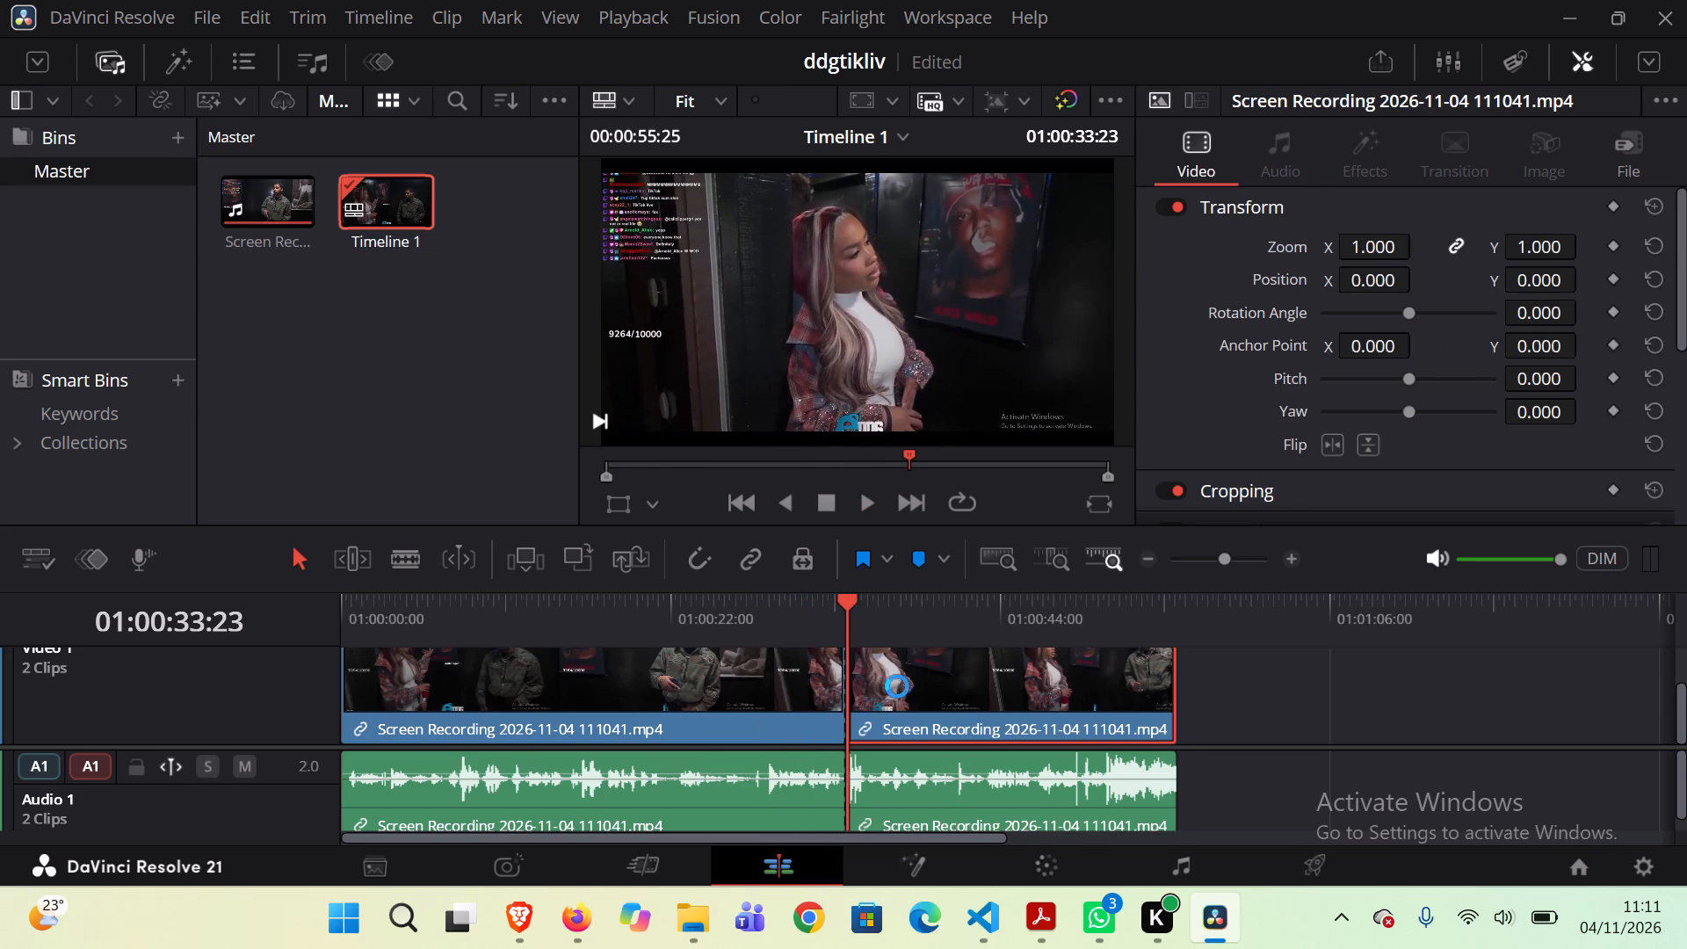
{"action": "key", "text": "BackSpace"}
{"action": "left_click", "coordinate": [916, 803]}
{"action": "key", "text": "BackSpace"}
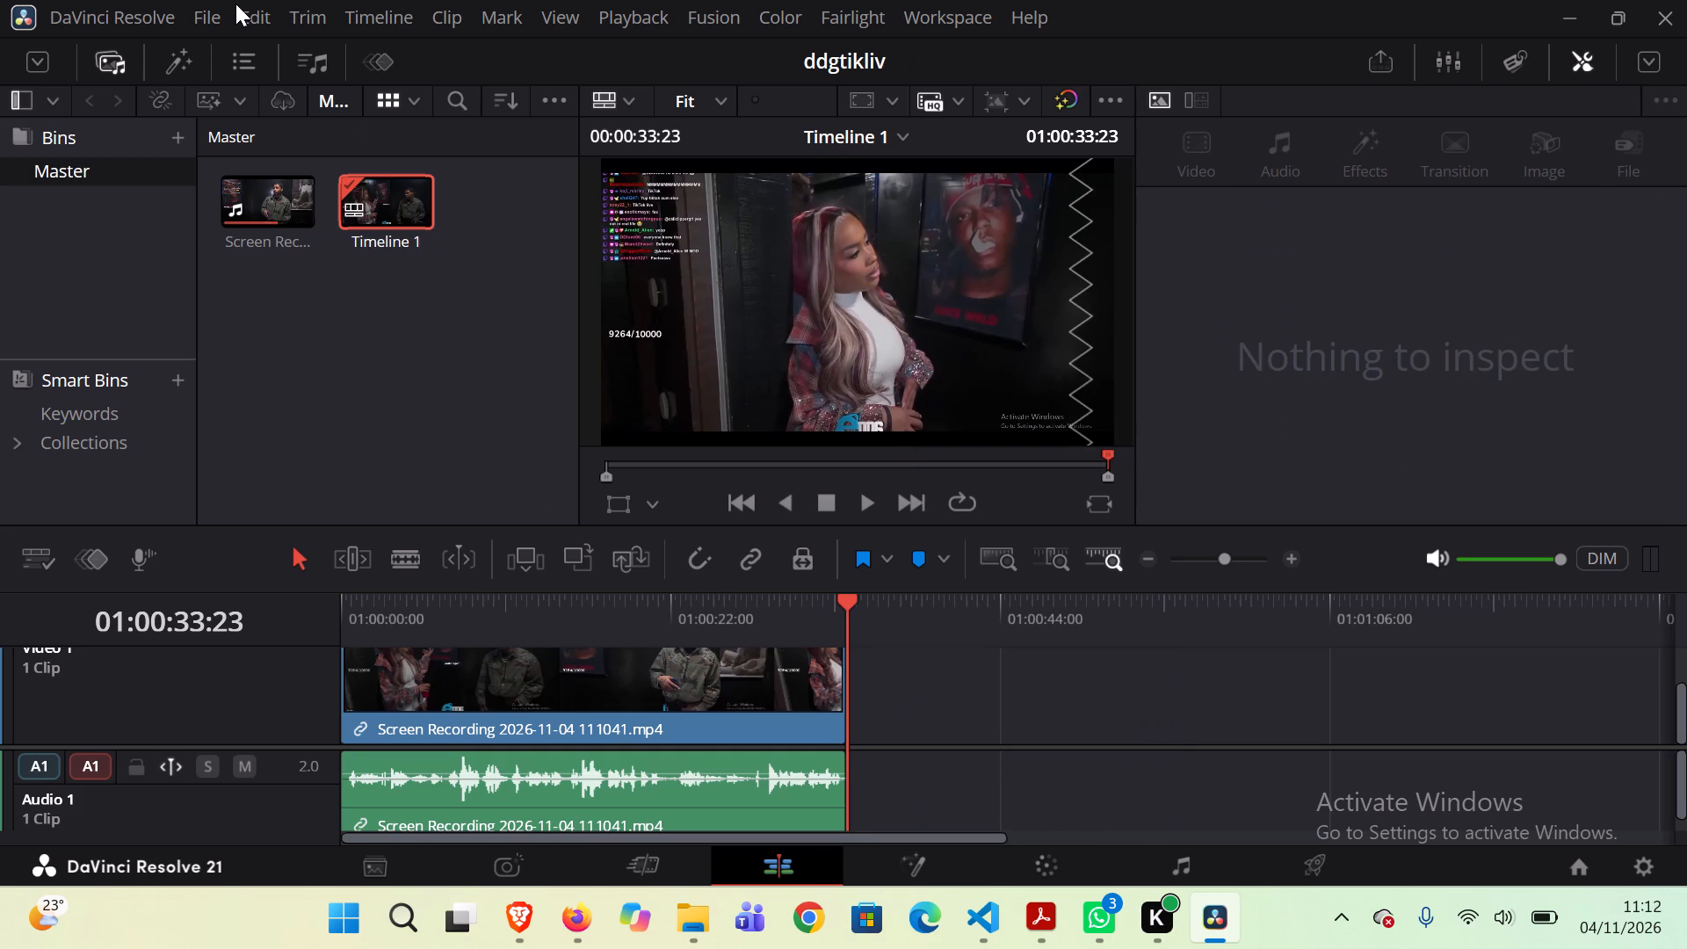
Open the media import and browse the Pictures > Screenshots folder for an image to bring into the project.
{"action": "left_click", "coordinate": [206, 14]}
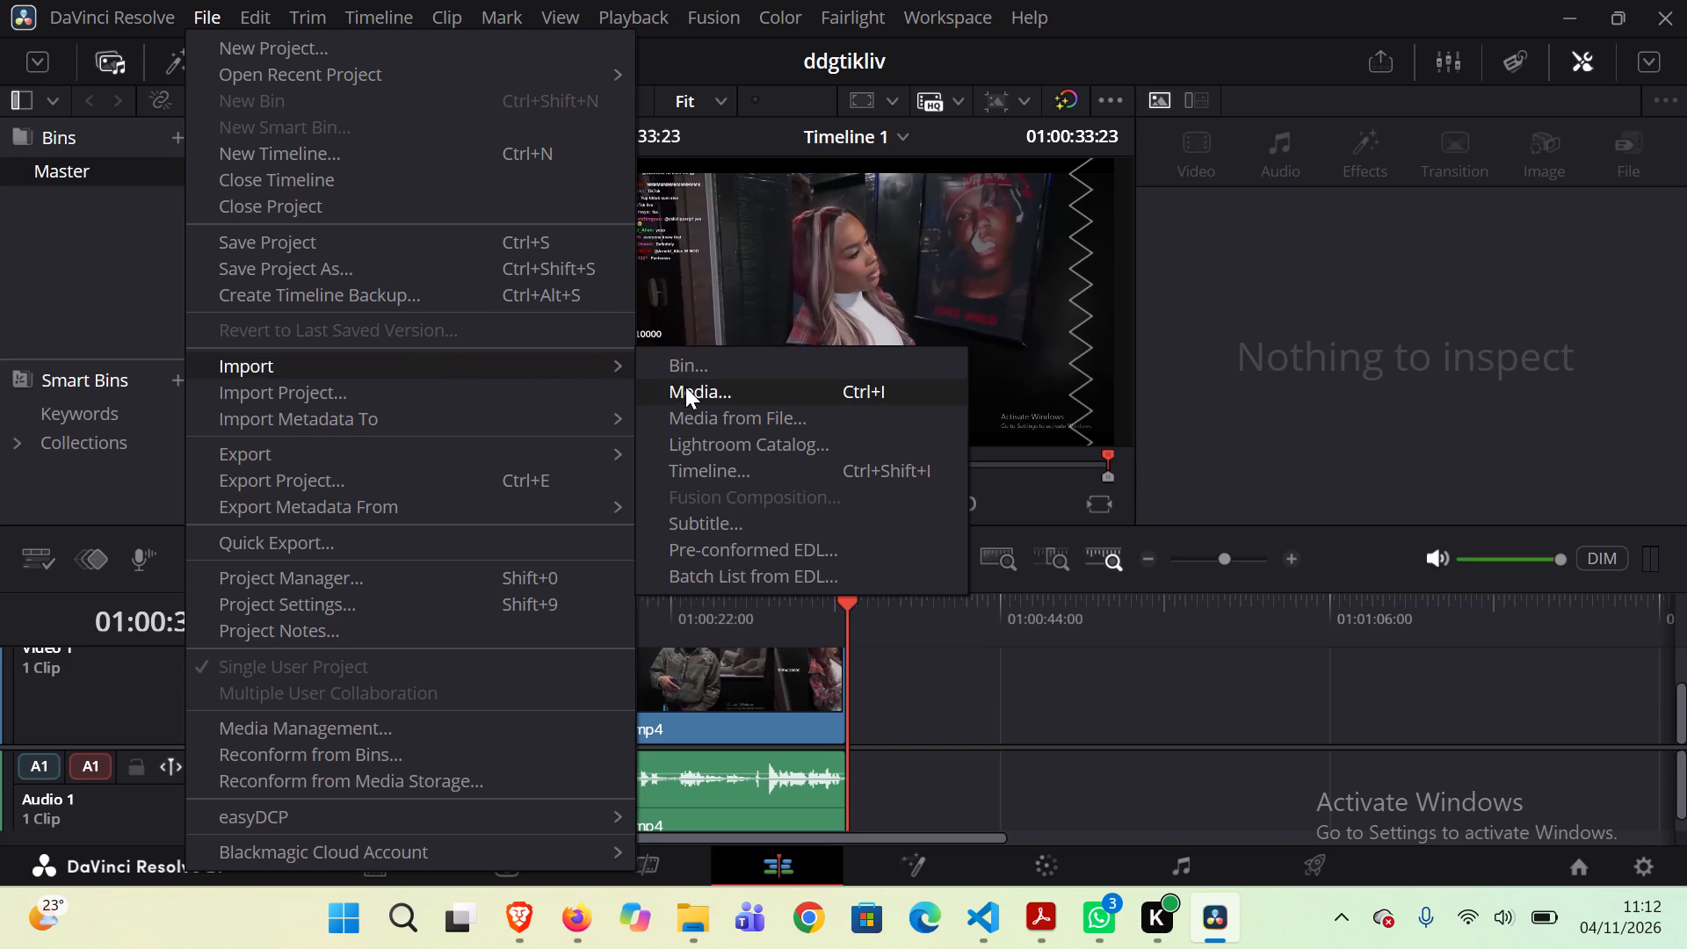
{"action": "left_click", "coordinate": [687, 388]}
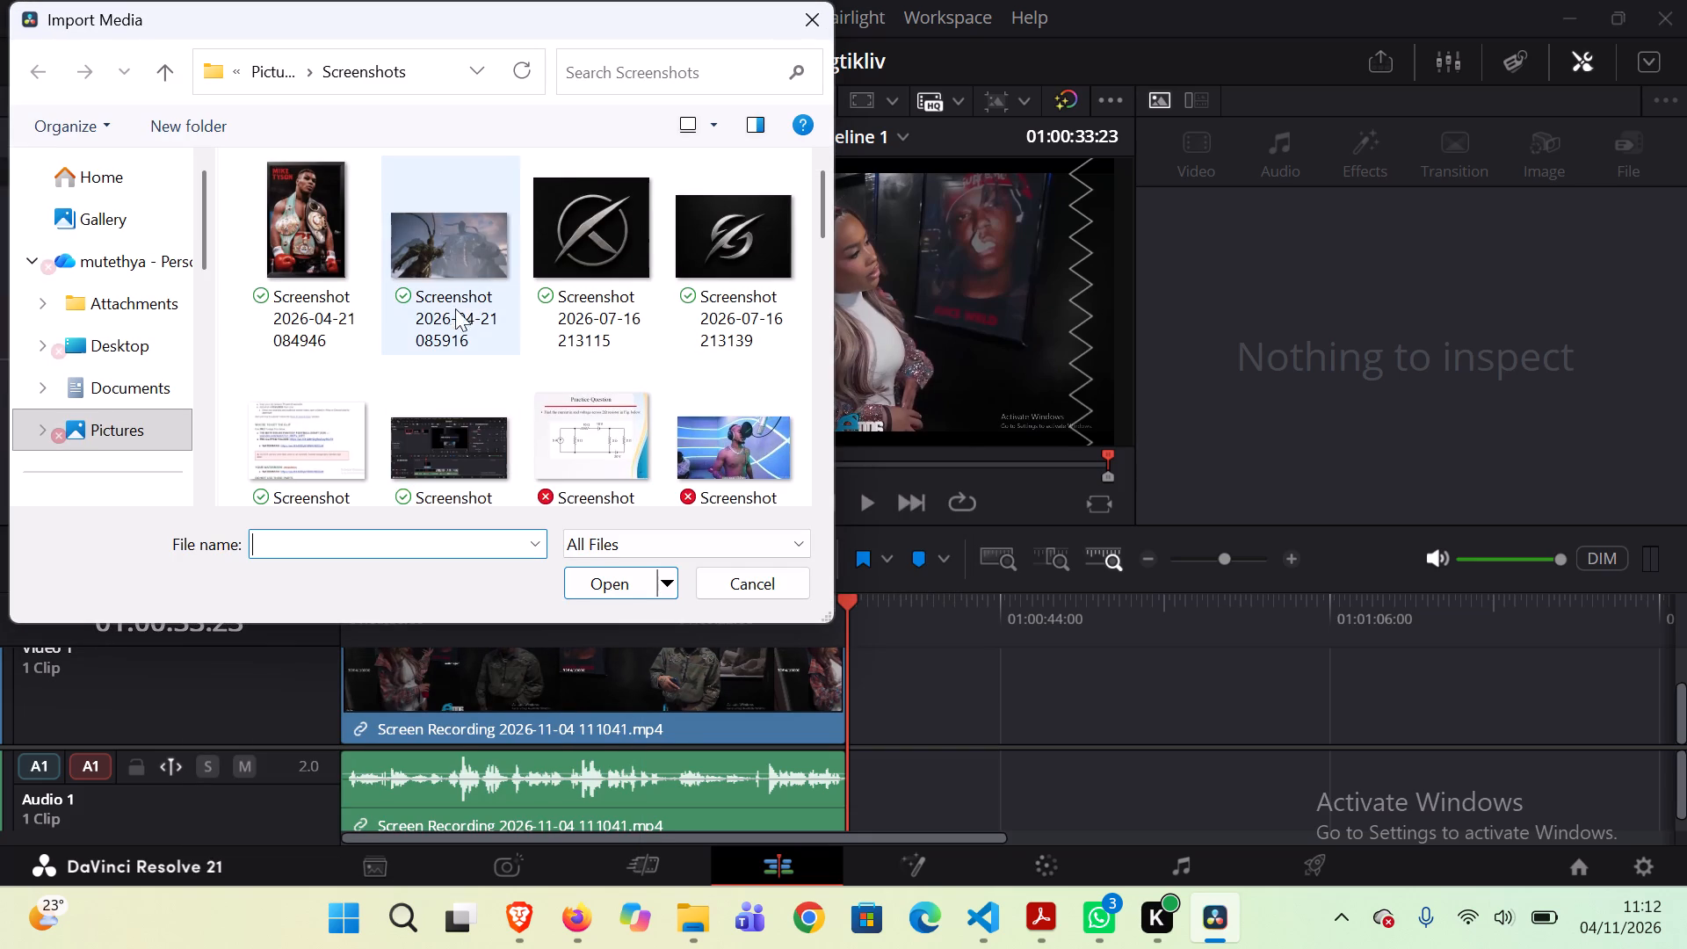
{"action": "scroll", "coordinate": [468, 294], "scroll_direction": "down", "scroll_amount": 1}
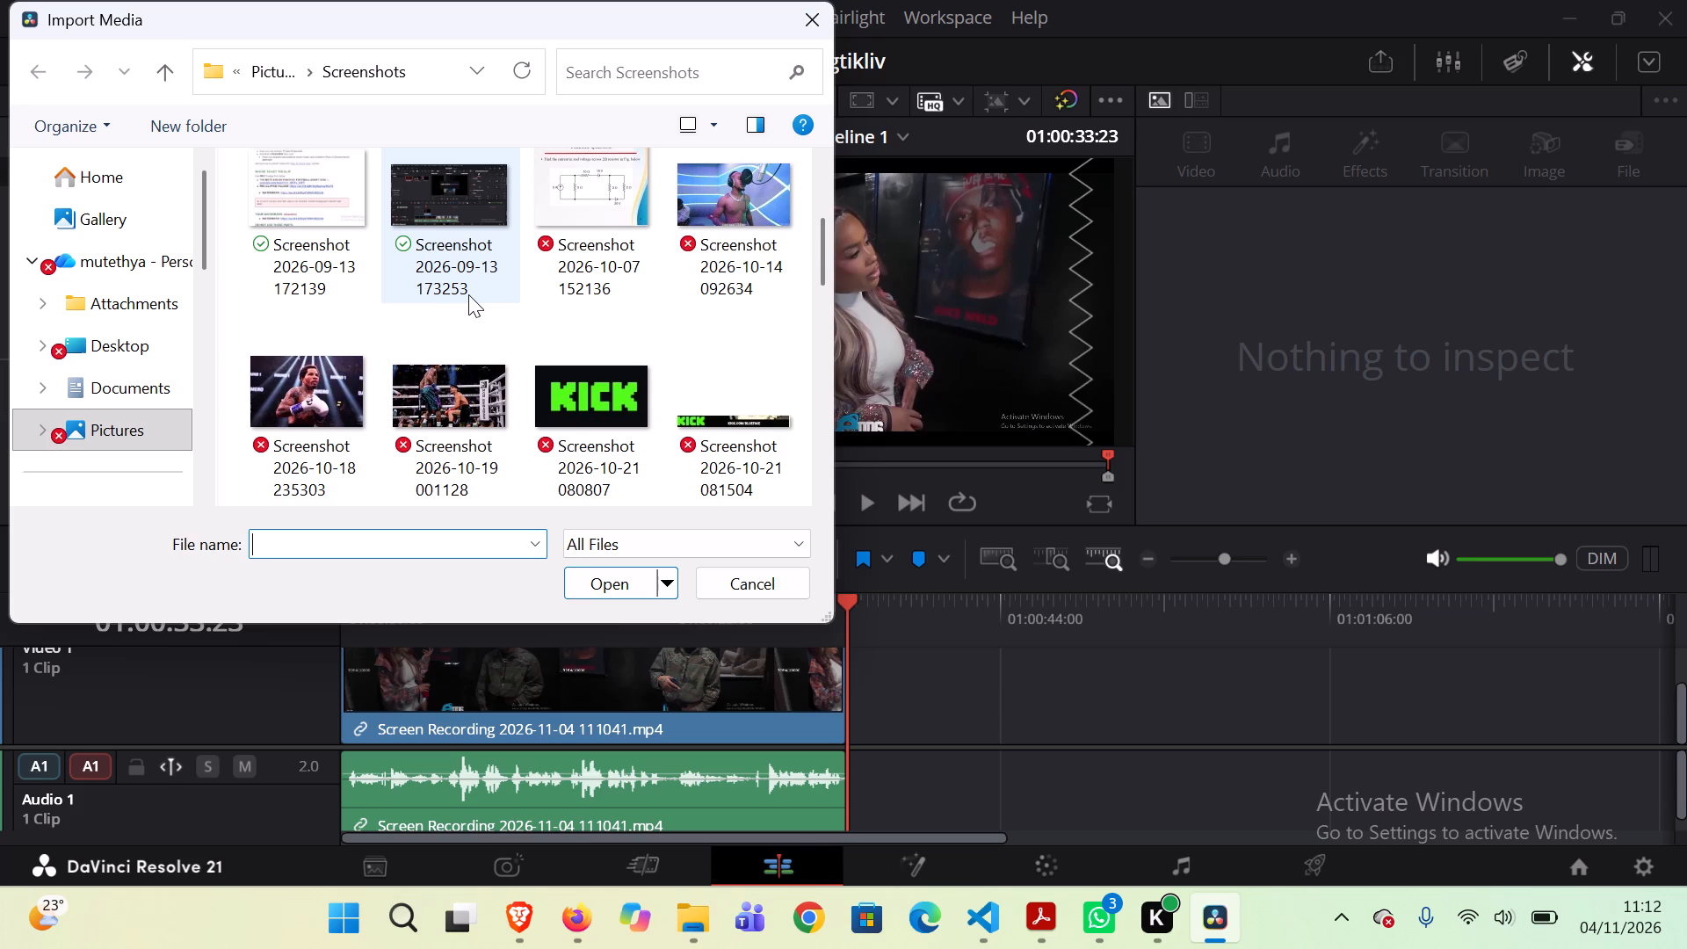
{"action": "scroll", "coordinate": [468, 294], "scroll_direction": "down", "scroll_amount": 1}
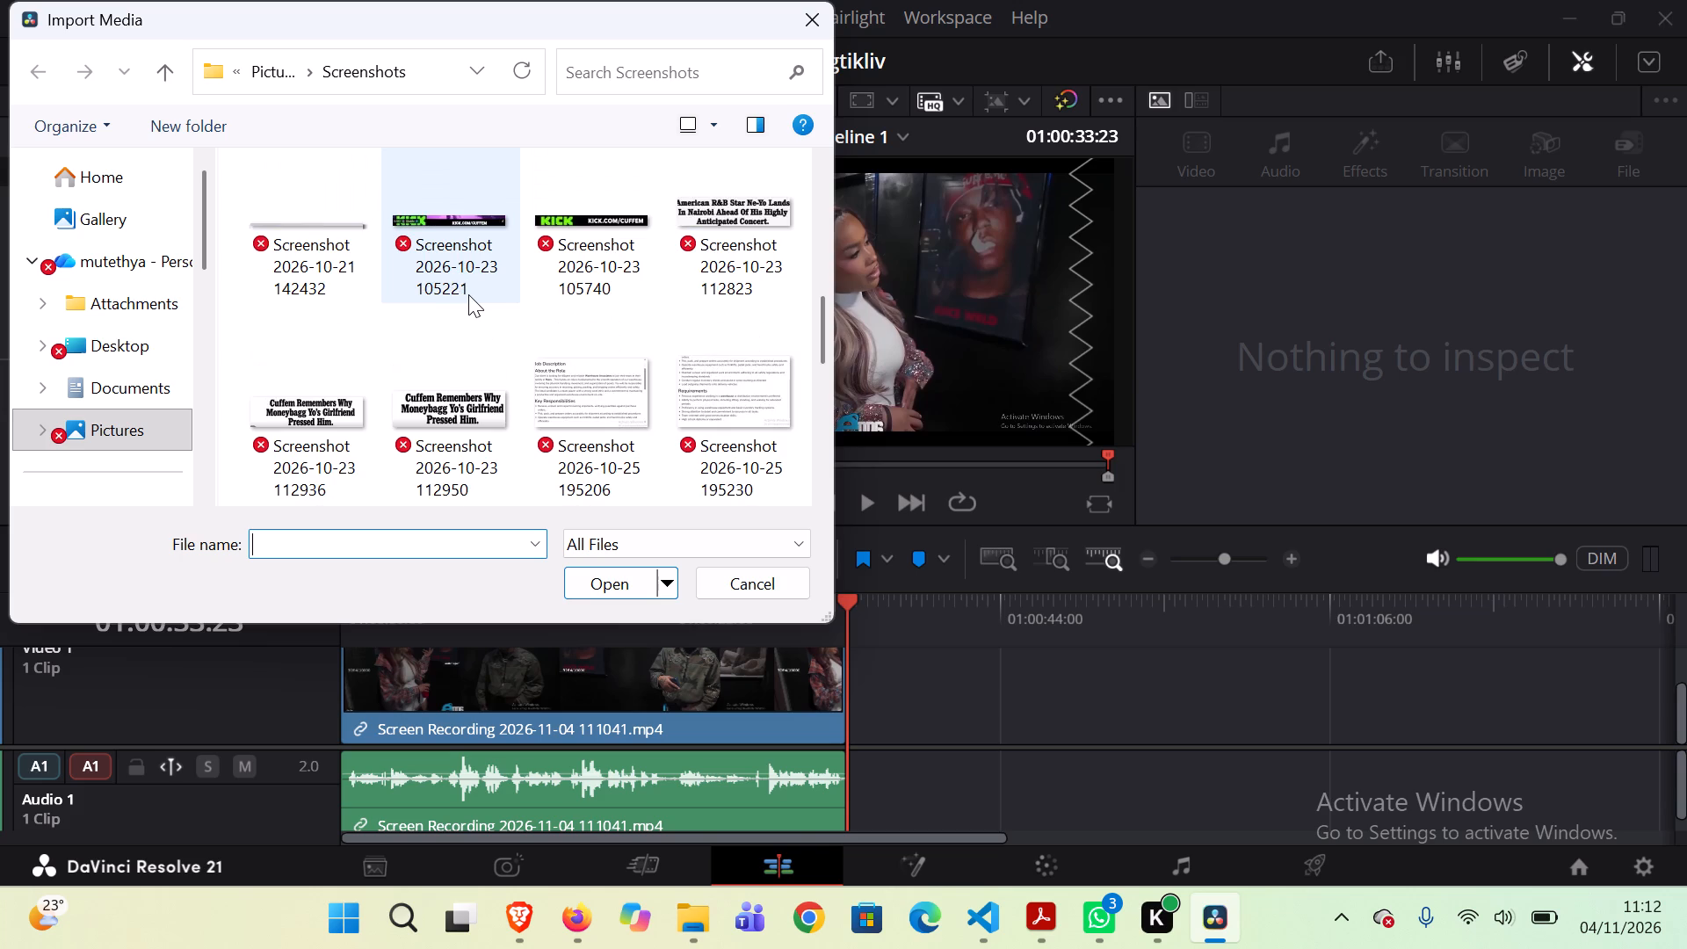
{"action": "scroll", "coordinate": [468, 294], "scroll_direction": "down", "scroll_amount": 1}
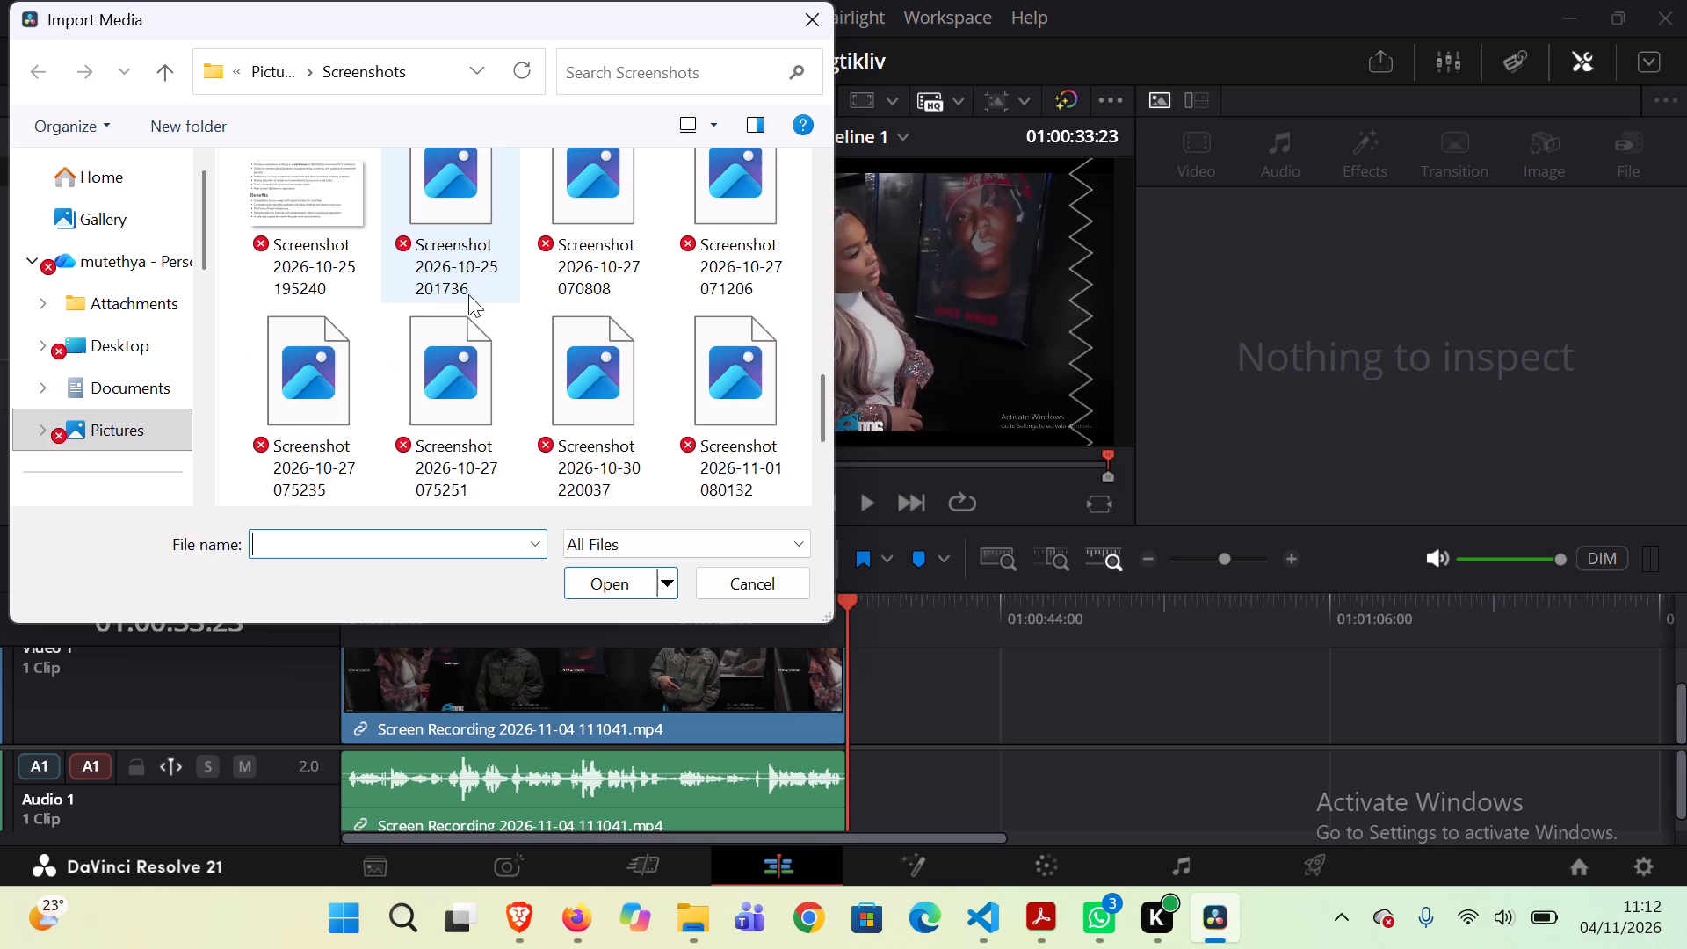
{"action": "scroll", "coordinate": [468, 294], "scroll_direction": "up", "scroll_amount": 2}
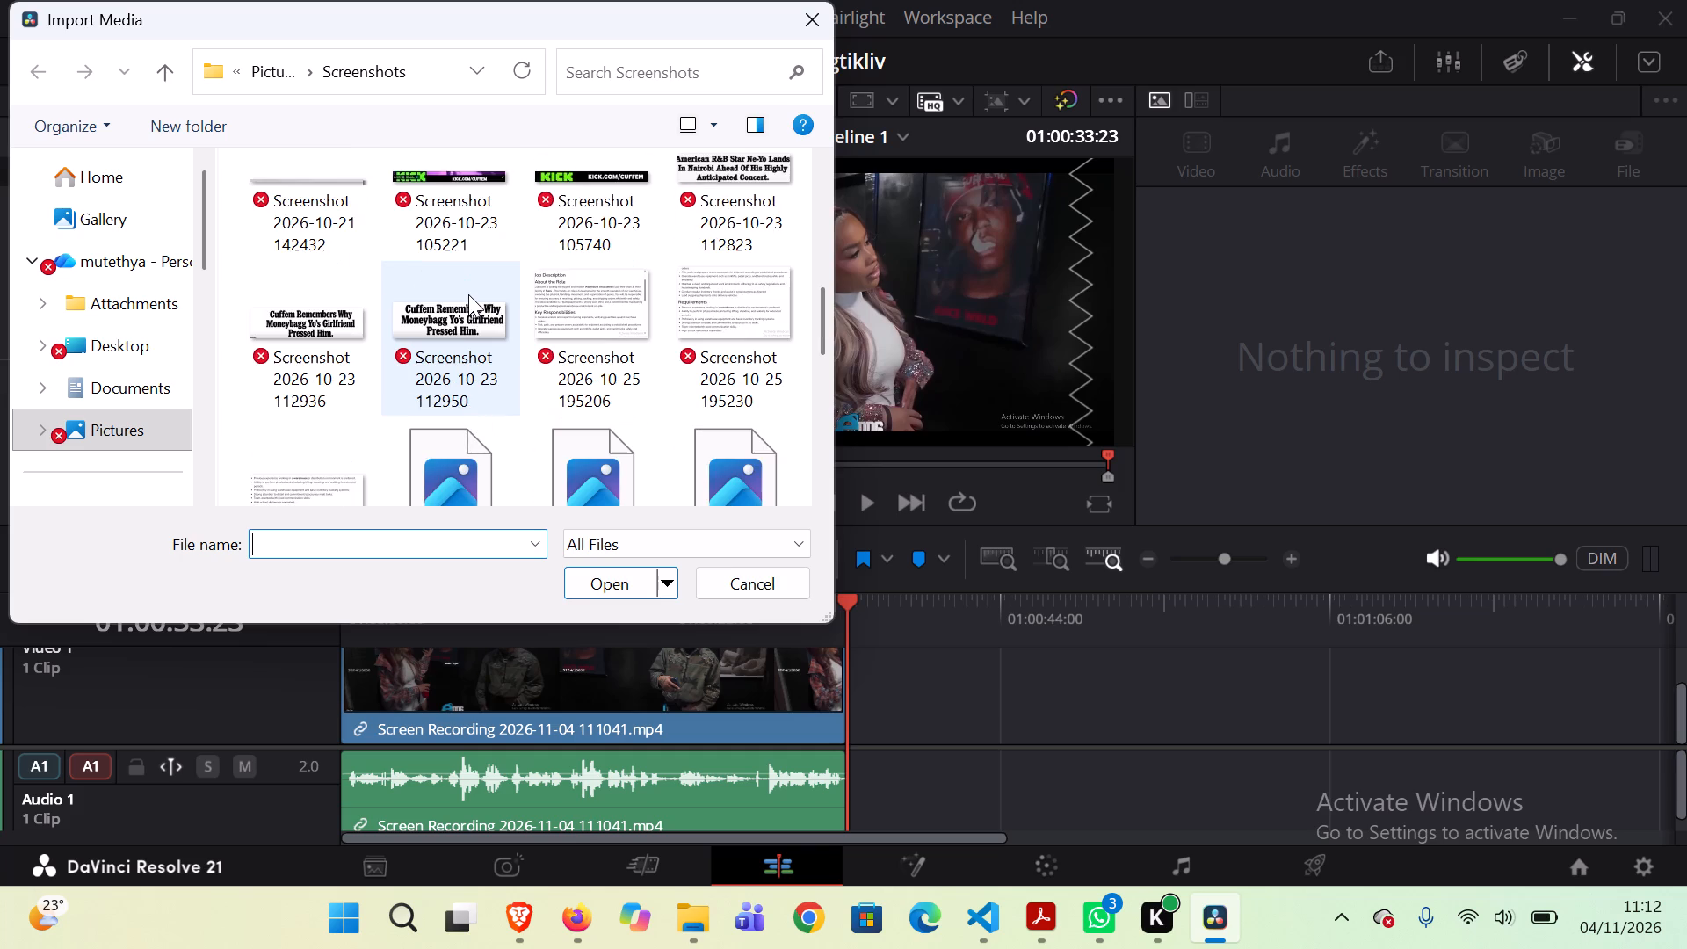
{"action": "scroll", "coordinate": [468, 294], "scroll_direction": "up", "scroll_amount": 1}
{"action": "scroll", "coordinate": [549, 346], "scroll_direction": "down", "scroll_amount": 1}
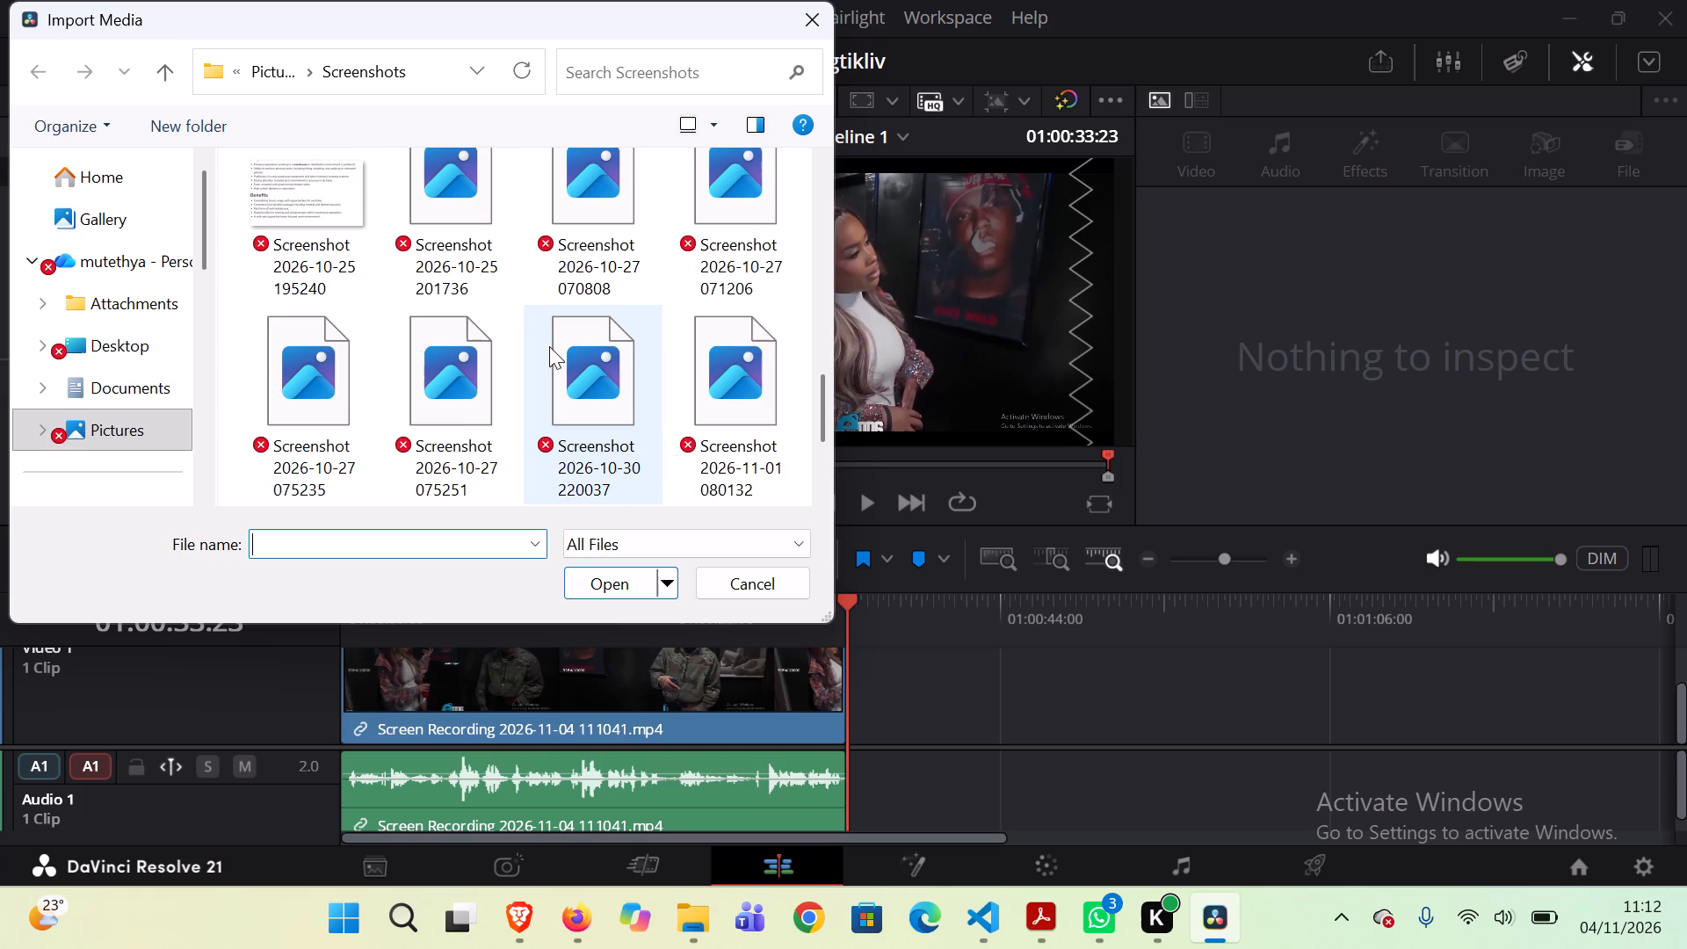
{"action": "scroll", "coordinate": [549, 346], "scroll_direction": "down", "scroll_amount": 1}
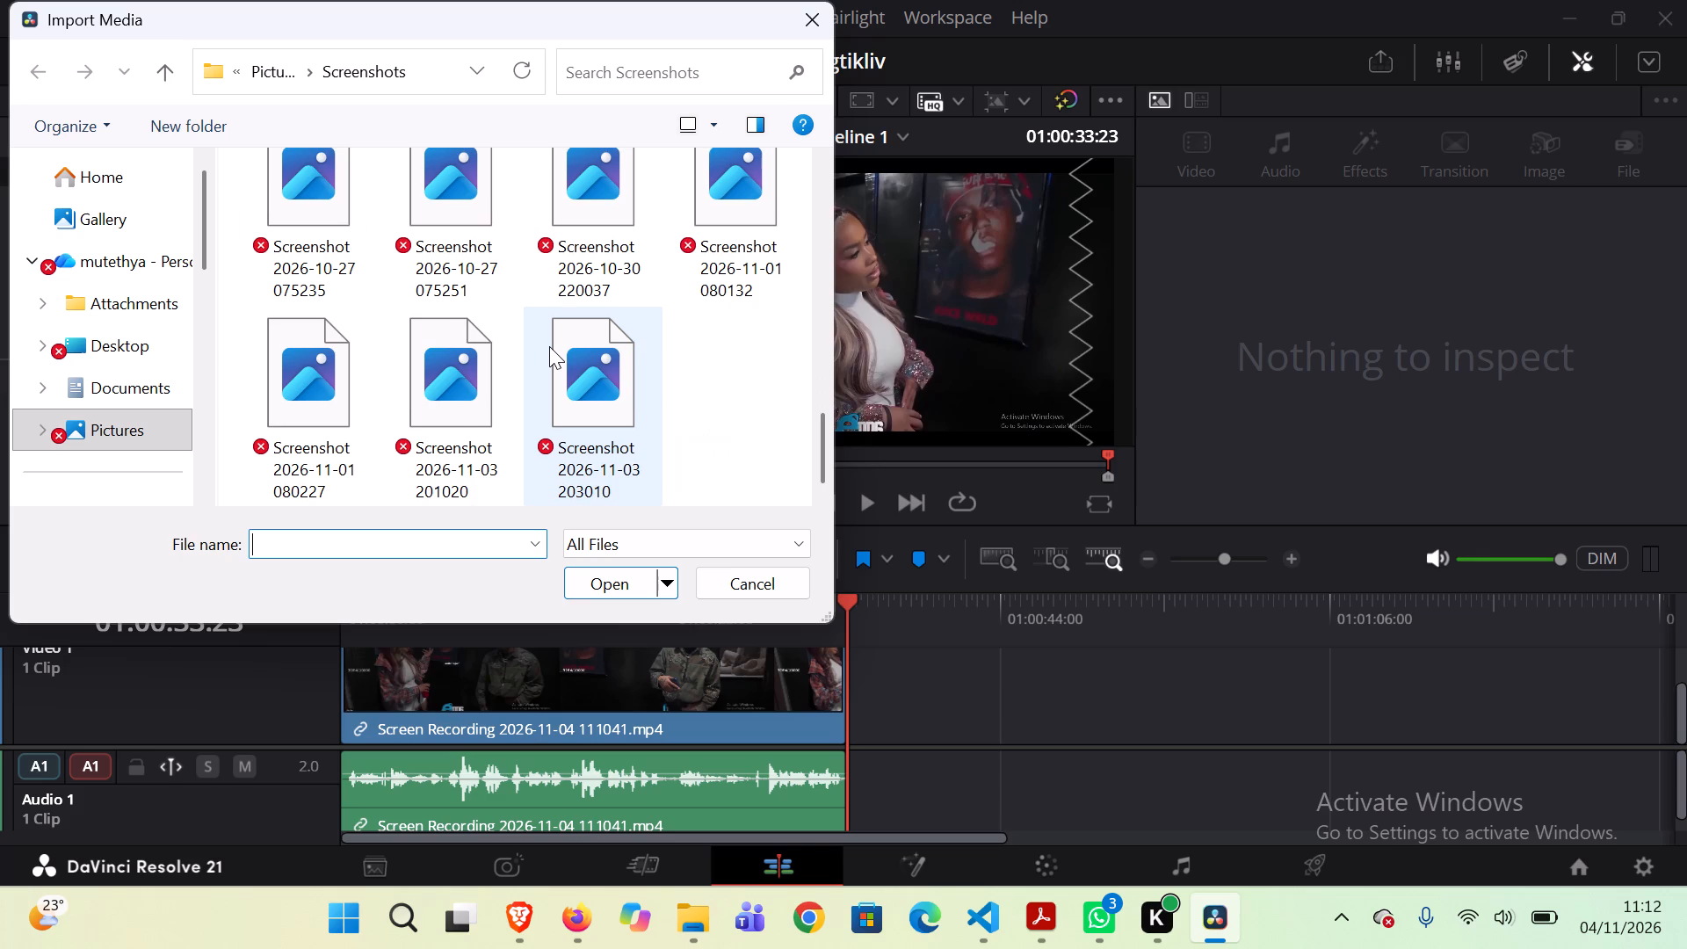
{"action": "scroll", "coordinate": [549, 346], "scroll_direction": "down", "scroll_amount": 1}
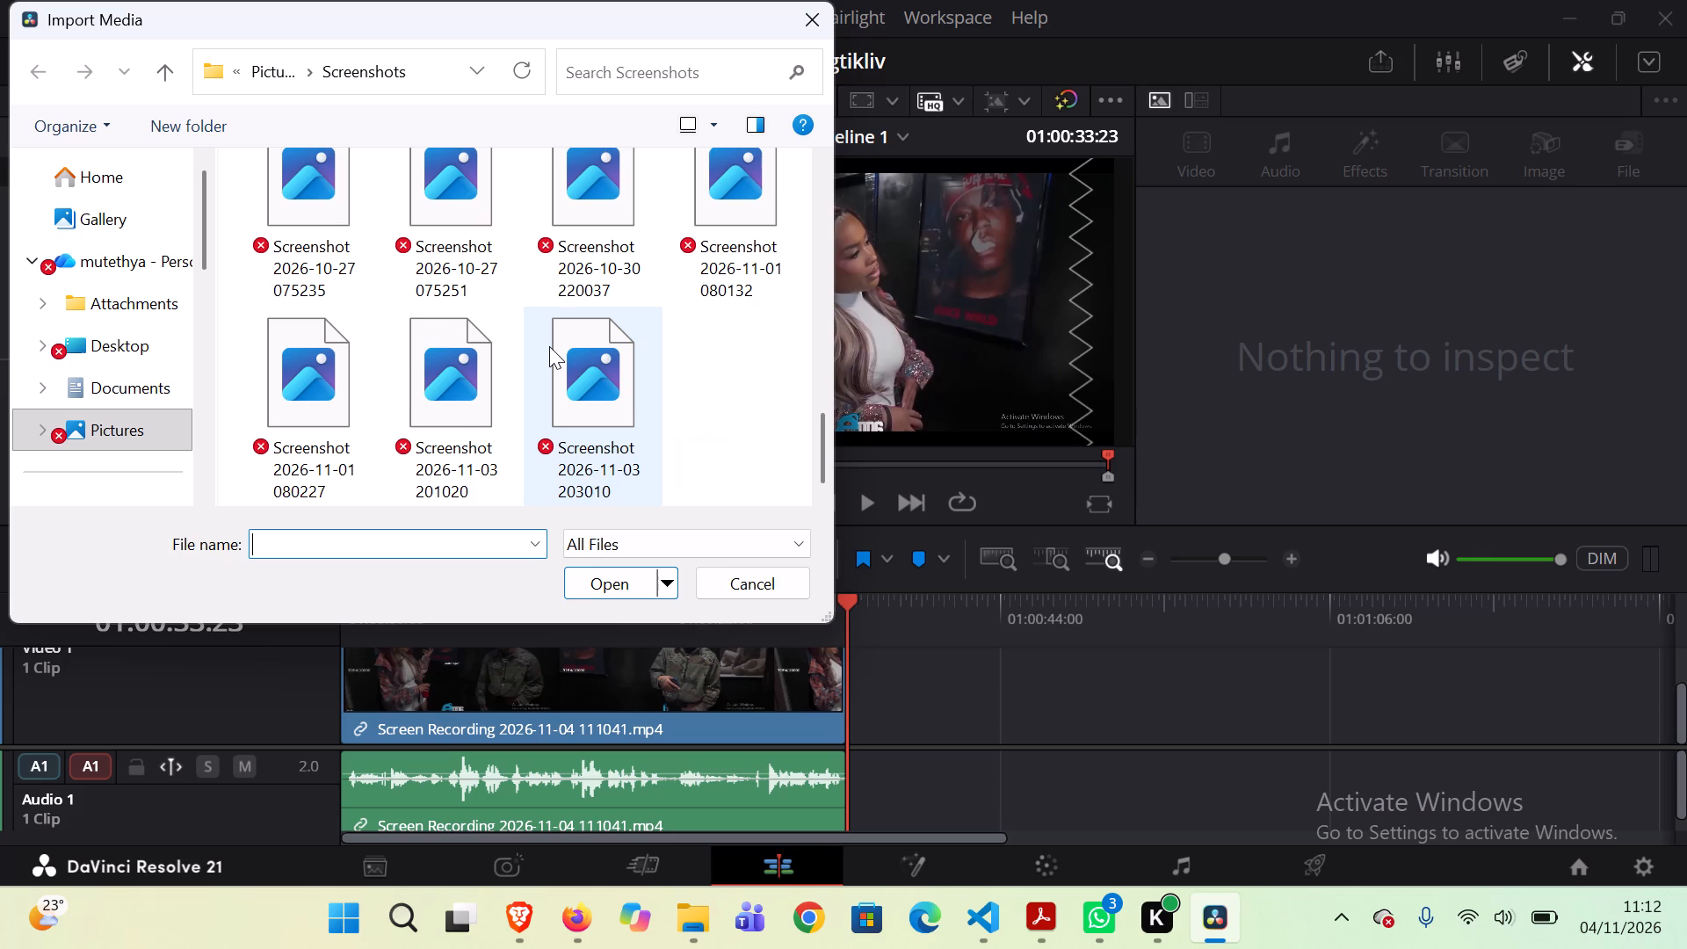
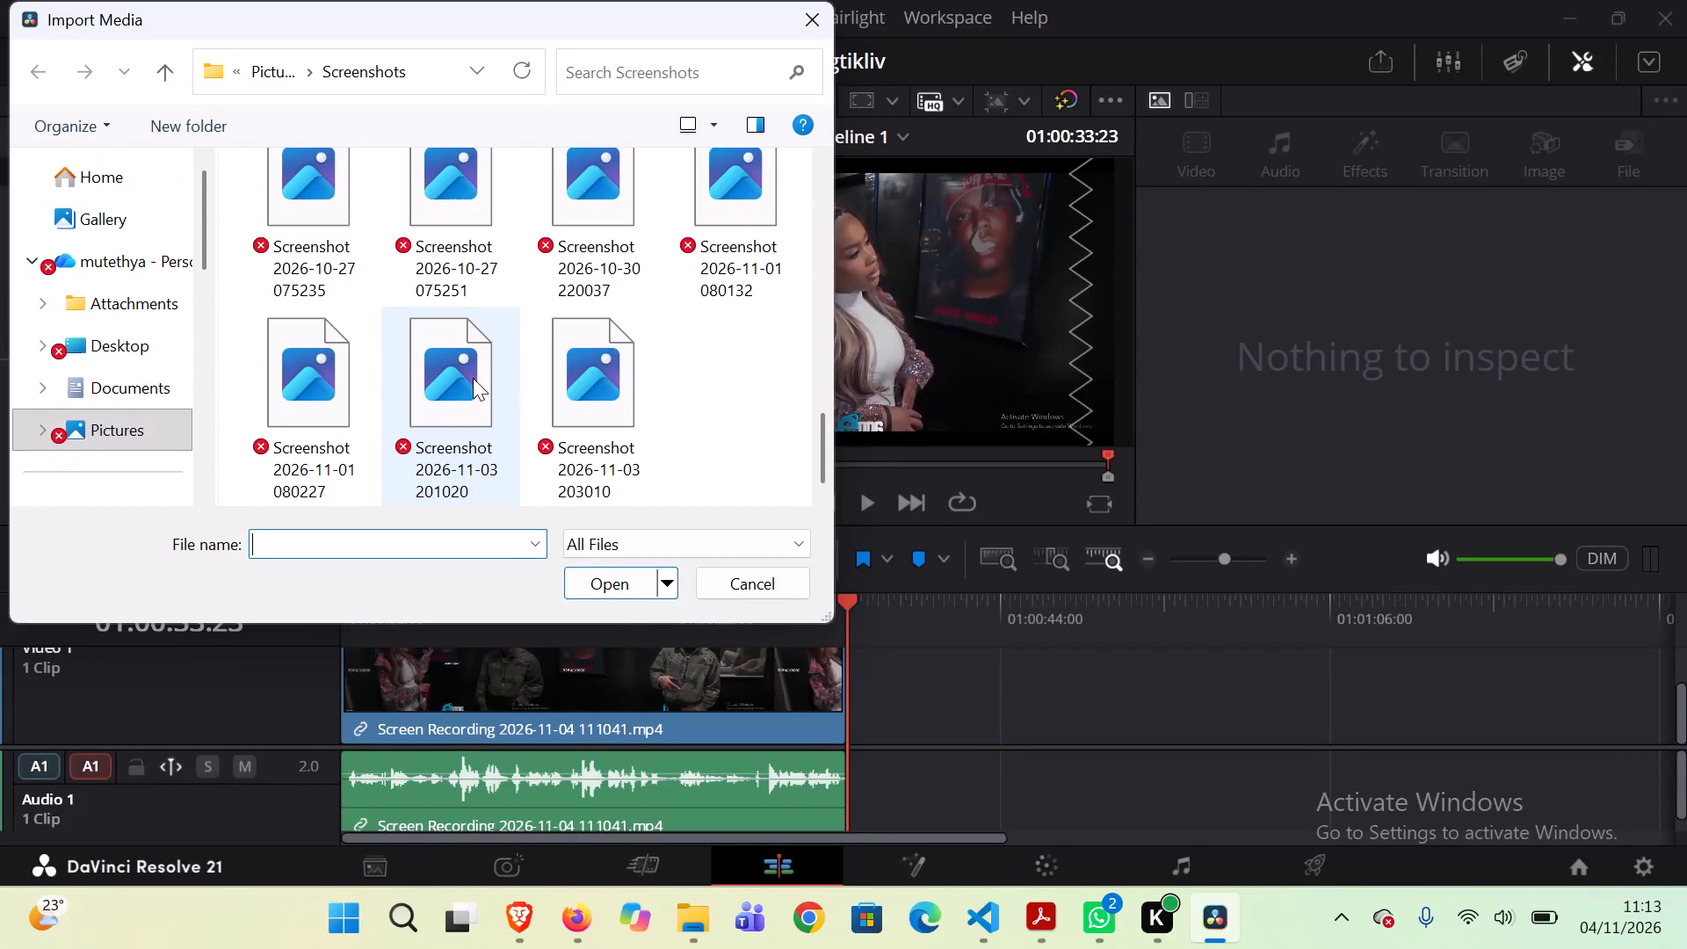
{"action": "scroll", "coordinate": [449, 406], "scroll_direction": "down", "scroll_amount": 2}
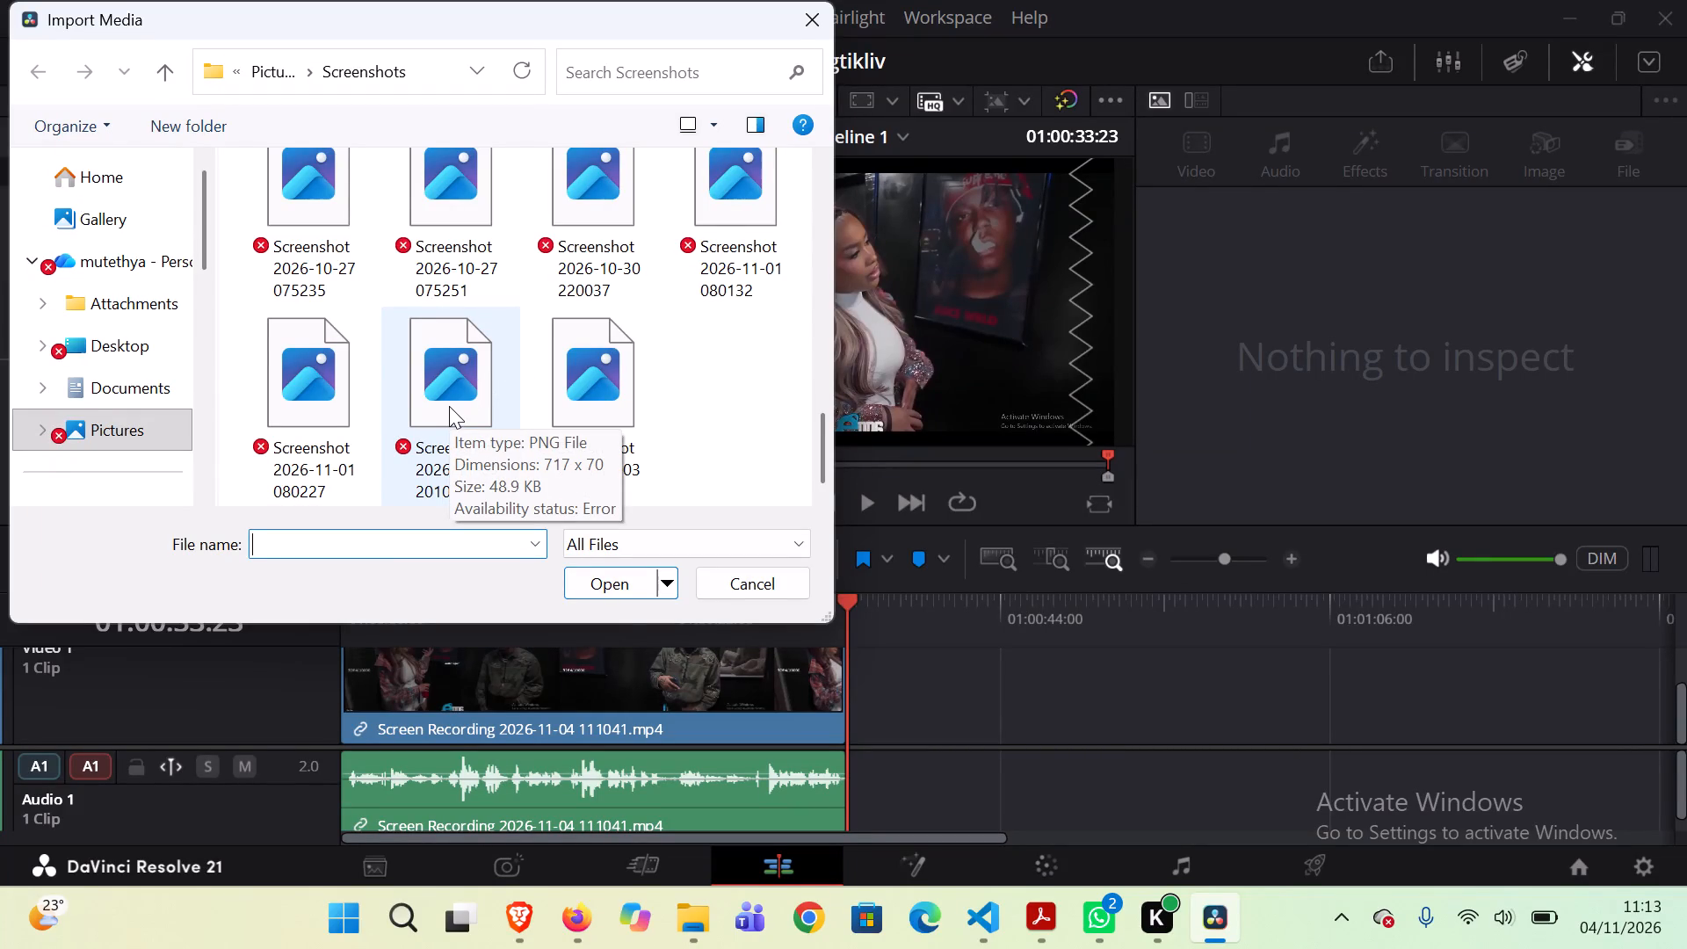
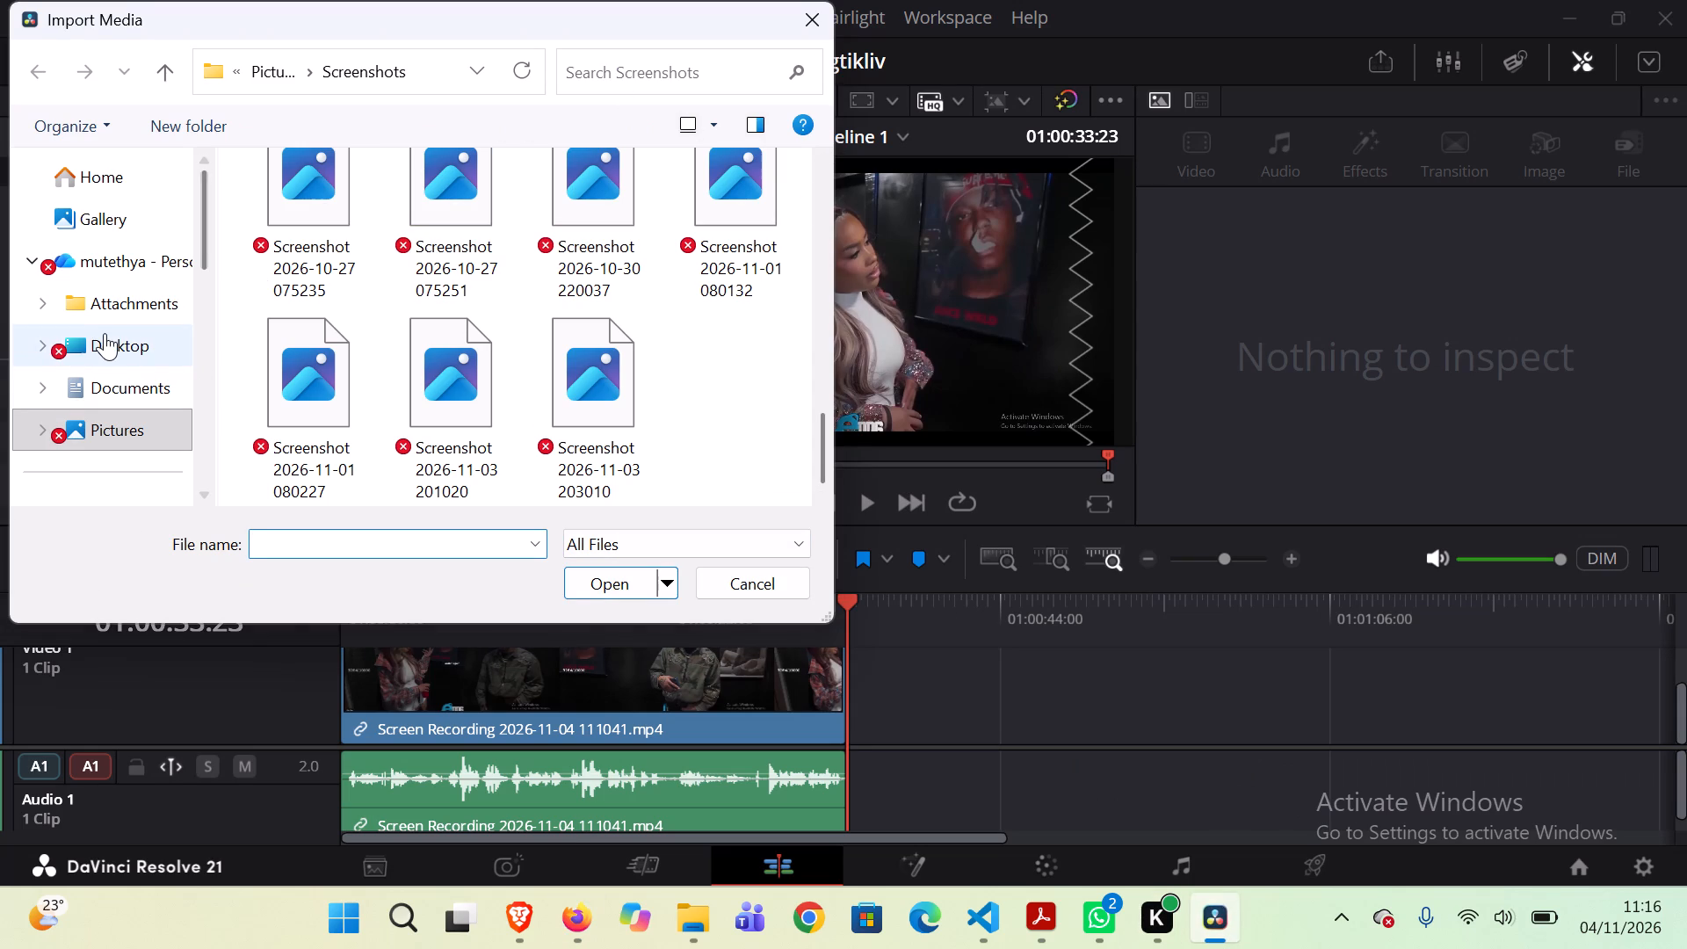
{"action": "scroll", "coordinate": [105, 333], "scroll_direction": "up", "scroll_amount": 1}
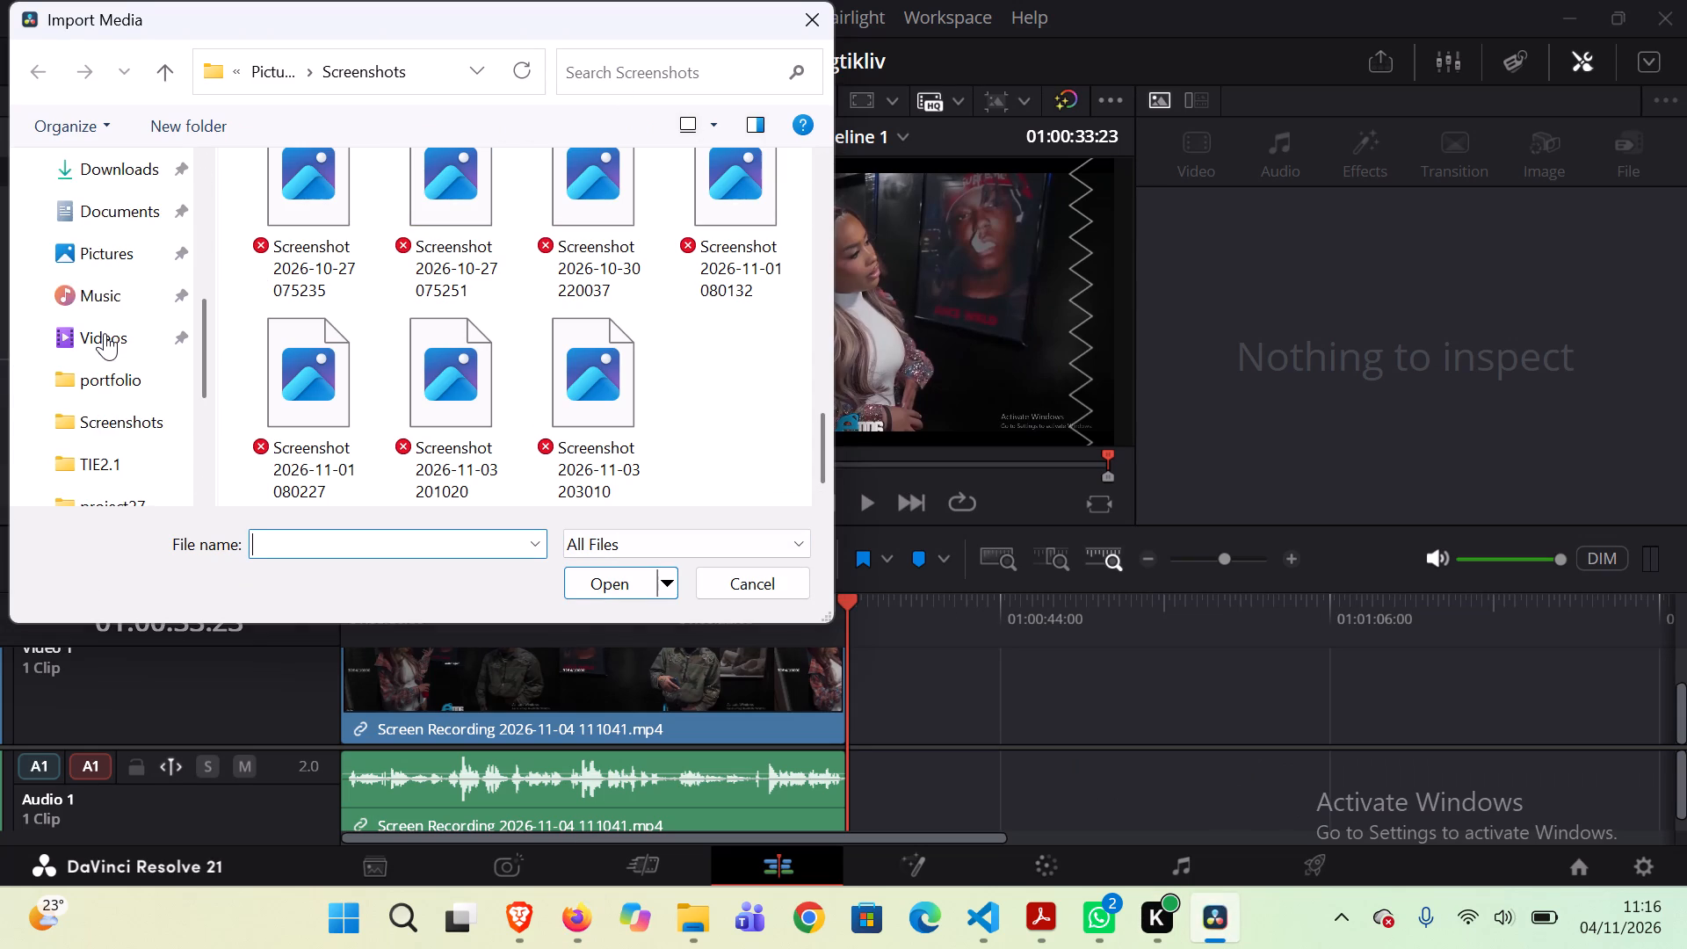
{"action": "scroll", "coordinate": [105, 333], "scroll_direction": "up", "scroll_amount": 1}
{"action": "double_click", "coordinate": [107, 296]}
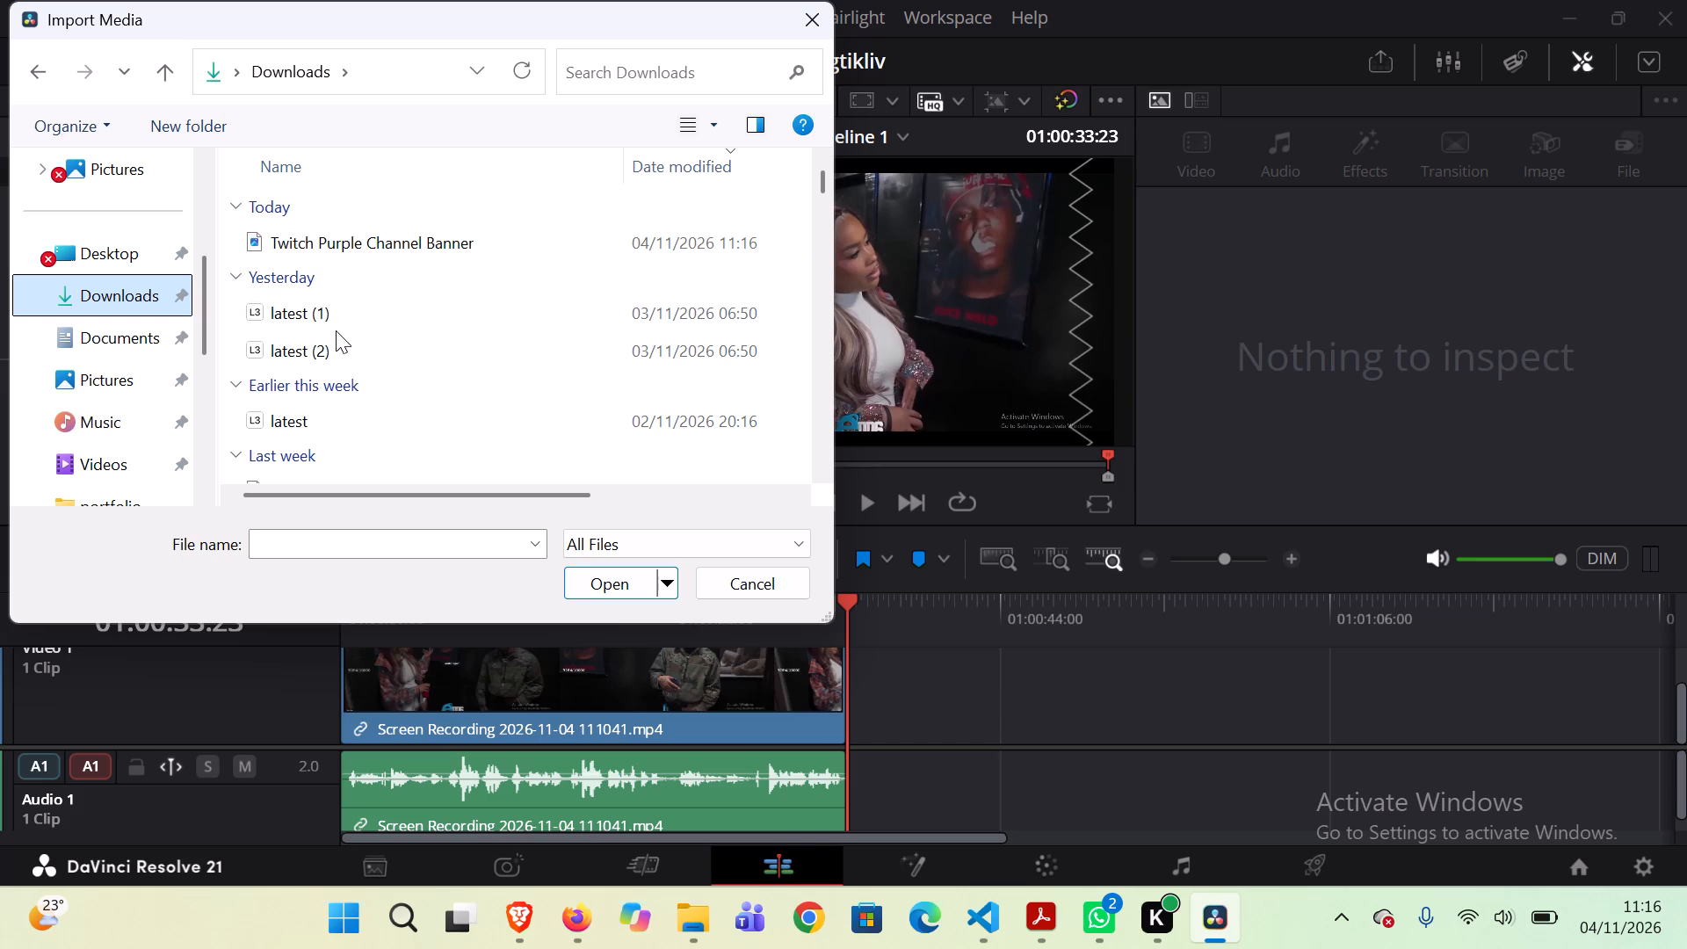
{"action": "scroll", "coordinate": [336, 330], "scroll_direction": "up", "scroll_amount": 1}
{"action": "double_click", "coordinate": [395, 252]}
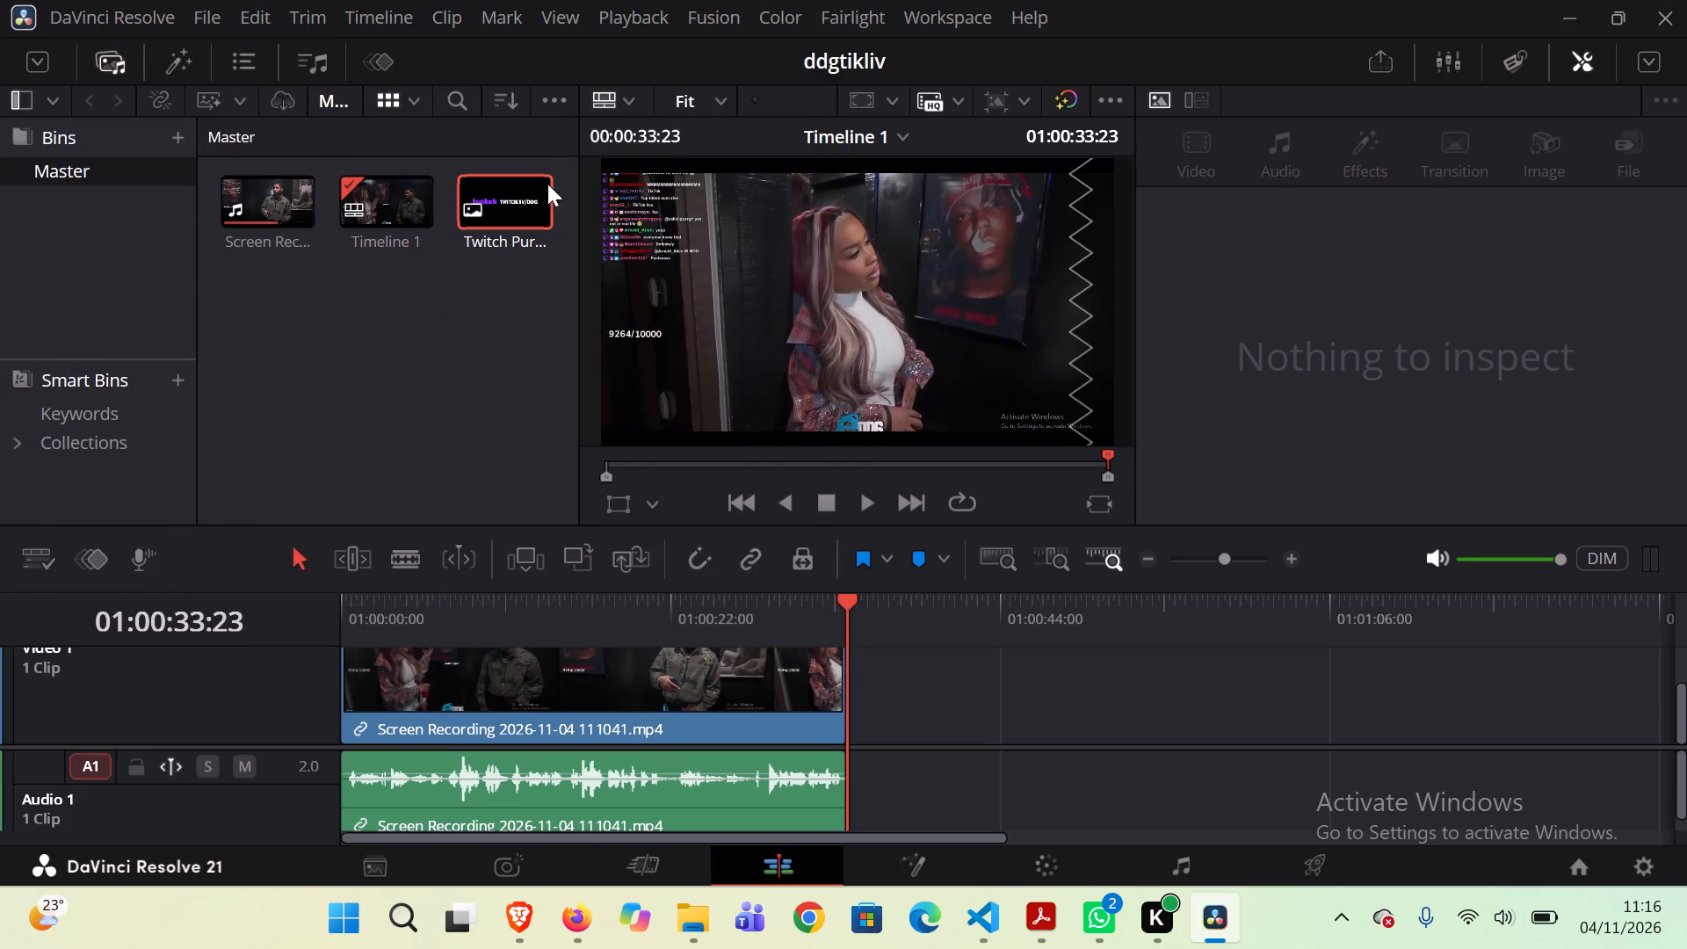
Place the Twitch banner image on a new Video 2 track at the very start of the timeline.
{"action": "left_click_drag", "start_coordinate": [510, 201], "coordinate": [848, 669]}
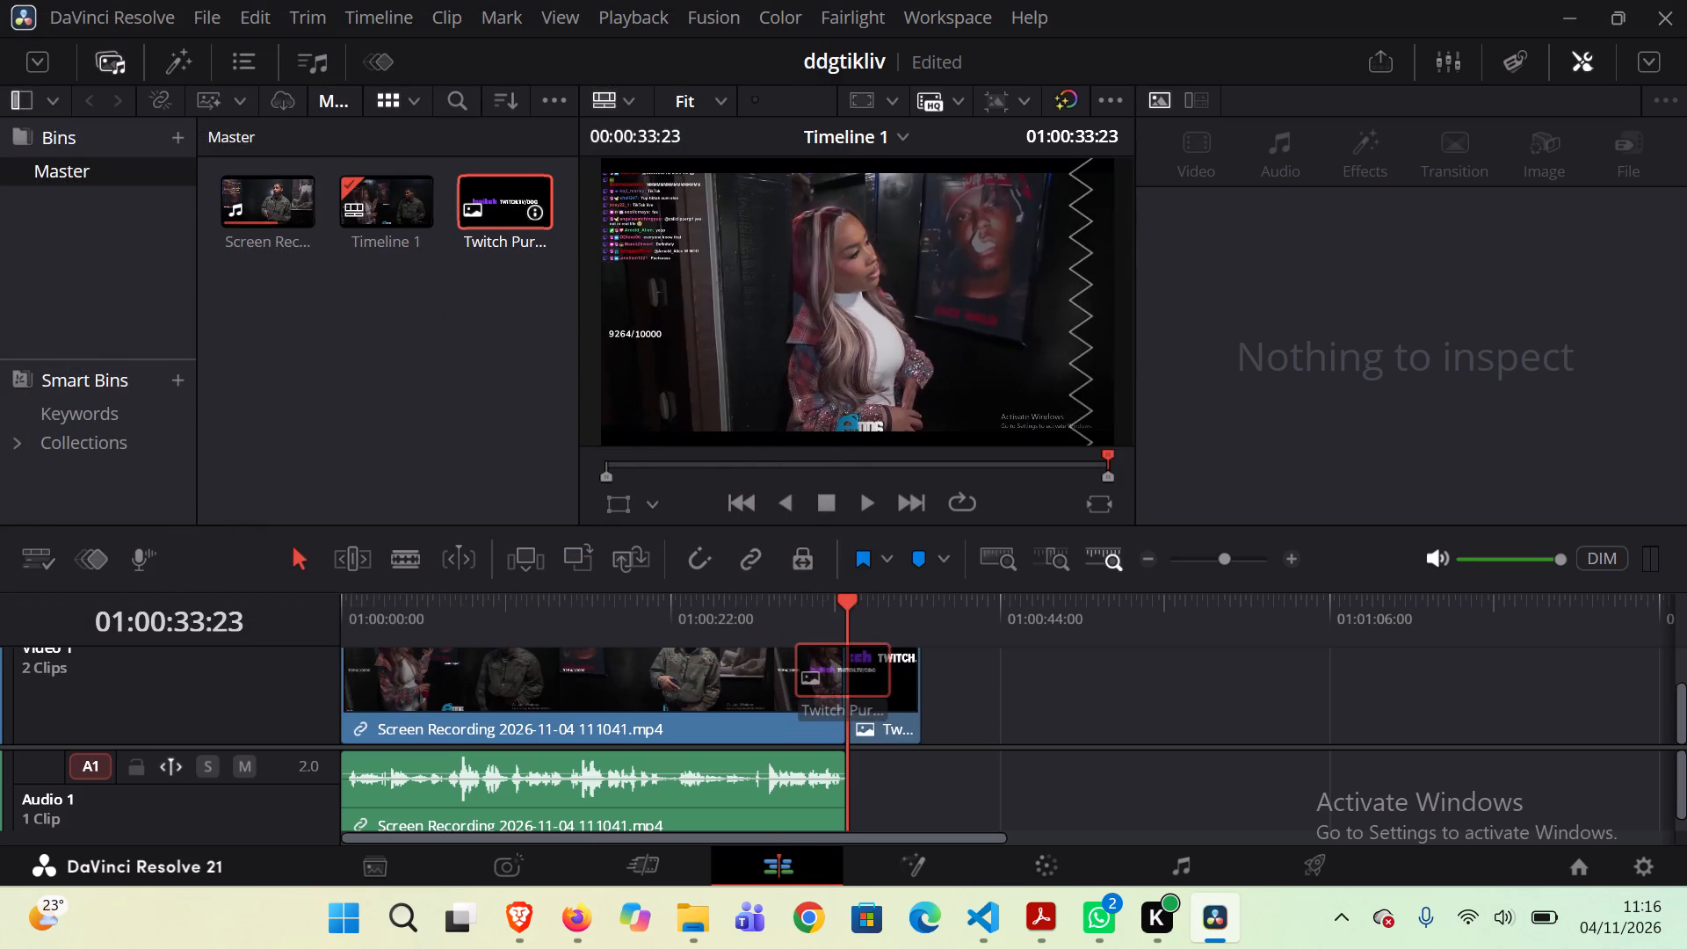
{"action": "left_click_drag", "start_coordinate": [848, 669], "coordinate": [363, 727]}
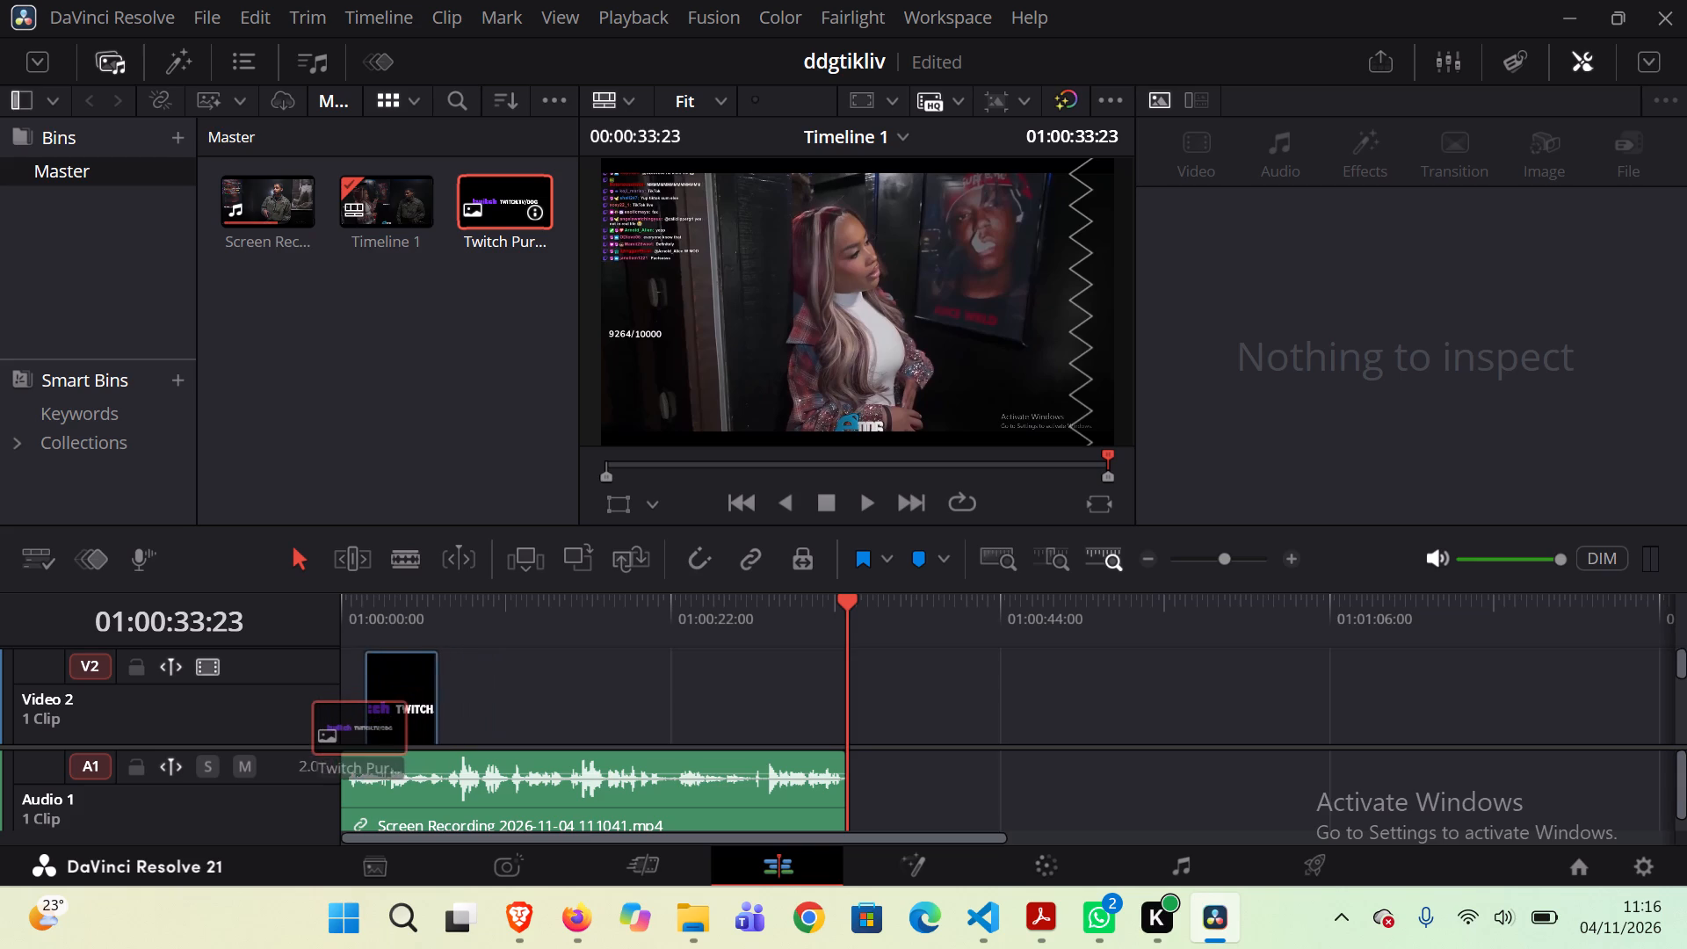
{"action": "left_click_drag", "start_coordinate": [363, 727], "coordinate": [337, 732]}
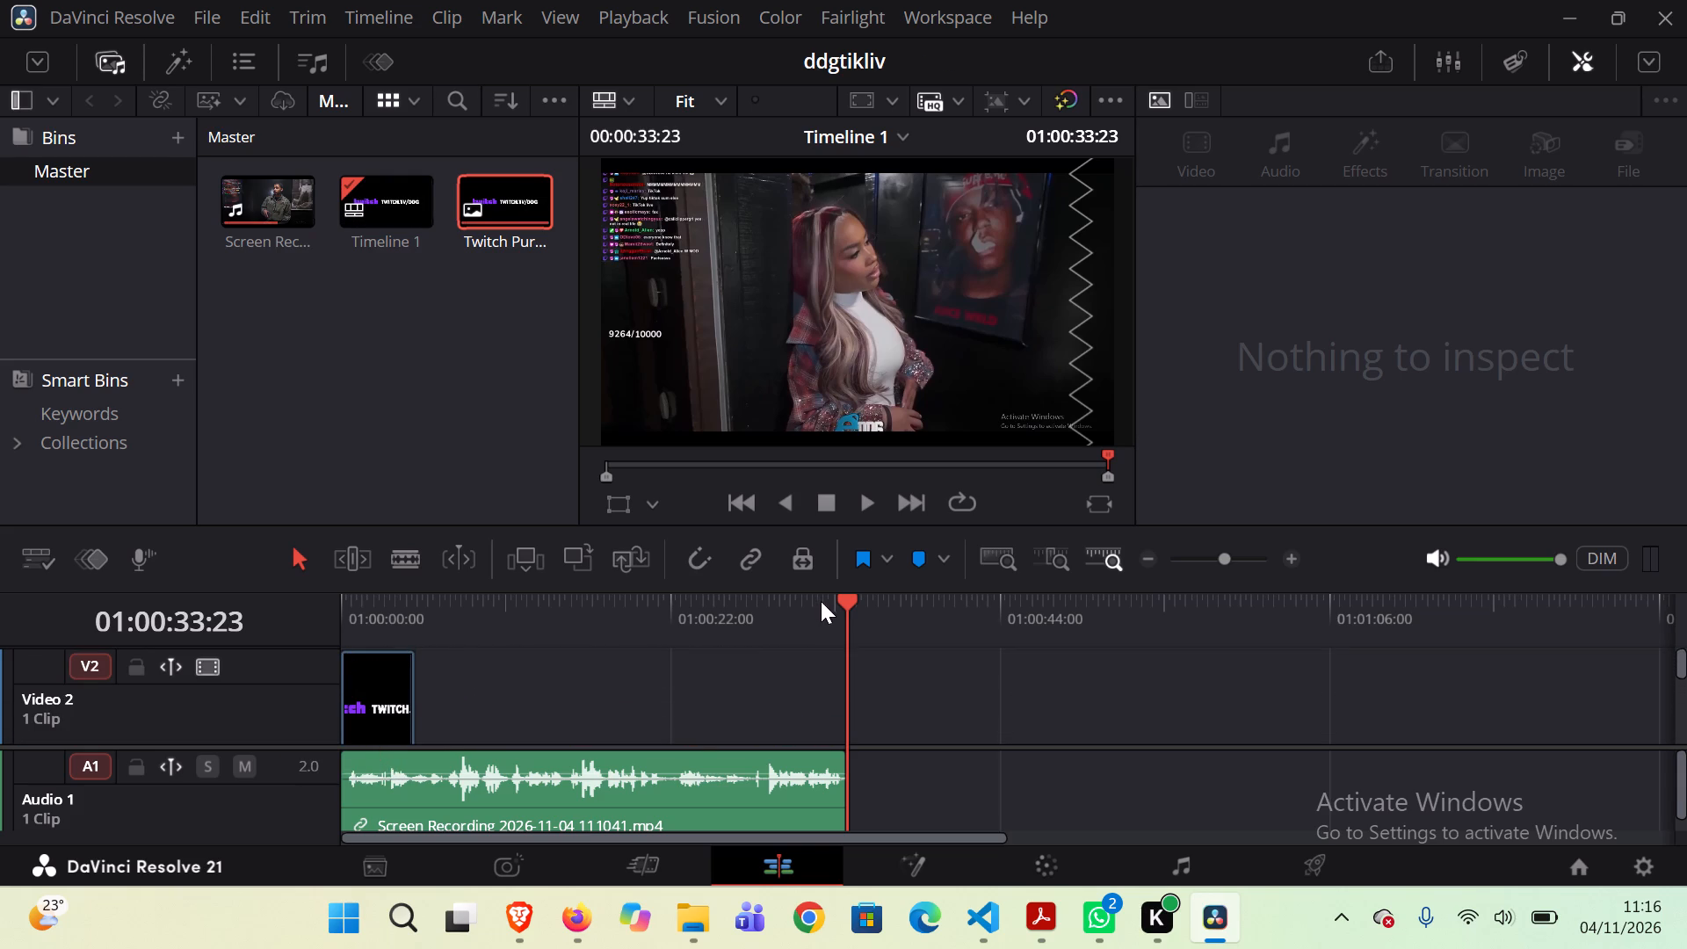
Select the Twitch banner clip on Video 2 near the two-second mark and expand its Cropping settings.
{"action": "left_click_drag", "start_coordinate": [838, 603], "coordinate": [374, 605]}
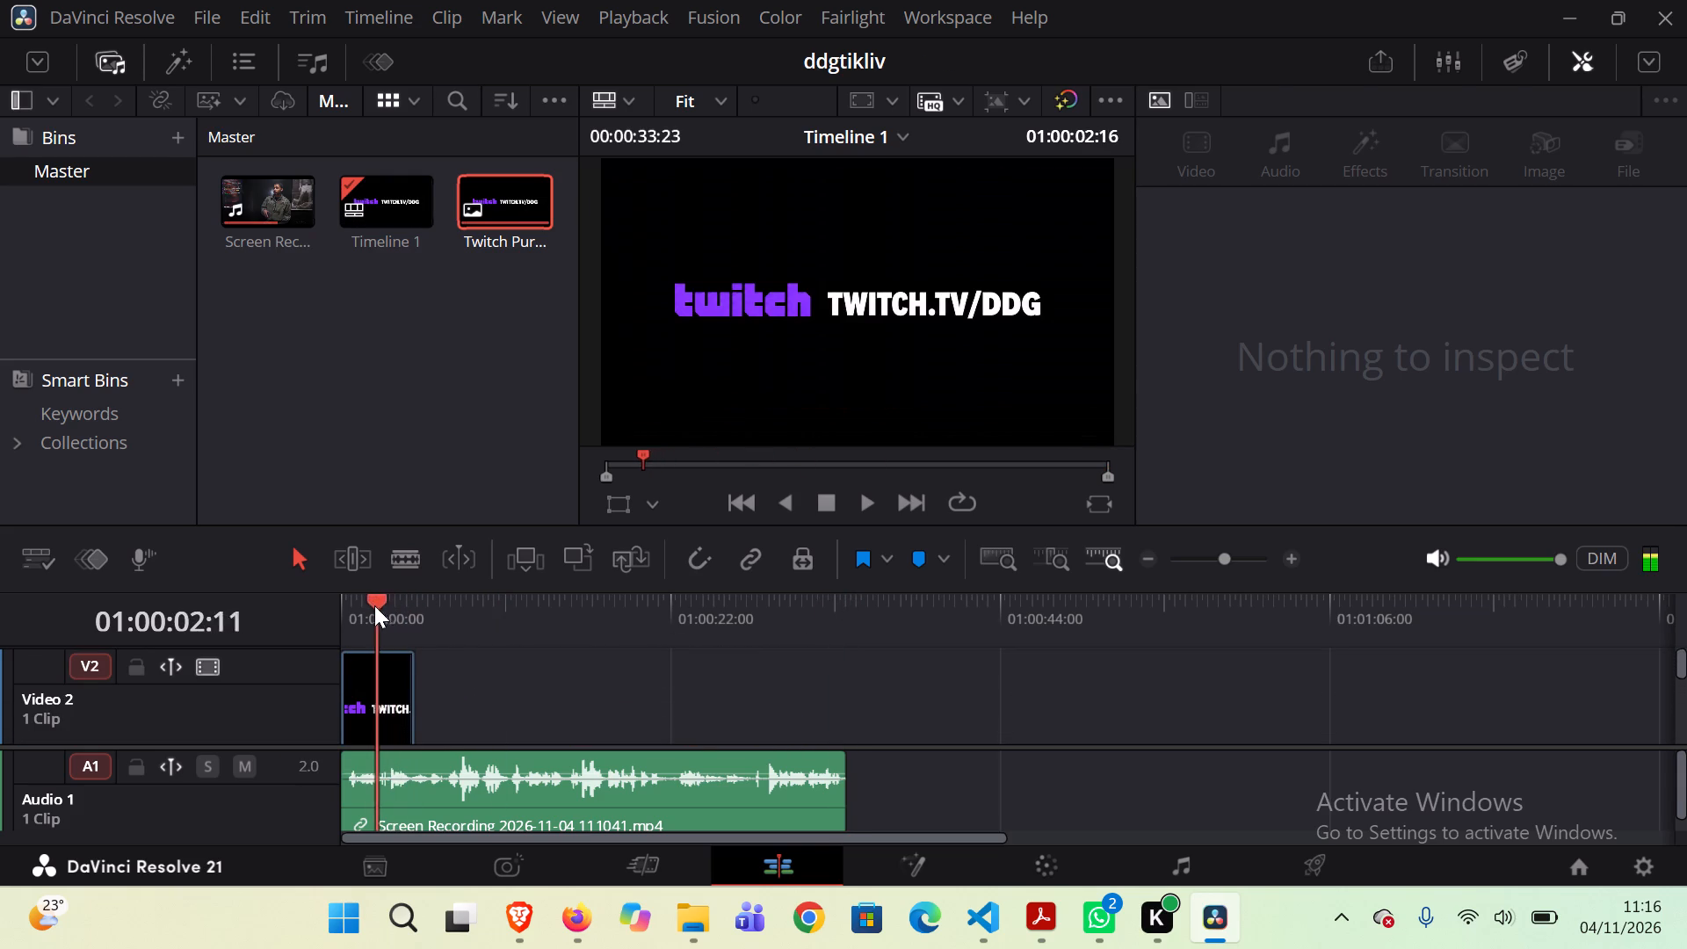
{"action": "left_click_drag", "start_coordinate": [374, 605], "coordinate": [373, 606]}
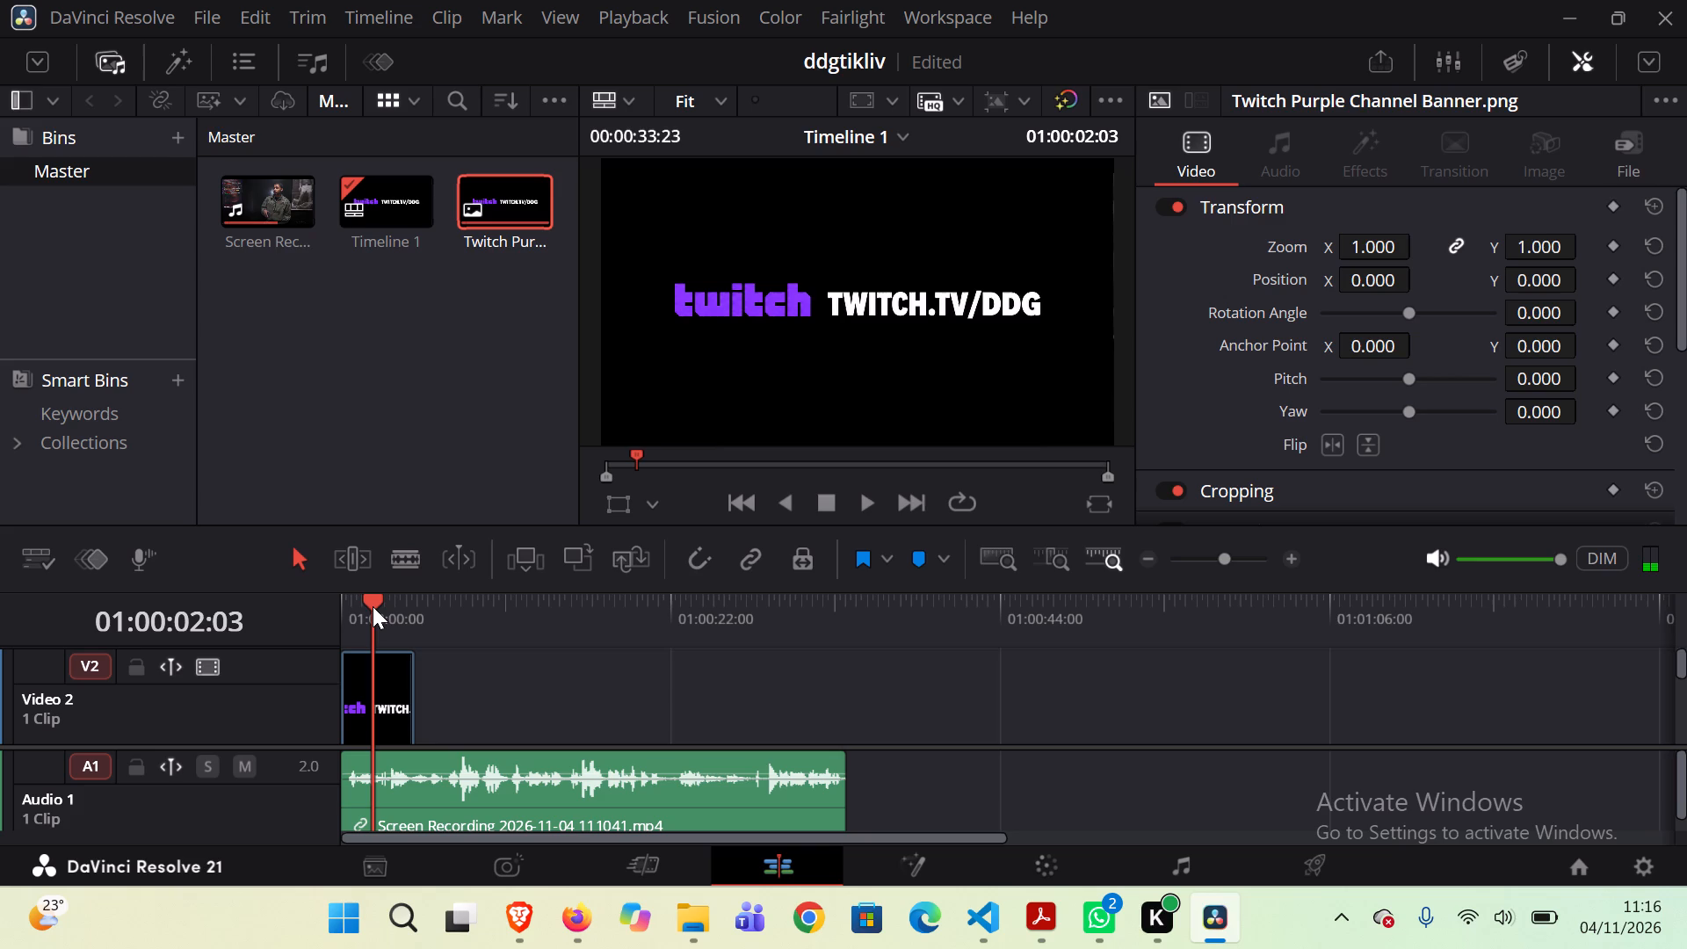
{"action": "left_click", "coordinate": [382, 679]}
{"action": "scroll", "coordinate": [1281, 337], "scroll_direction": "down", "scroll_amount": 1}
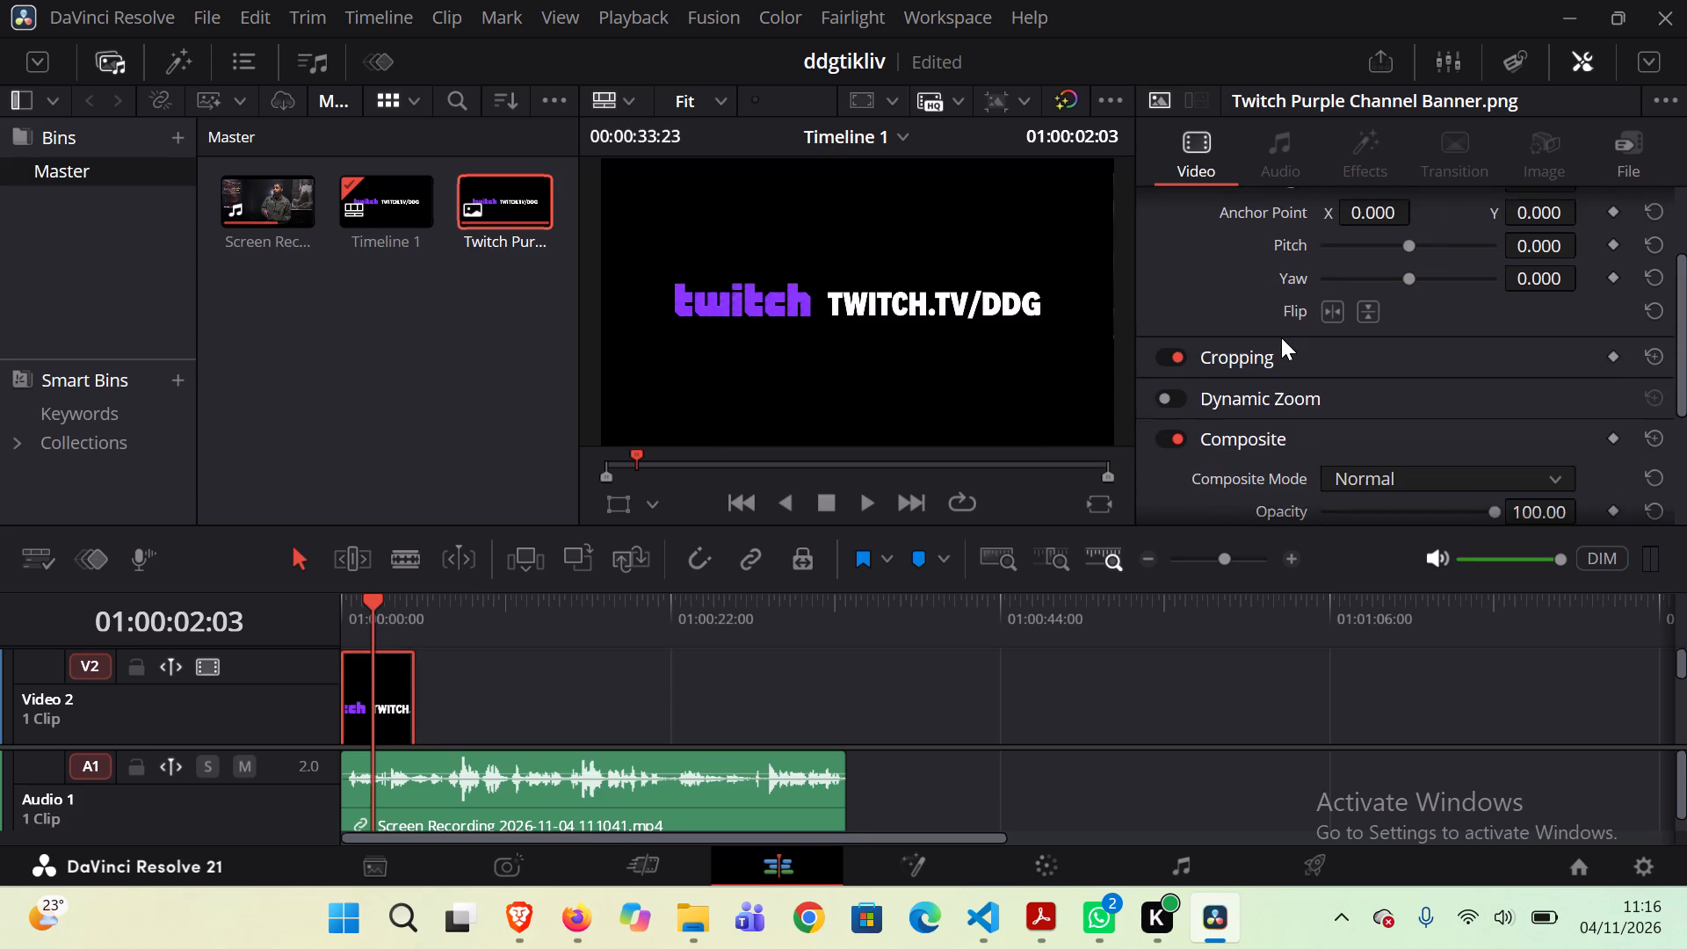
{"action": "scroll", "coordinate": [1281, 337], "scroll_direction": "down", "scroll_amount": 1}
{"action": "left_click", "coordinate": [1281, 337]}
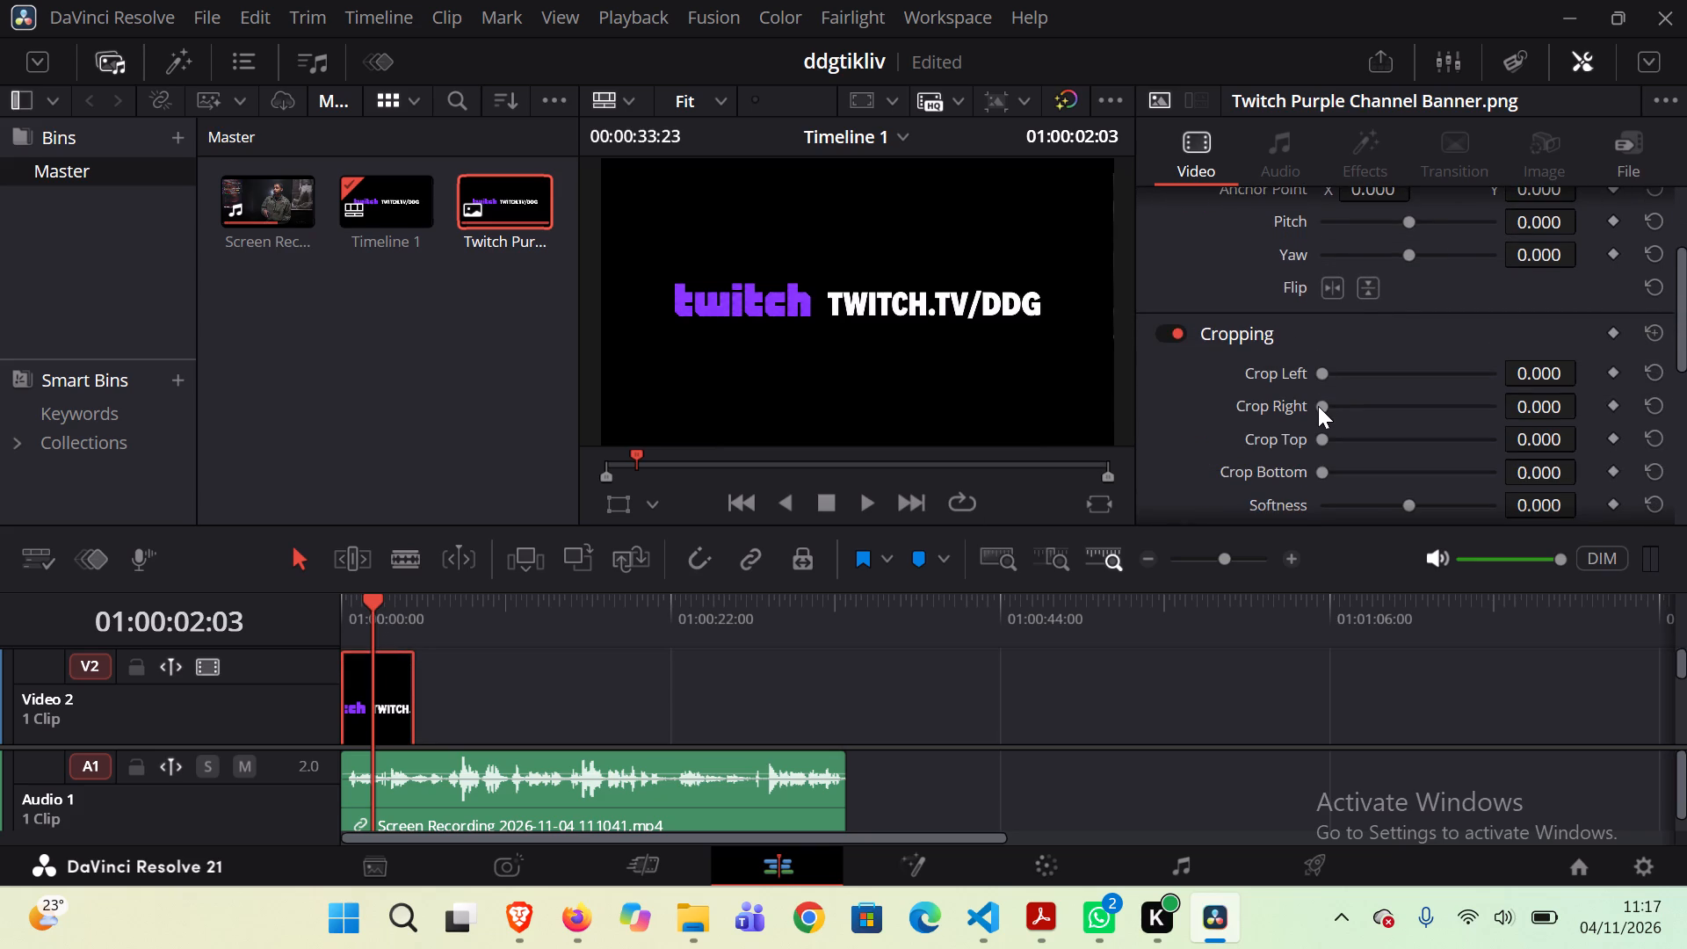
Crop the Twitch banner to a narrow strip around its logo and text, with Crop Top about 453 and Crop Bottom about 437.
{"action": "left_click_drag", "start_coordinate": [1317, 438], "coordinate": [1389, 440]}
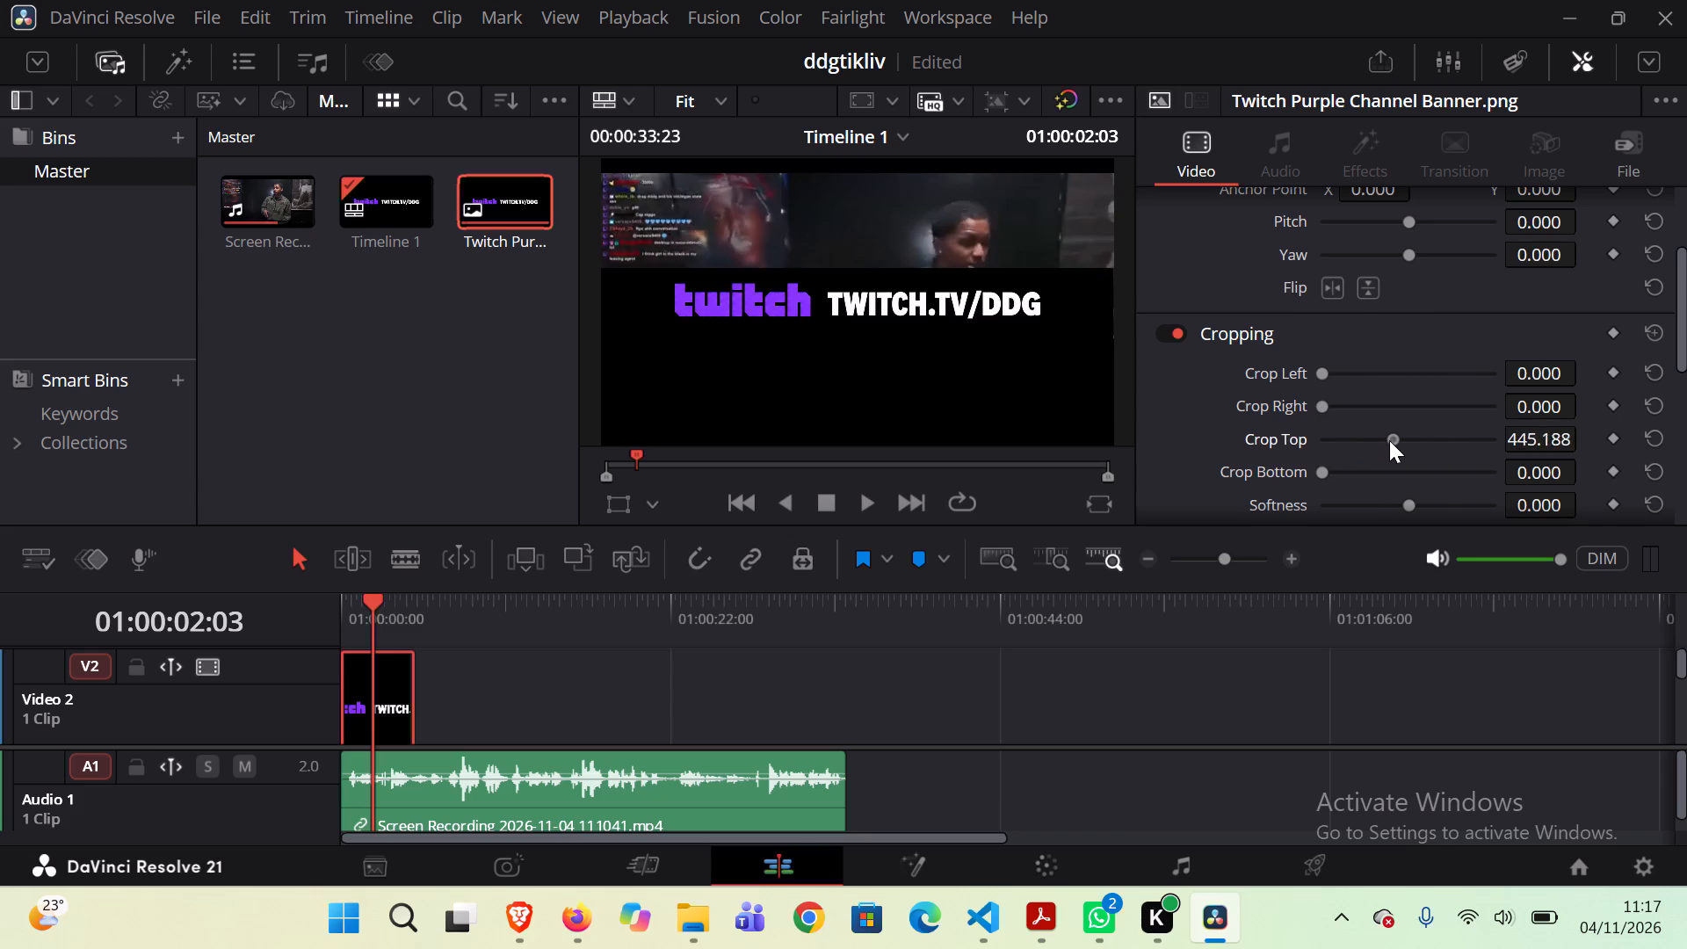
{"action": "left_click_drag", "start_coordinate": [1389, 440], "coordinate": [1390, 440]}
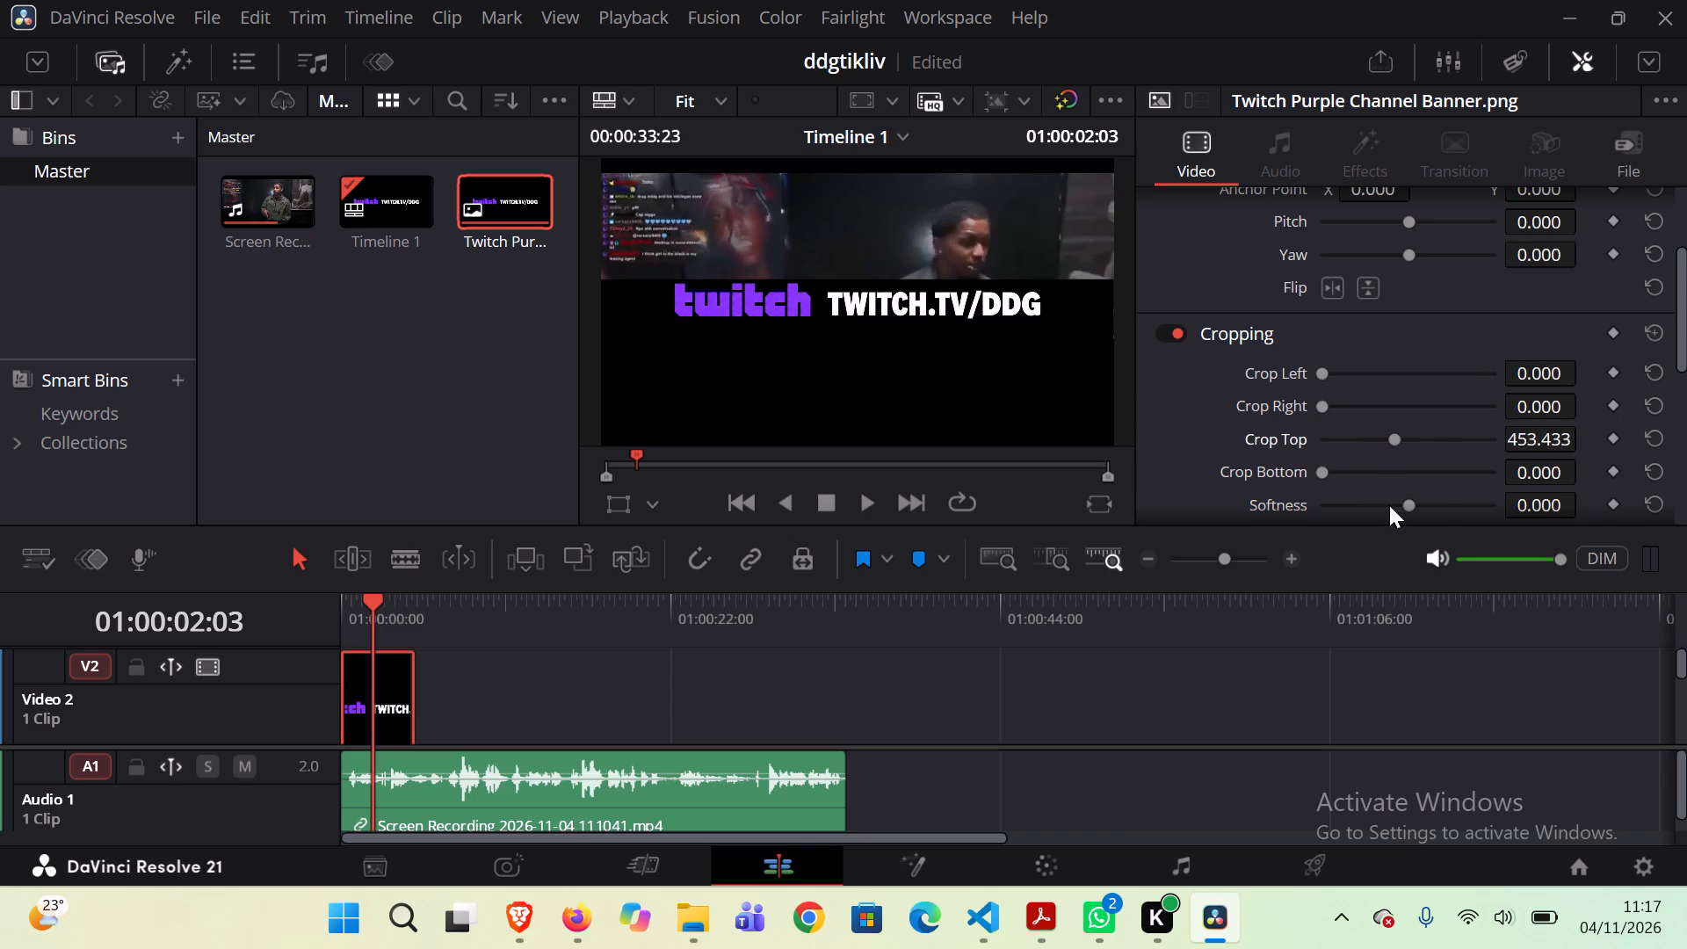
{"action": "left_click_drag", "start_coordinate": [1325, 470], "coordinate": [1379, 464]}
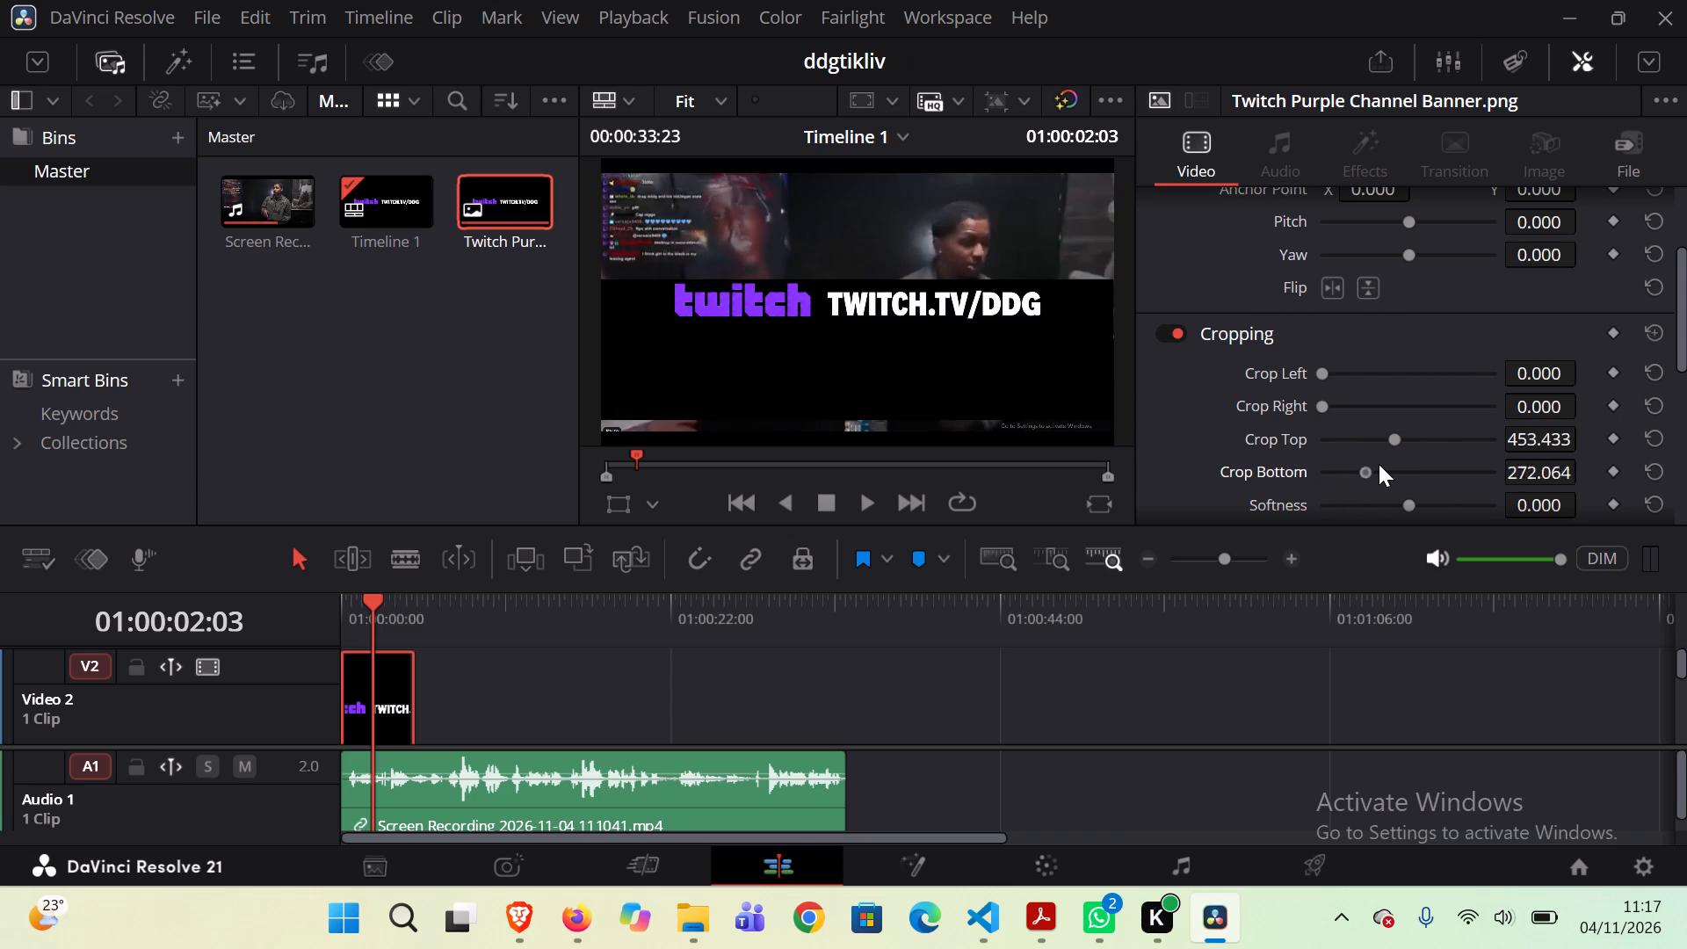
{"action": "left_click_drag", "start_coordinate": [1379, 464], "coordinate": [1392, 462]}
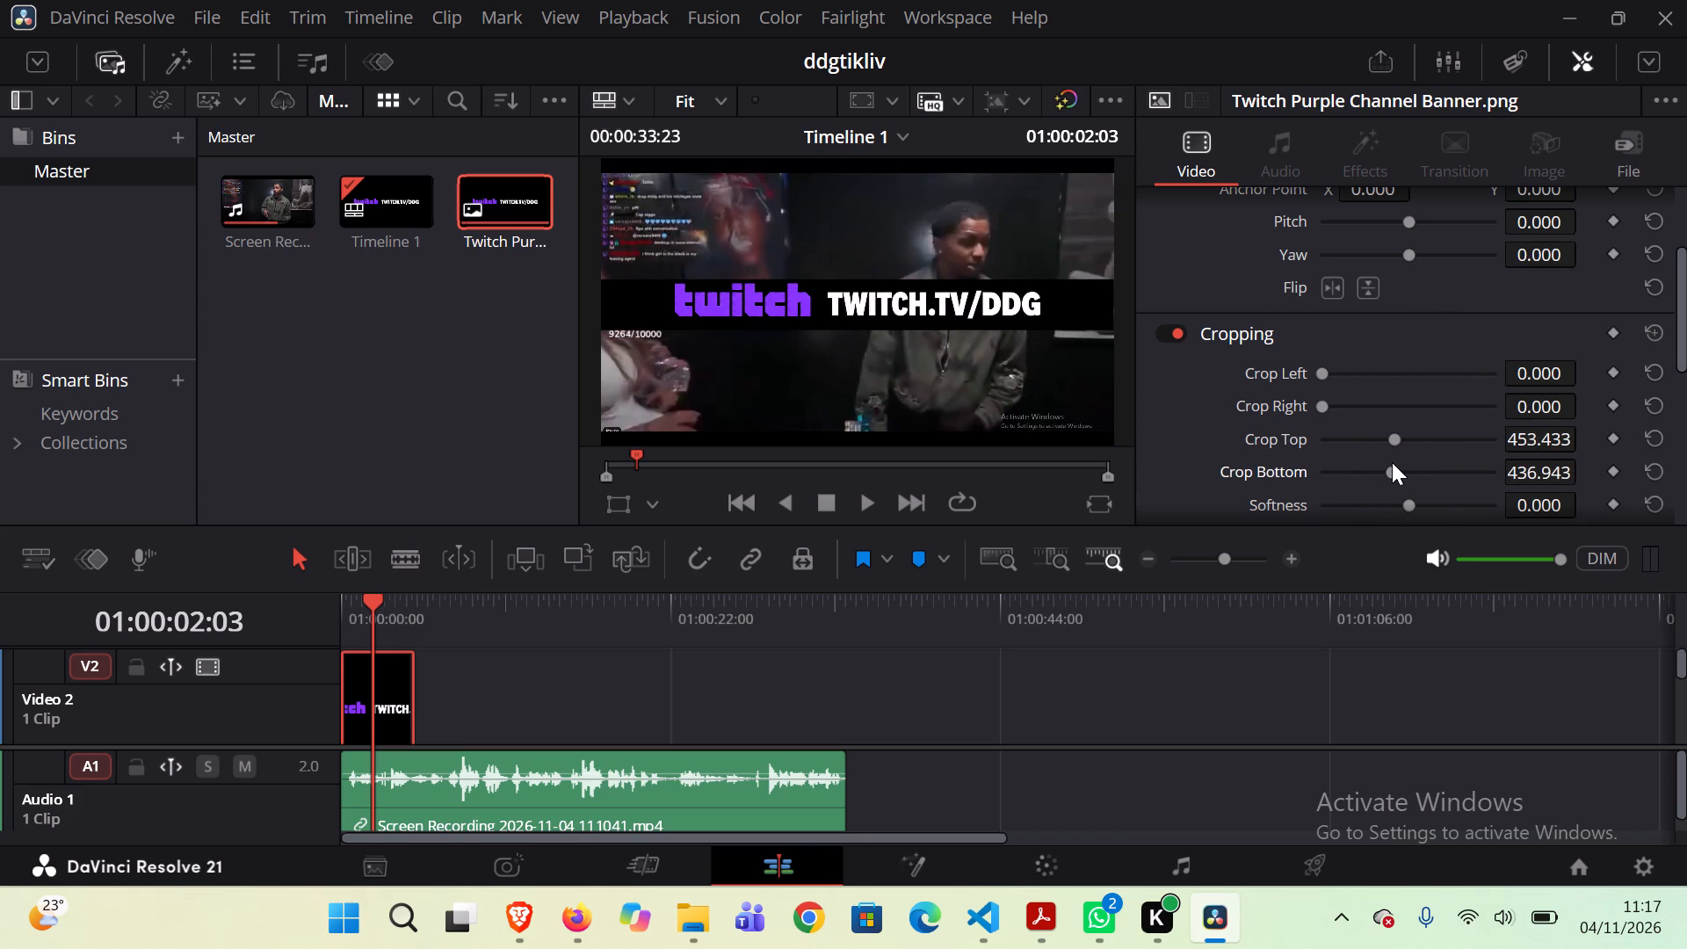
Move the cropped Twitch banner down to the bottom edge of the frame, setting Position Y to -456, and dismiss the chat notification.
{"action": "scroll", "coordinate": [1476, 263], "scroll_direction": "up", "scroll_amount": 1}
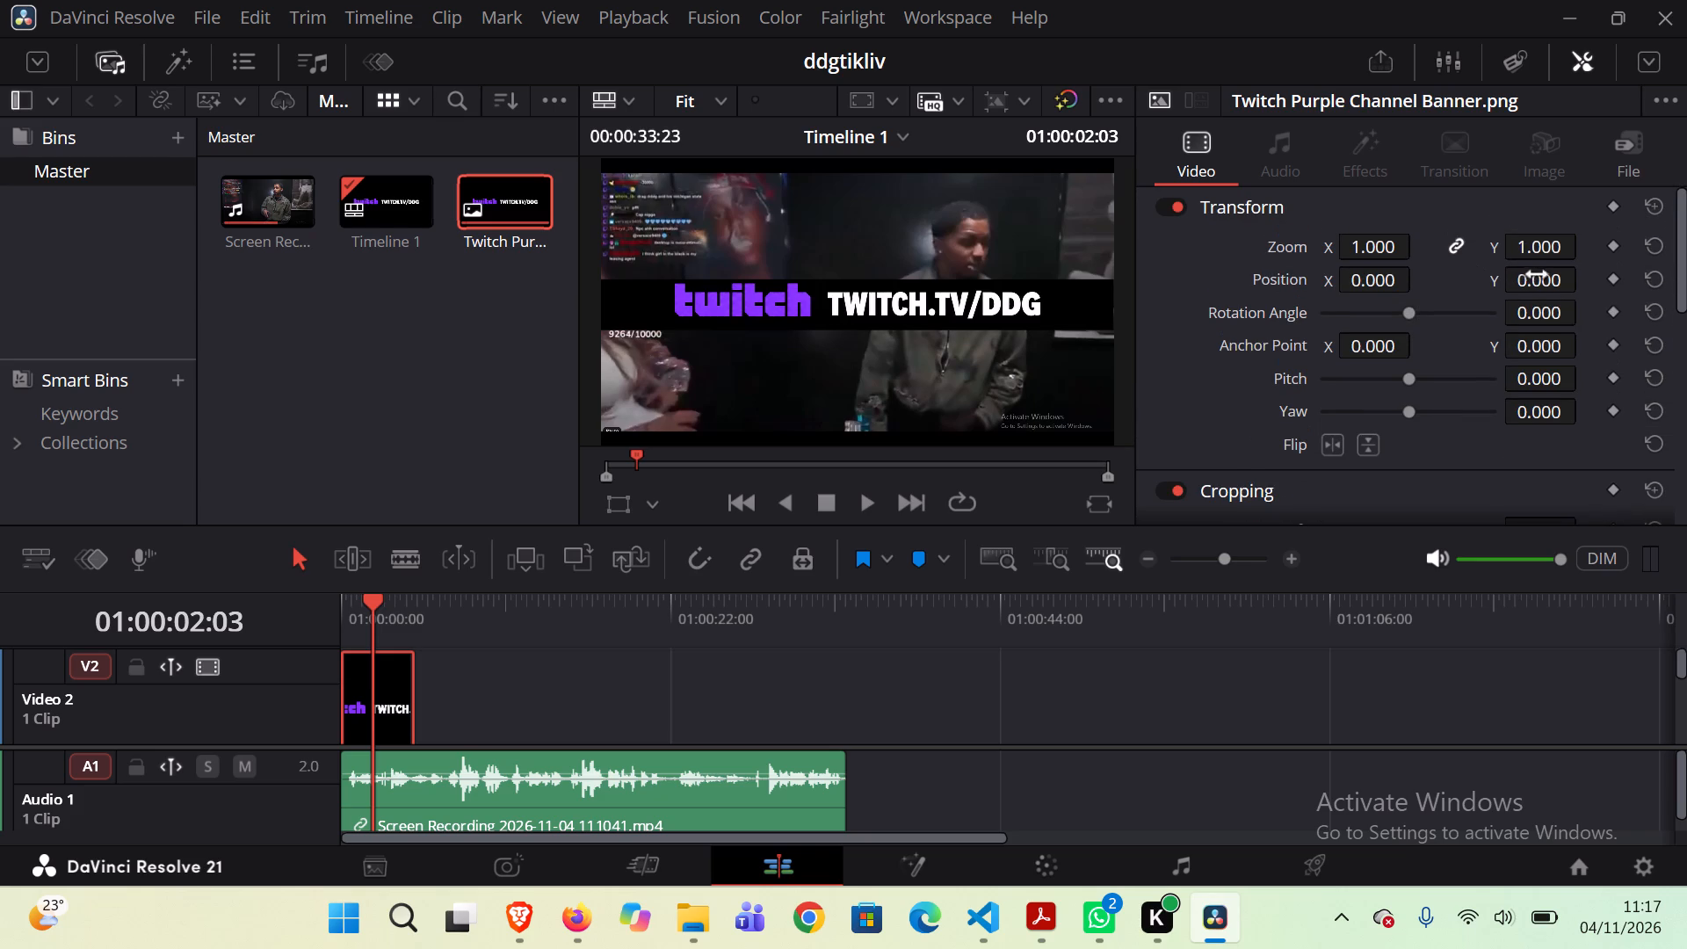
{"action": "left_click_drag", "start_coordinate": [1545, 278], "coordinate": [1260, 361]}
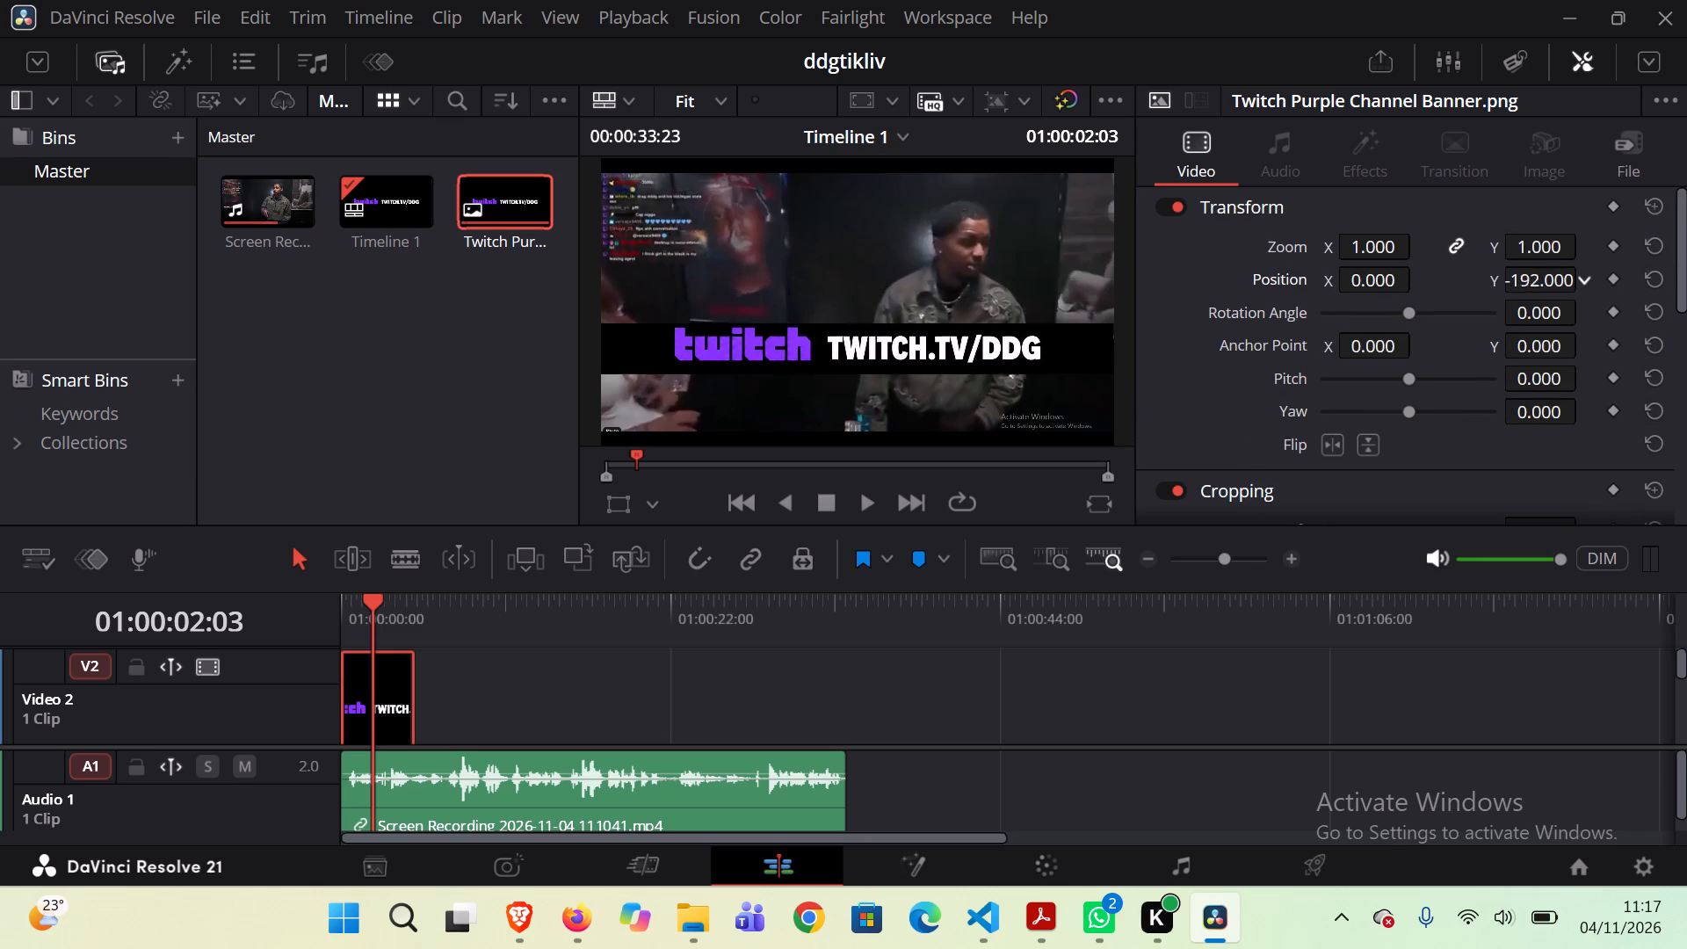
{"action": "left_click_drag", "start_coordinate": [1260, 361], "coordinate": [1009, 442]}
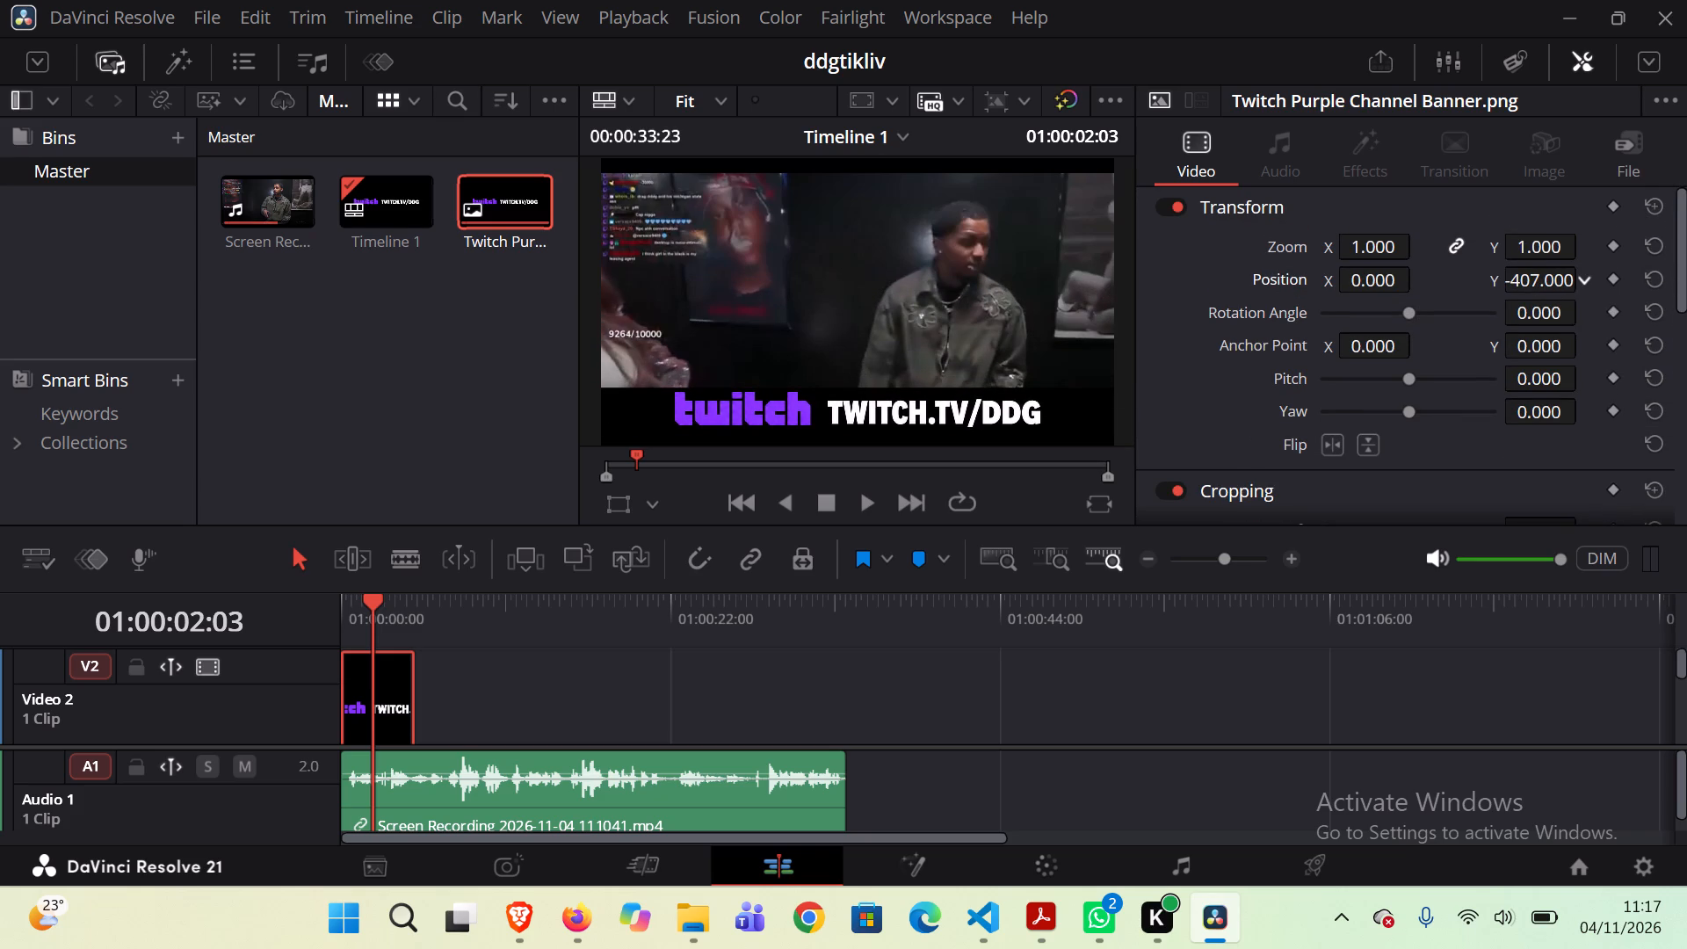
{"action": "left_click_drag", "start_coordinate": [1009, 442], "coordinate": [999, 443]}
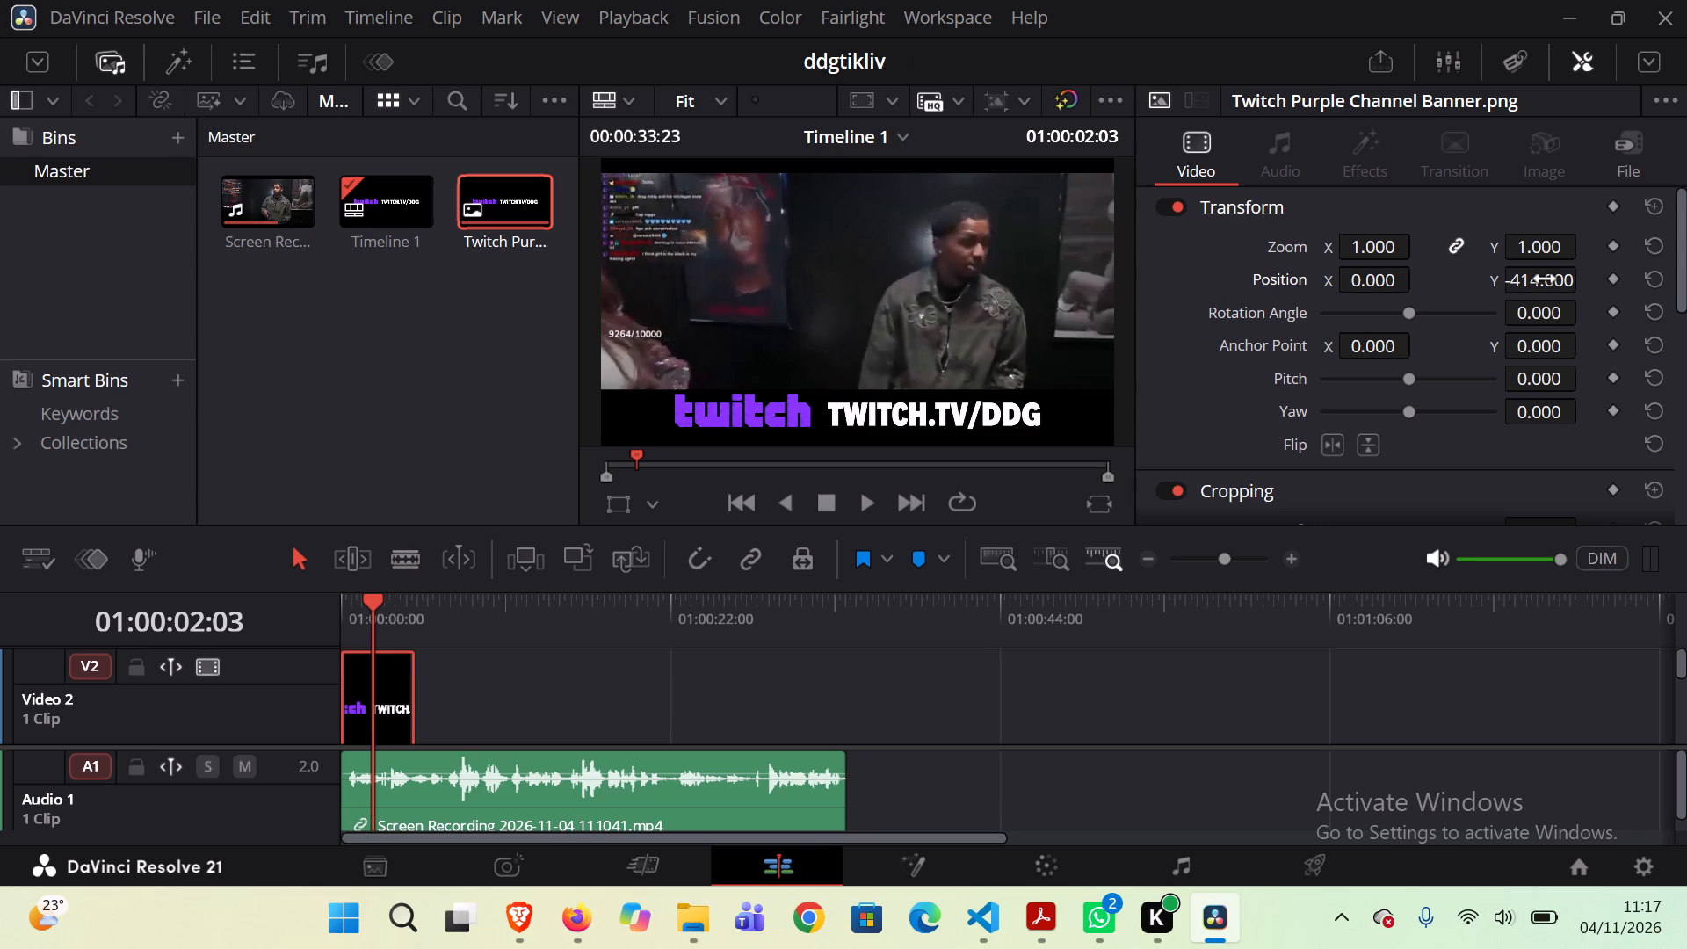
{"action": "left_click_drag", "start_coordinate": [1545, 279], "coordinate": [1517, 292]}
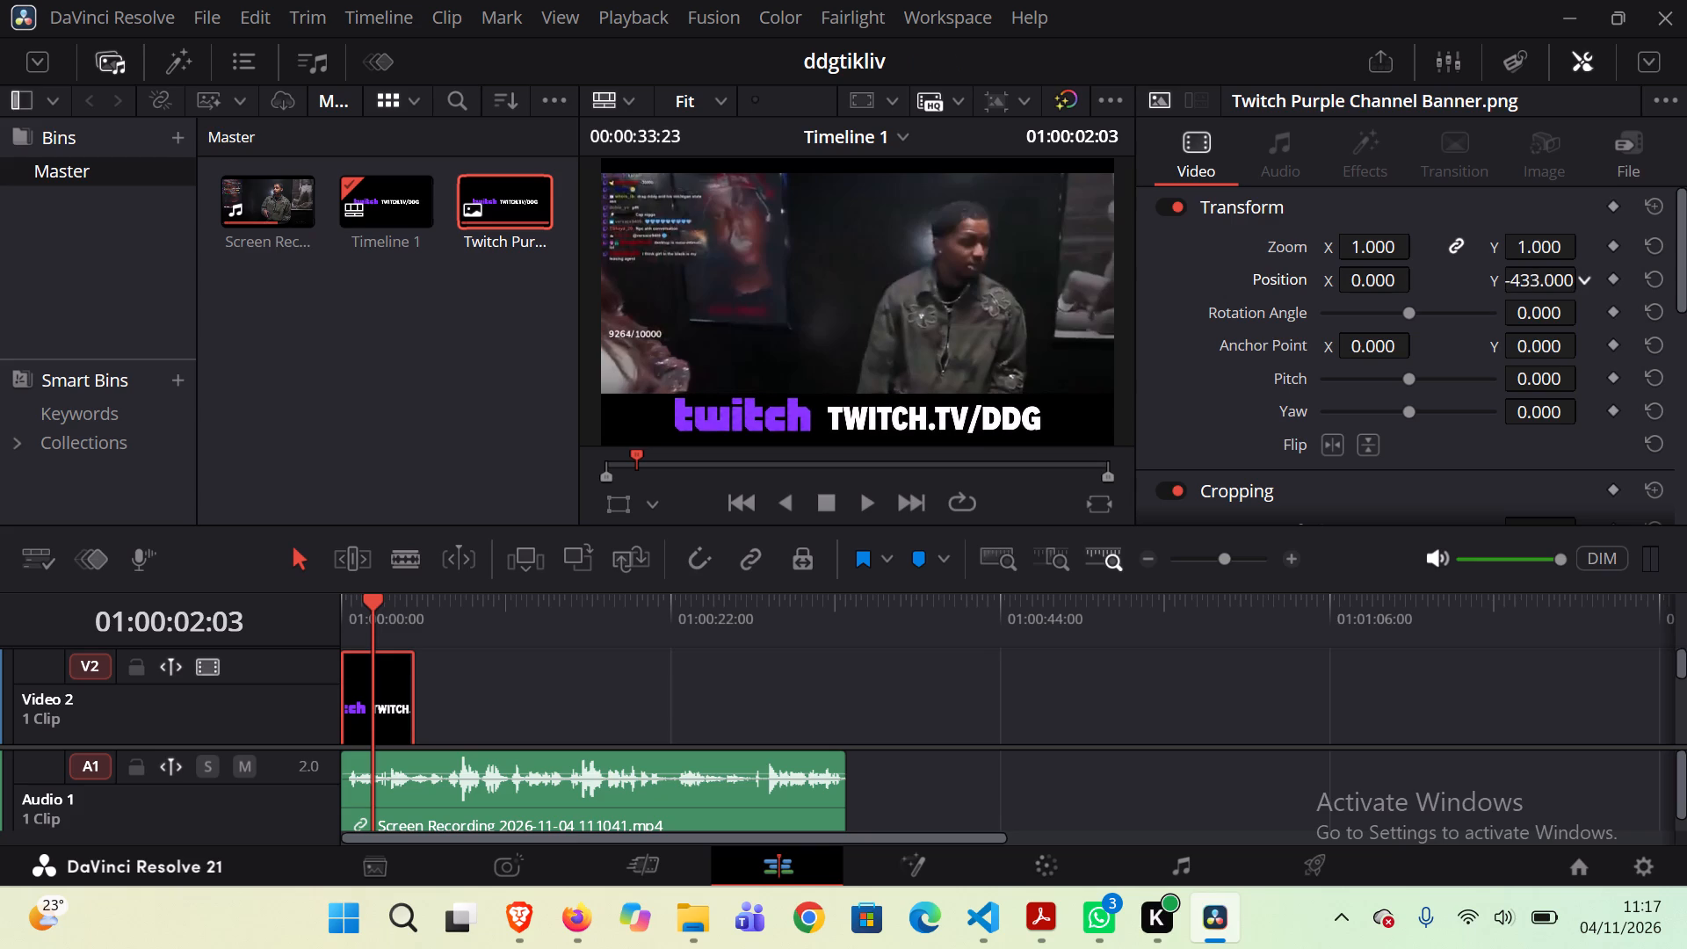
{"action": "left_click_drag", "start_coordinate": [1517, 292], "coordinate": [1489, 301]}
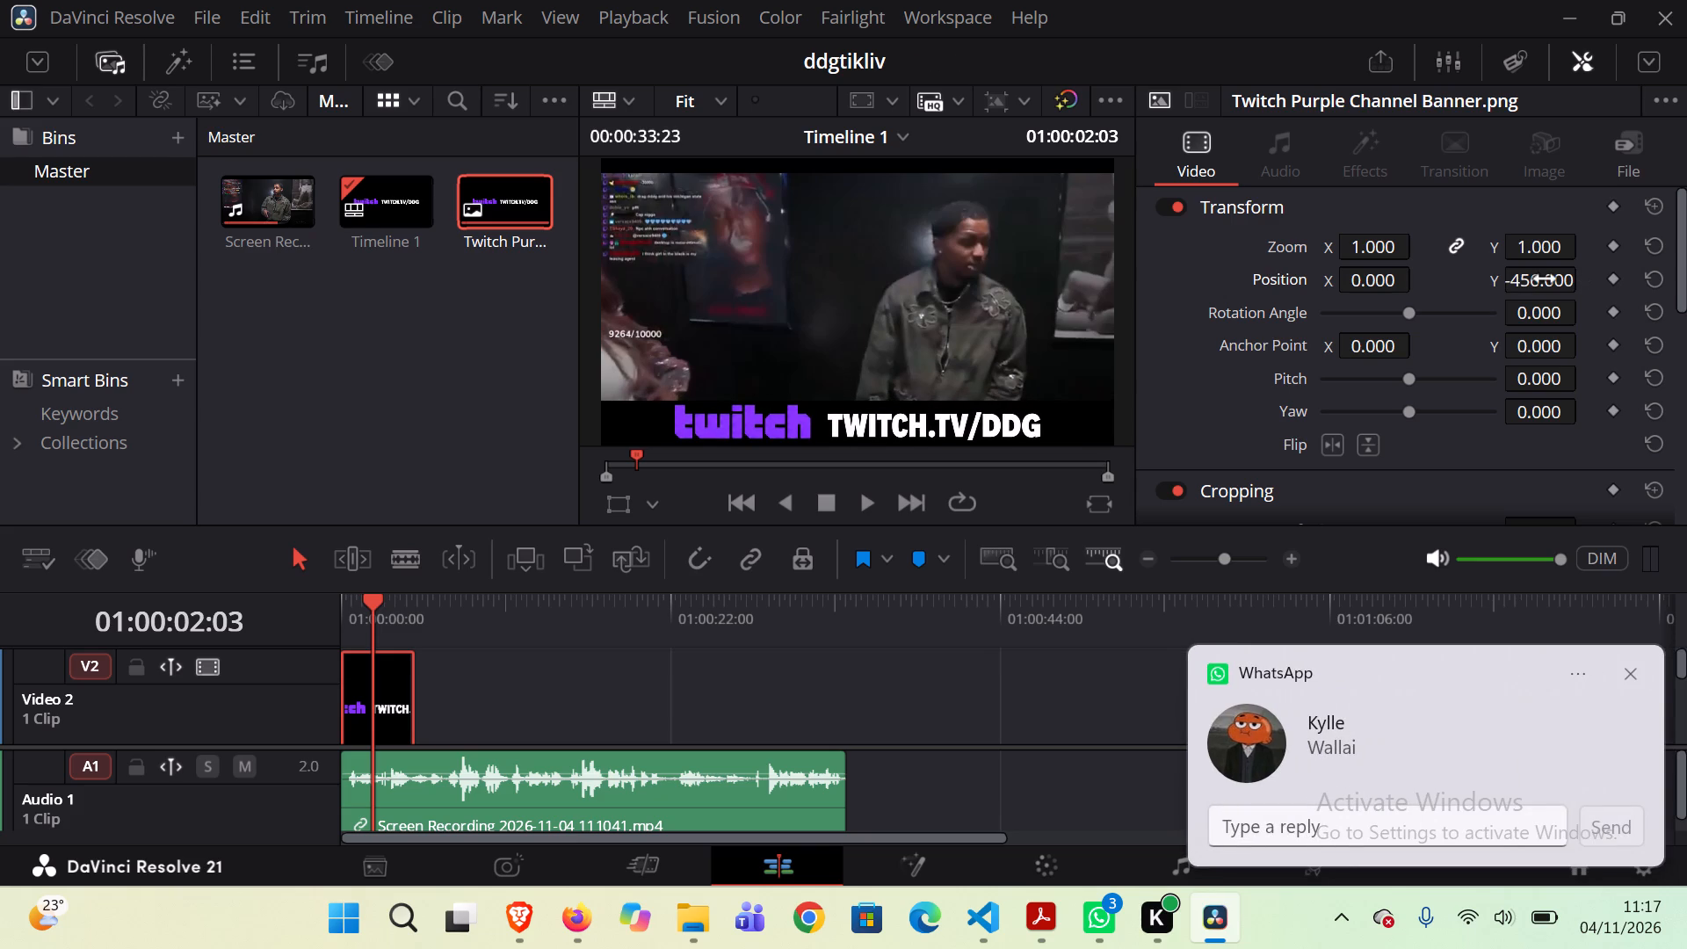
{"action": "left_click", "coordinate": [1625, 674]}
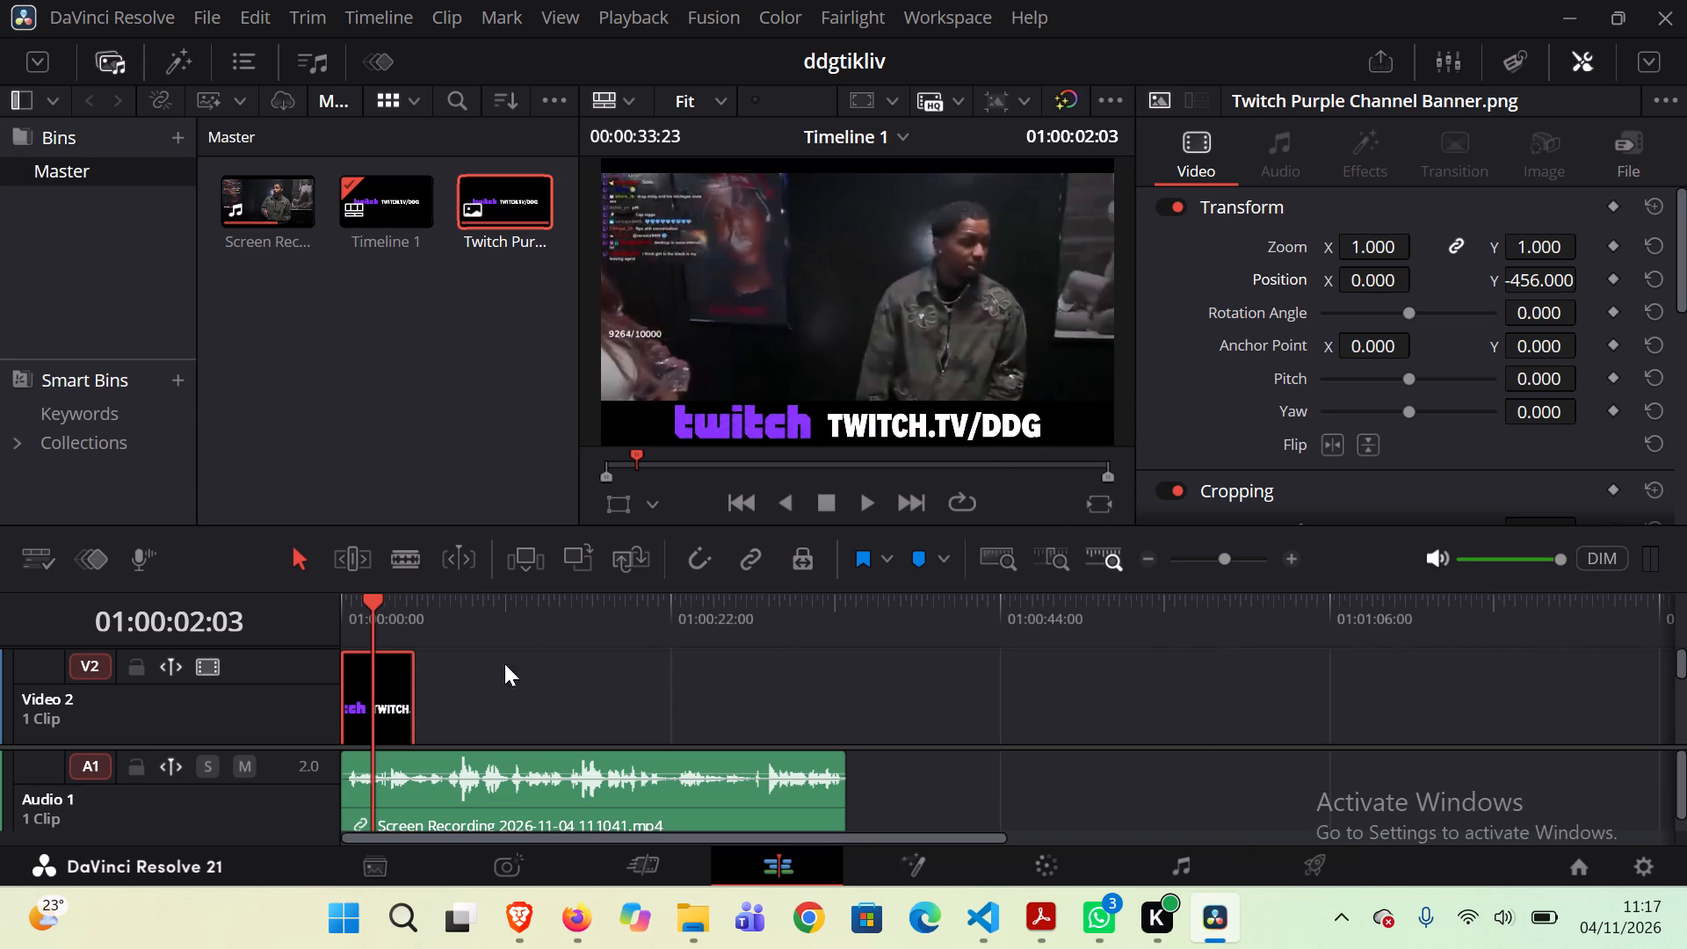
Select the Twitch banner clip on Video 2 to continue adjusting its Cropping settings.
{"action": "left_click", "coordinate": [391, 699]}
Crop the Twitch banner clip slightly more from the top, setting Crop Top to about 469.9.
{"action": "scroll", "coordinate": [1251, 478], "scroll_direction": "down", "scroll_amount": 1}
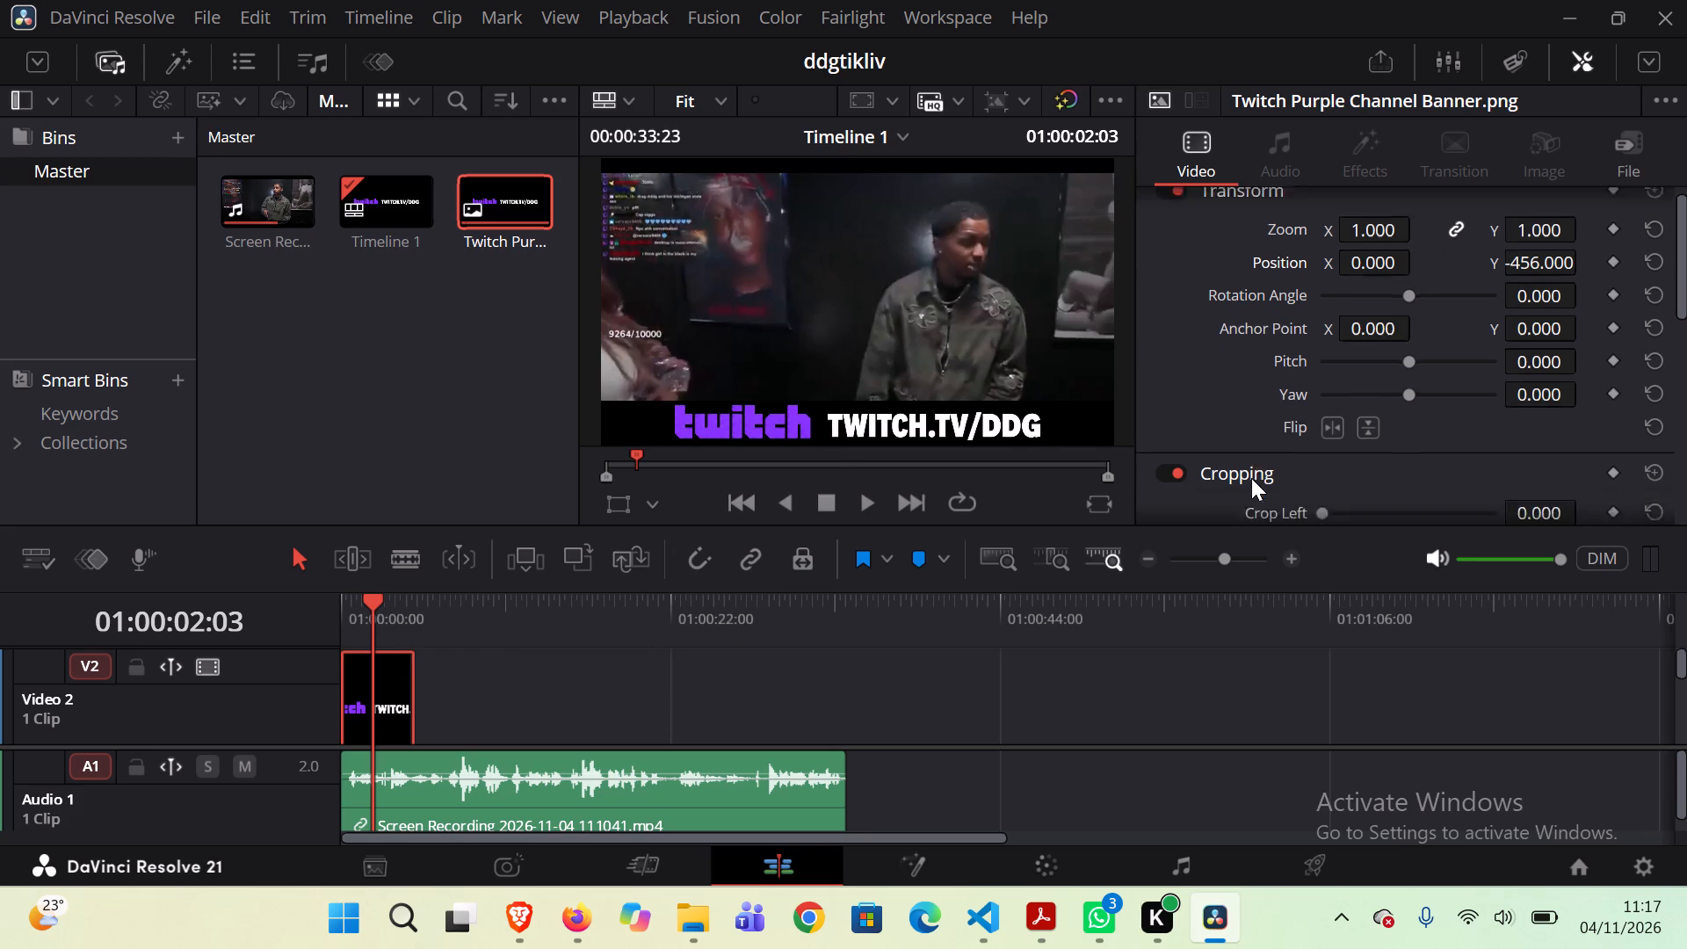
{"action": "scroll", "coordinate": [1251, 478], "scroll_direction": "down", "scroll_amount": 1}
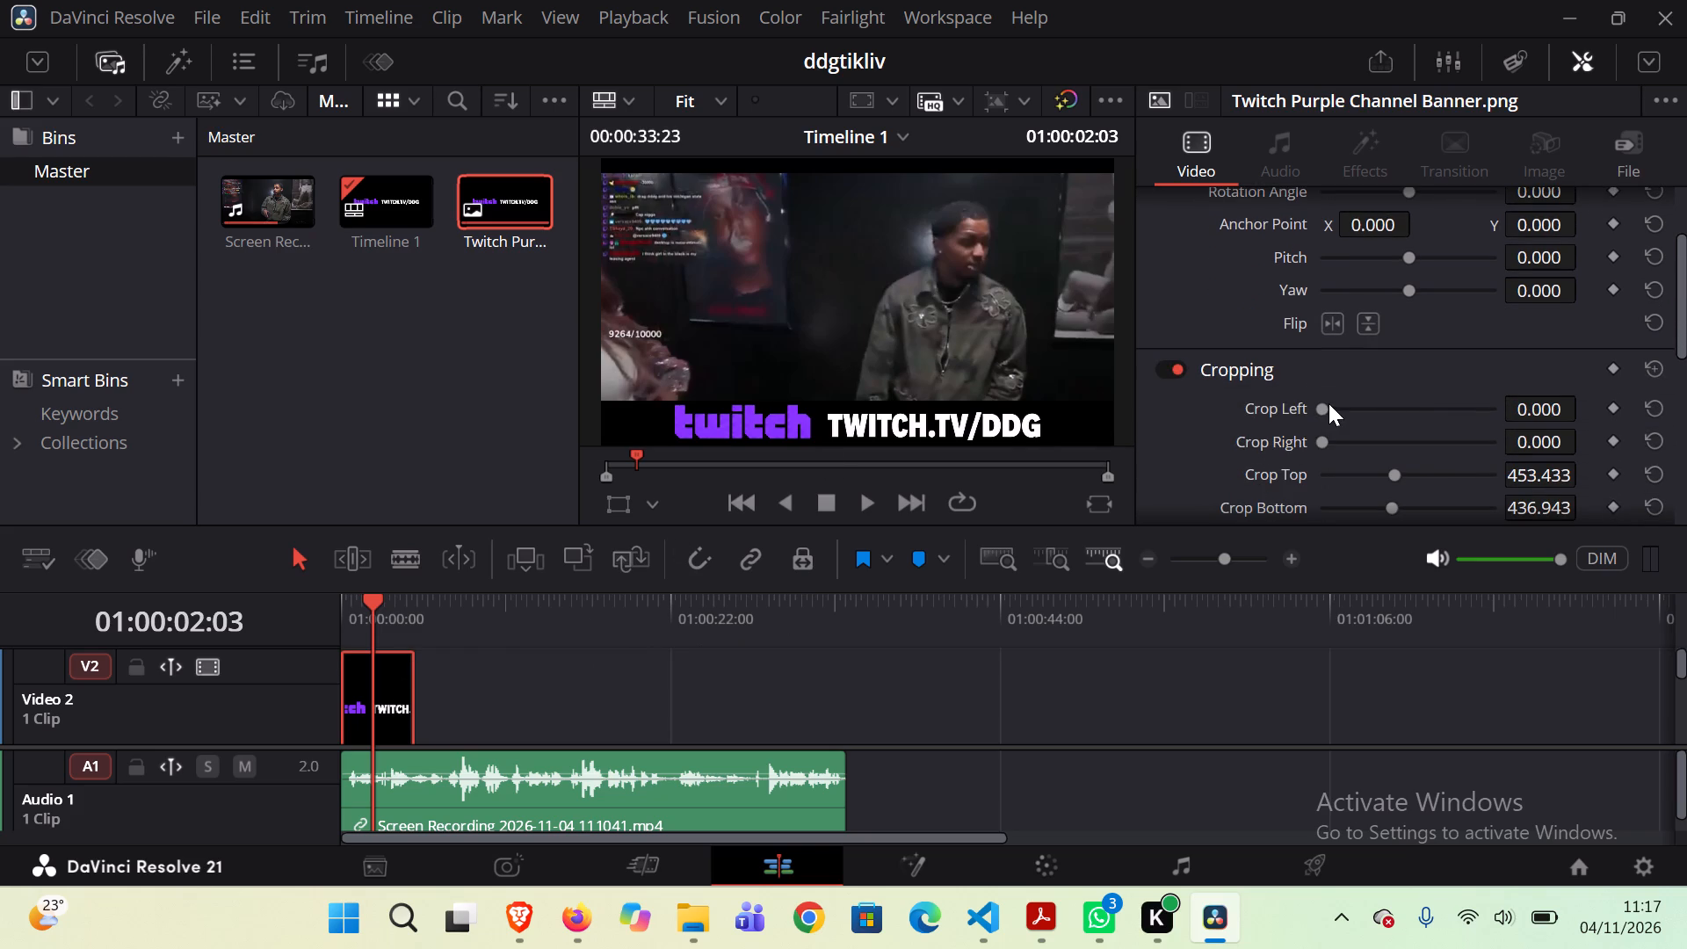
{"action": "left_click_drag", "start_coordinate": [1329, 403], "coordinate": [1315, 415]}
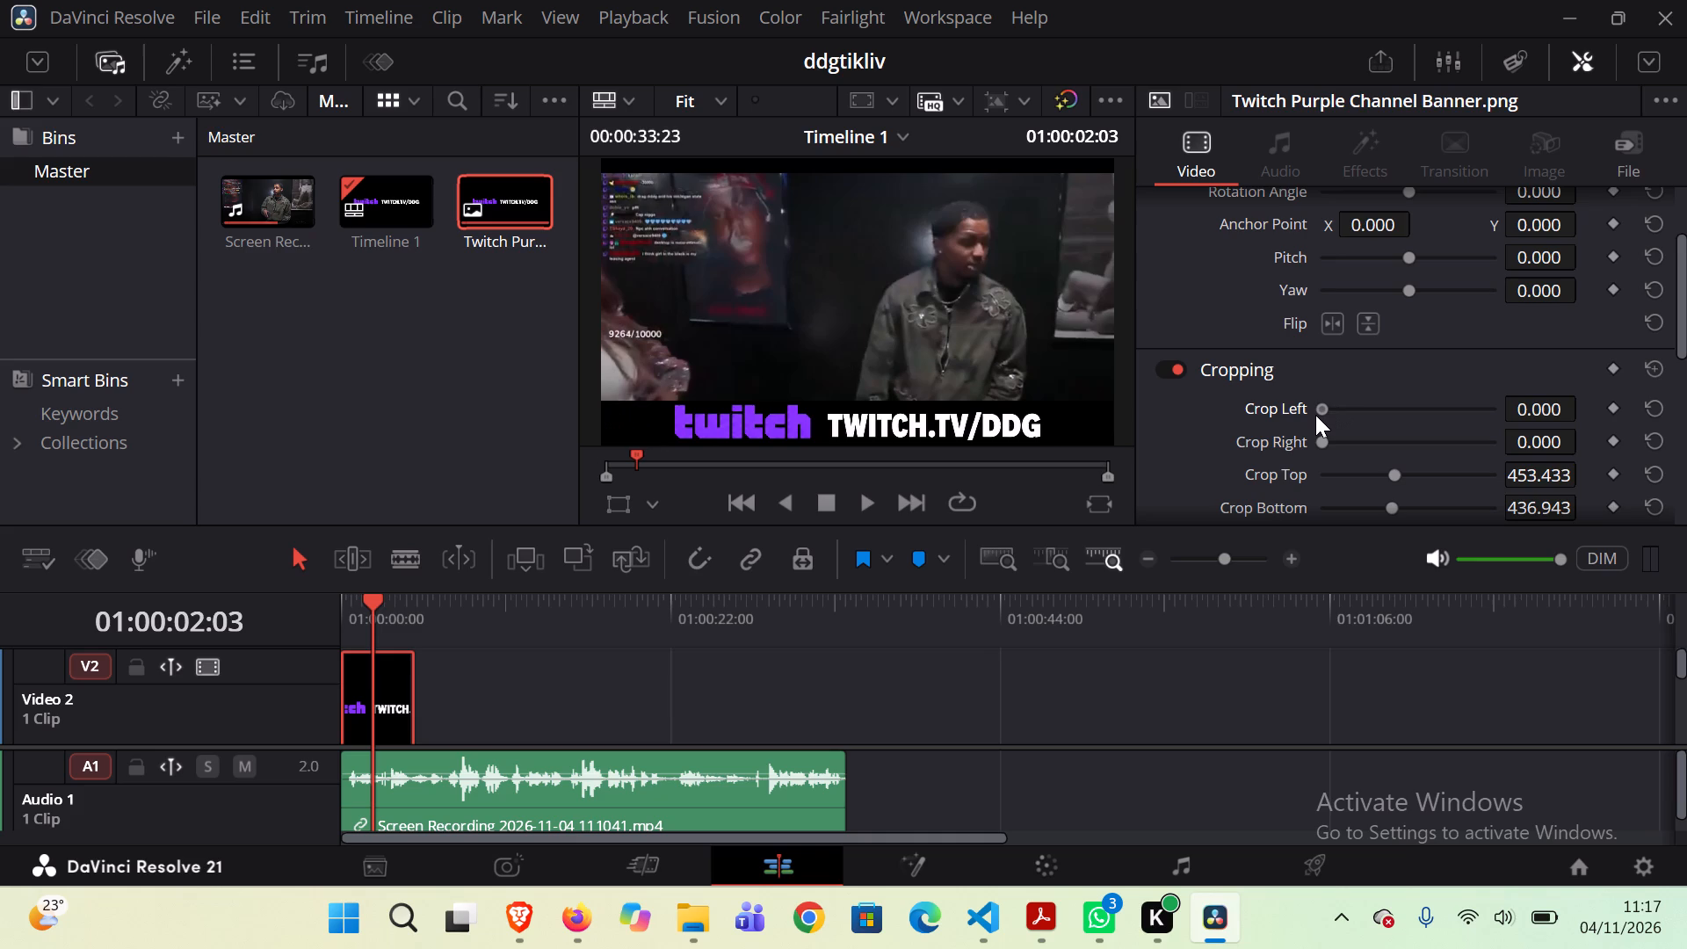
{"action": "left_click_drag", "start_coordinate": [1315, 415], "coordinate": [1314, 415]}
{"action": "left_click", "coordinate": [1314, 415]}
{"action": "key", "text": "space"}
{"action": "key", "text": "space"}
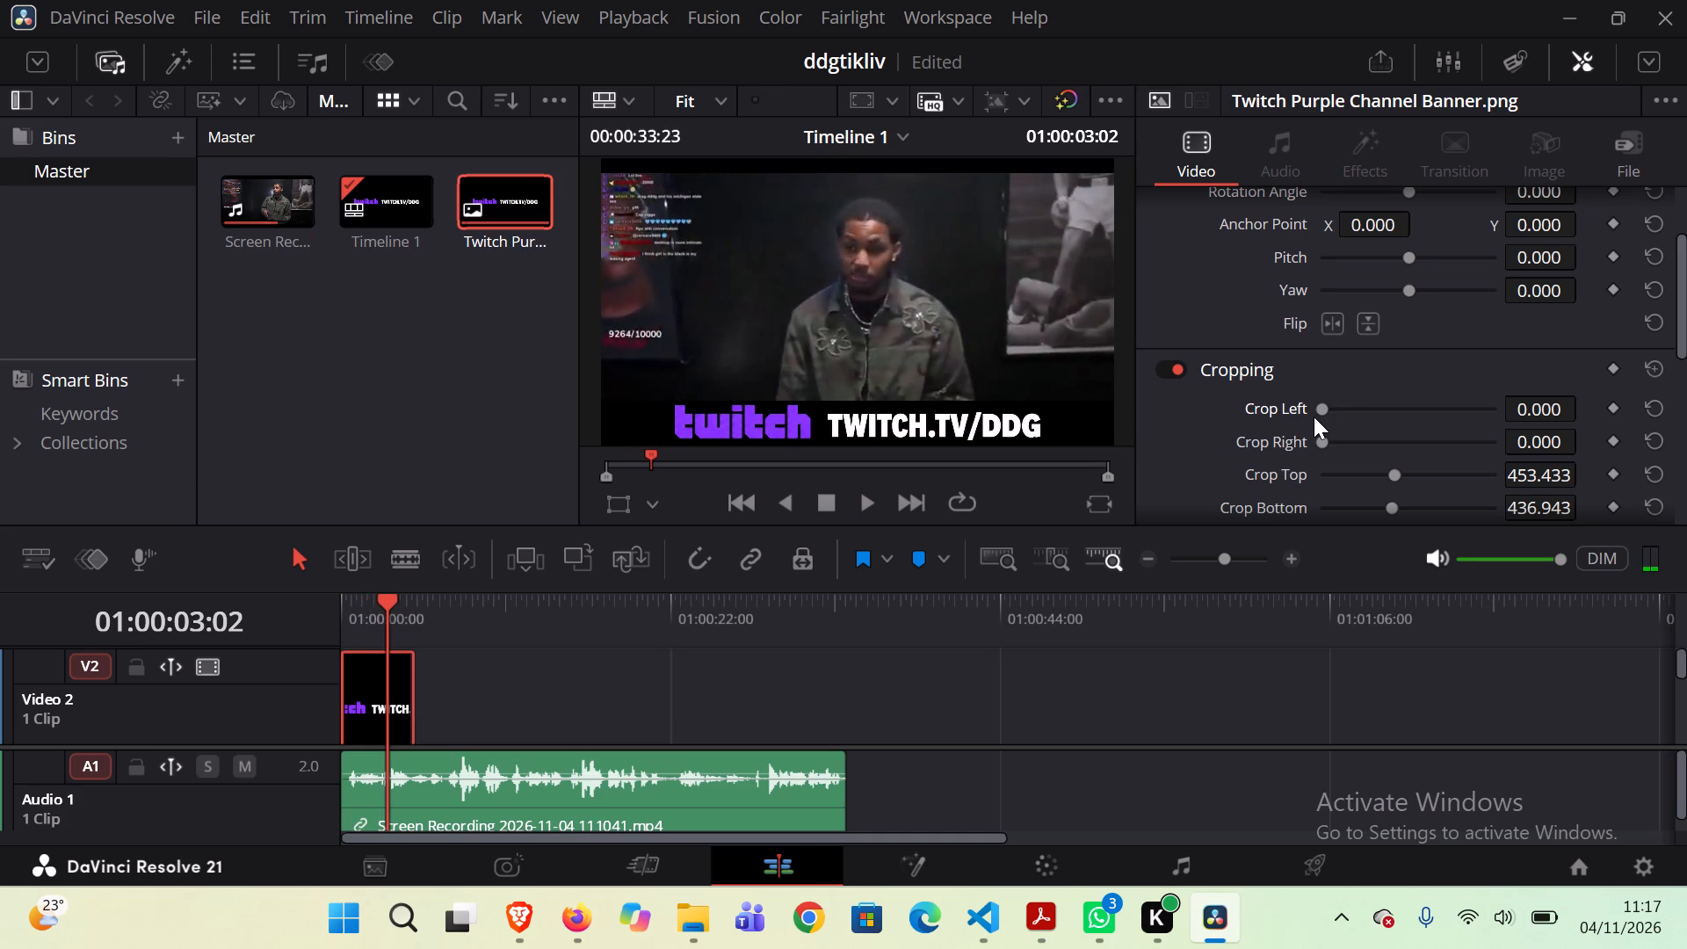
{"action": "left_click", "coordinate": [1395, 477]}
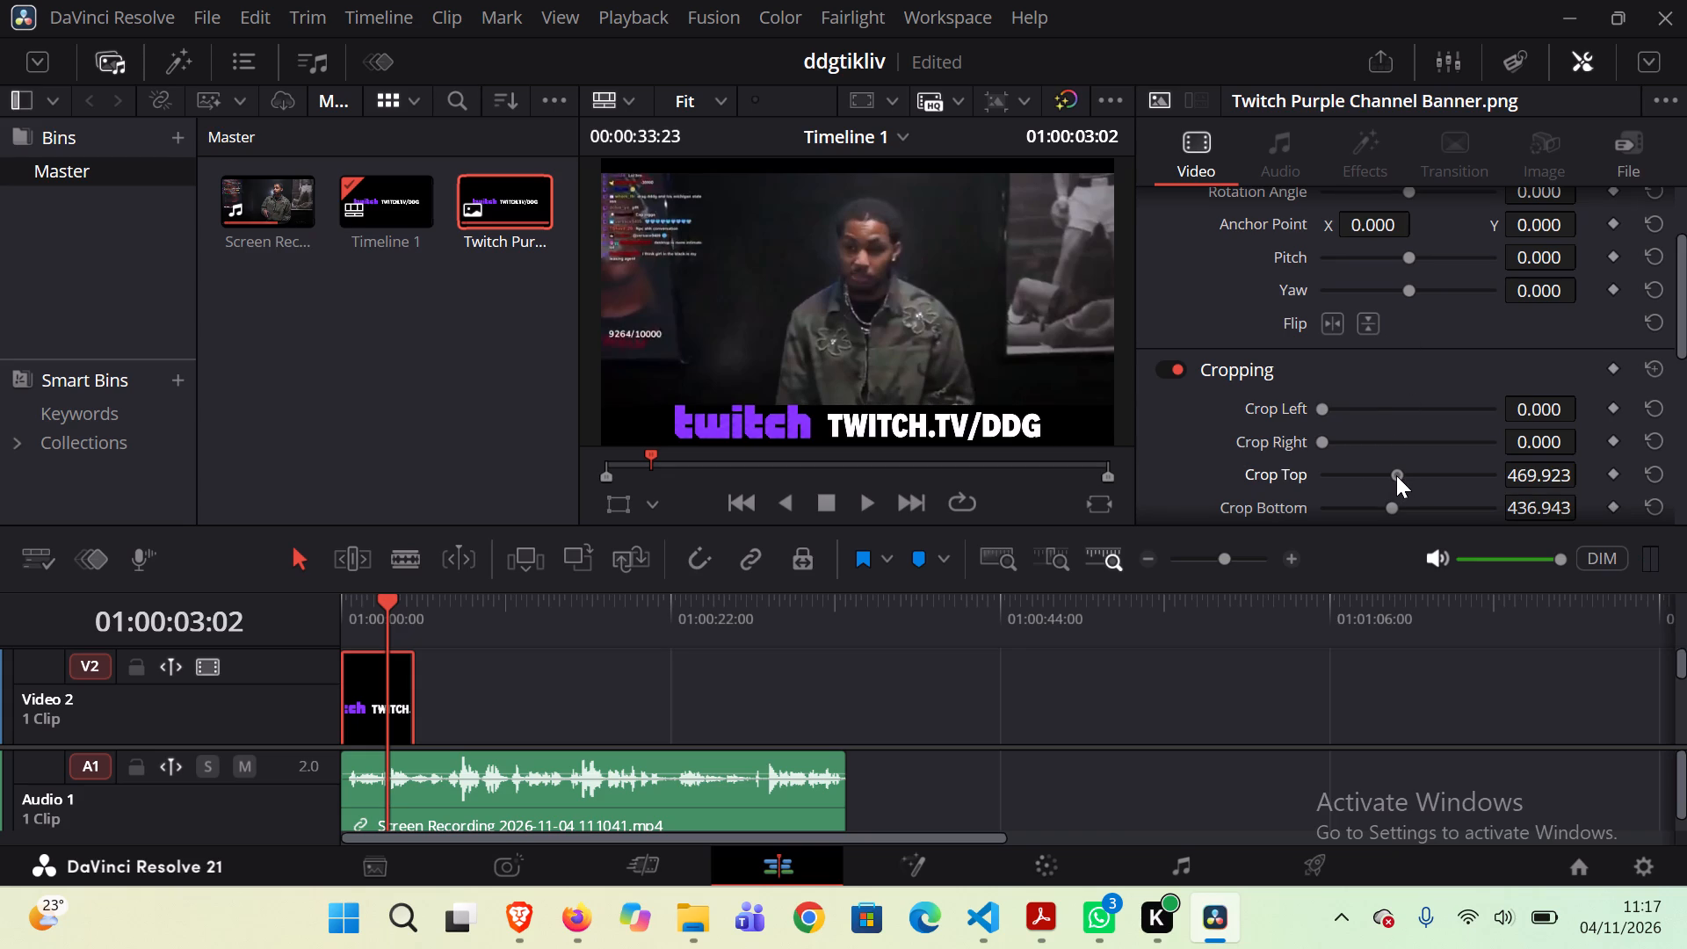
Copy the cropped Twitch banner clip and paste six copies end to end on Video 2, starting at 01:00:04:25.
{"action": "key", "text": "ctrl+c"}
{"action": "left_click", "coordinate": [366, 699], "text": "ctrl"}
{"action": "left_click_drag", "start_coordinate": [380, 600], "coordinate": [413, 608]}
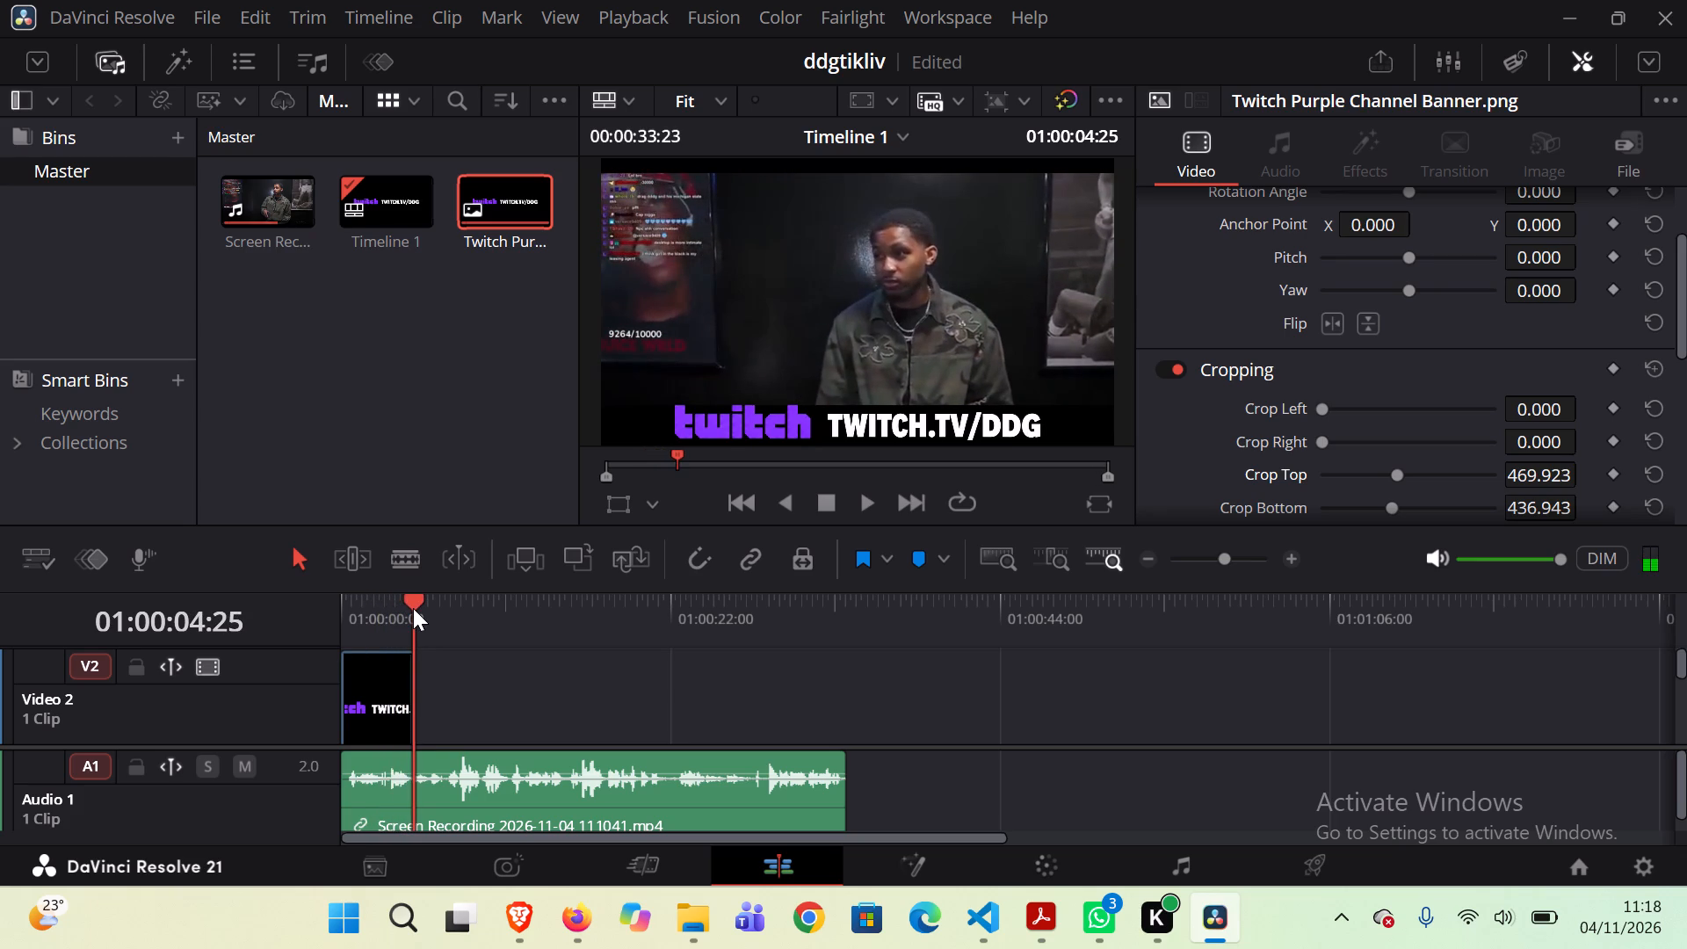
{"action": "key", "text": "ctrl+v"}
{"action": "left_click", "coordinate": [413, 608], "text": "ctrl"}
{"action": "key", "text": "ctrl+v"}
{"action": "left_click", "coordinate": [385, 661]}
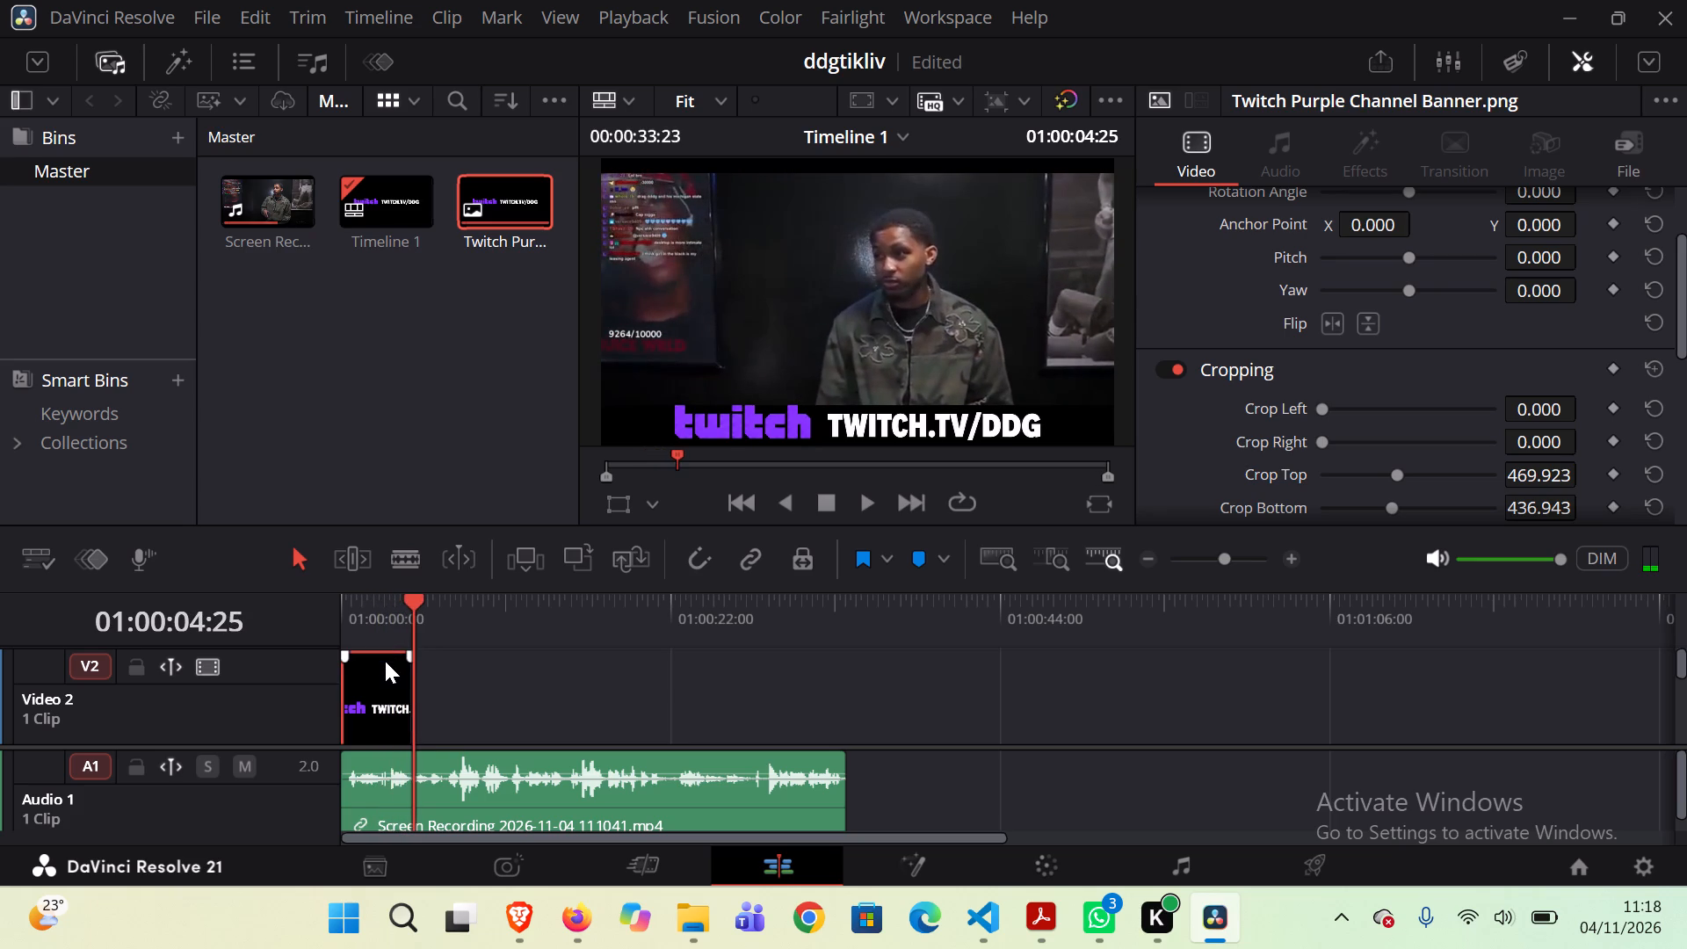
{"action": "key", "text": "ctrl+c"}
{"action": "left_click", "coordinate": [385, 661], "text": "ctrl"}
{"action": "key", "text": "ctrl+v"}
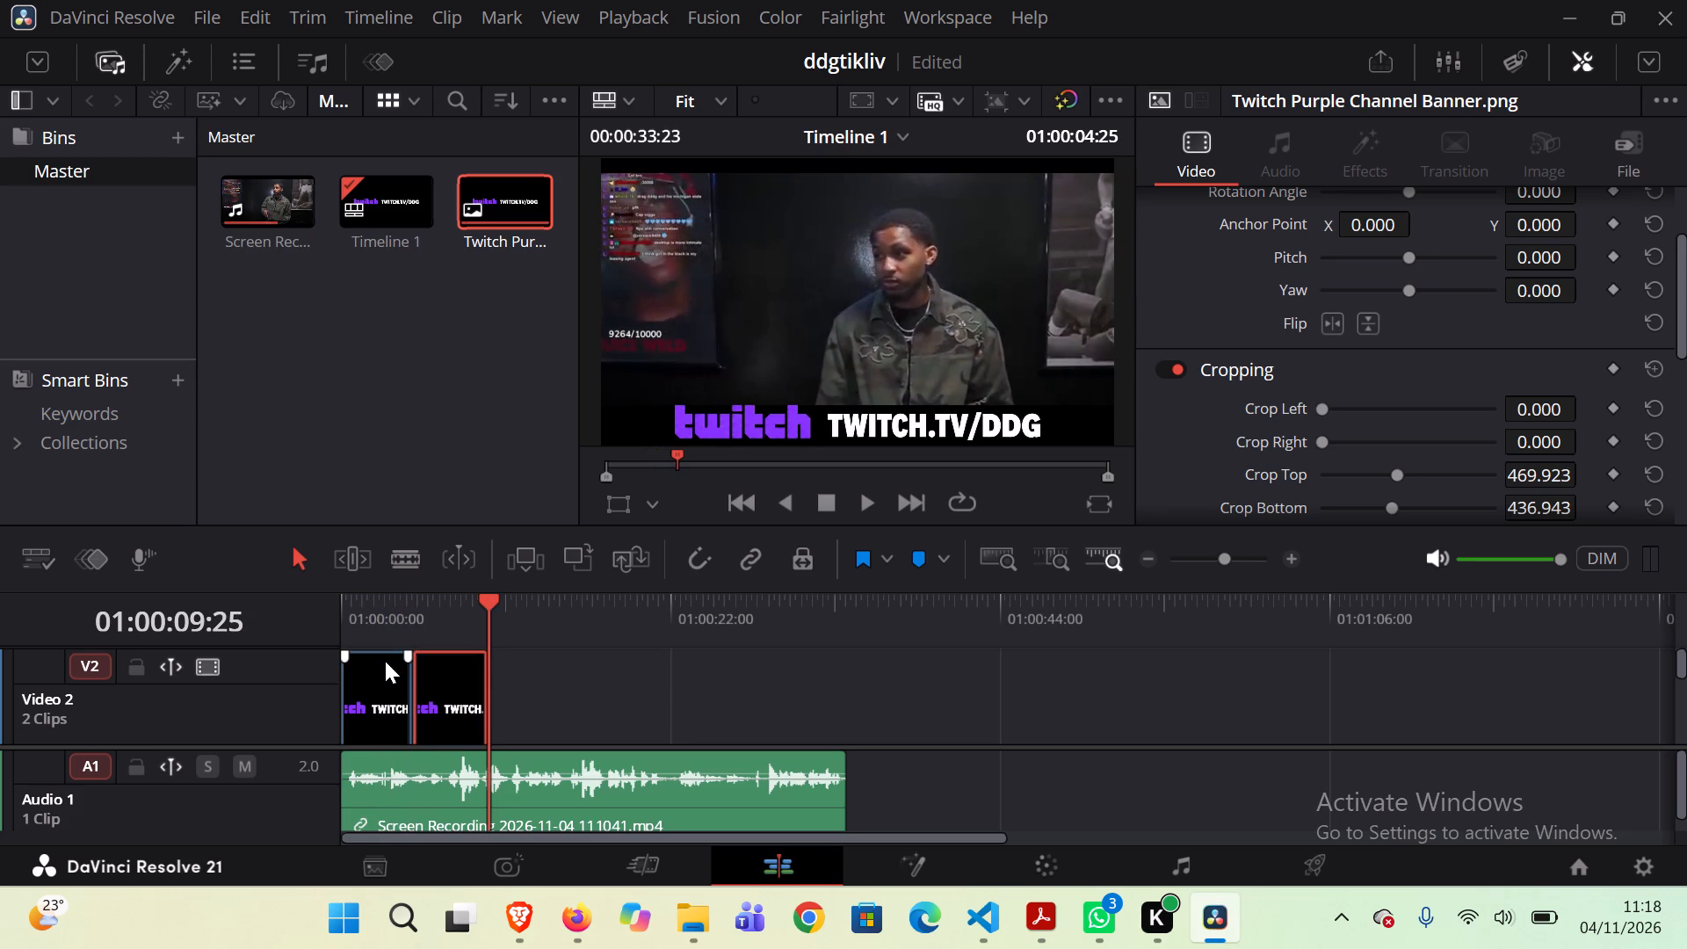
{"action": "key", "text": "ctrl+v"}
{"action": "key", "text": "ctrl+v"}
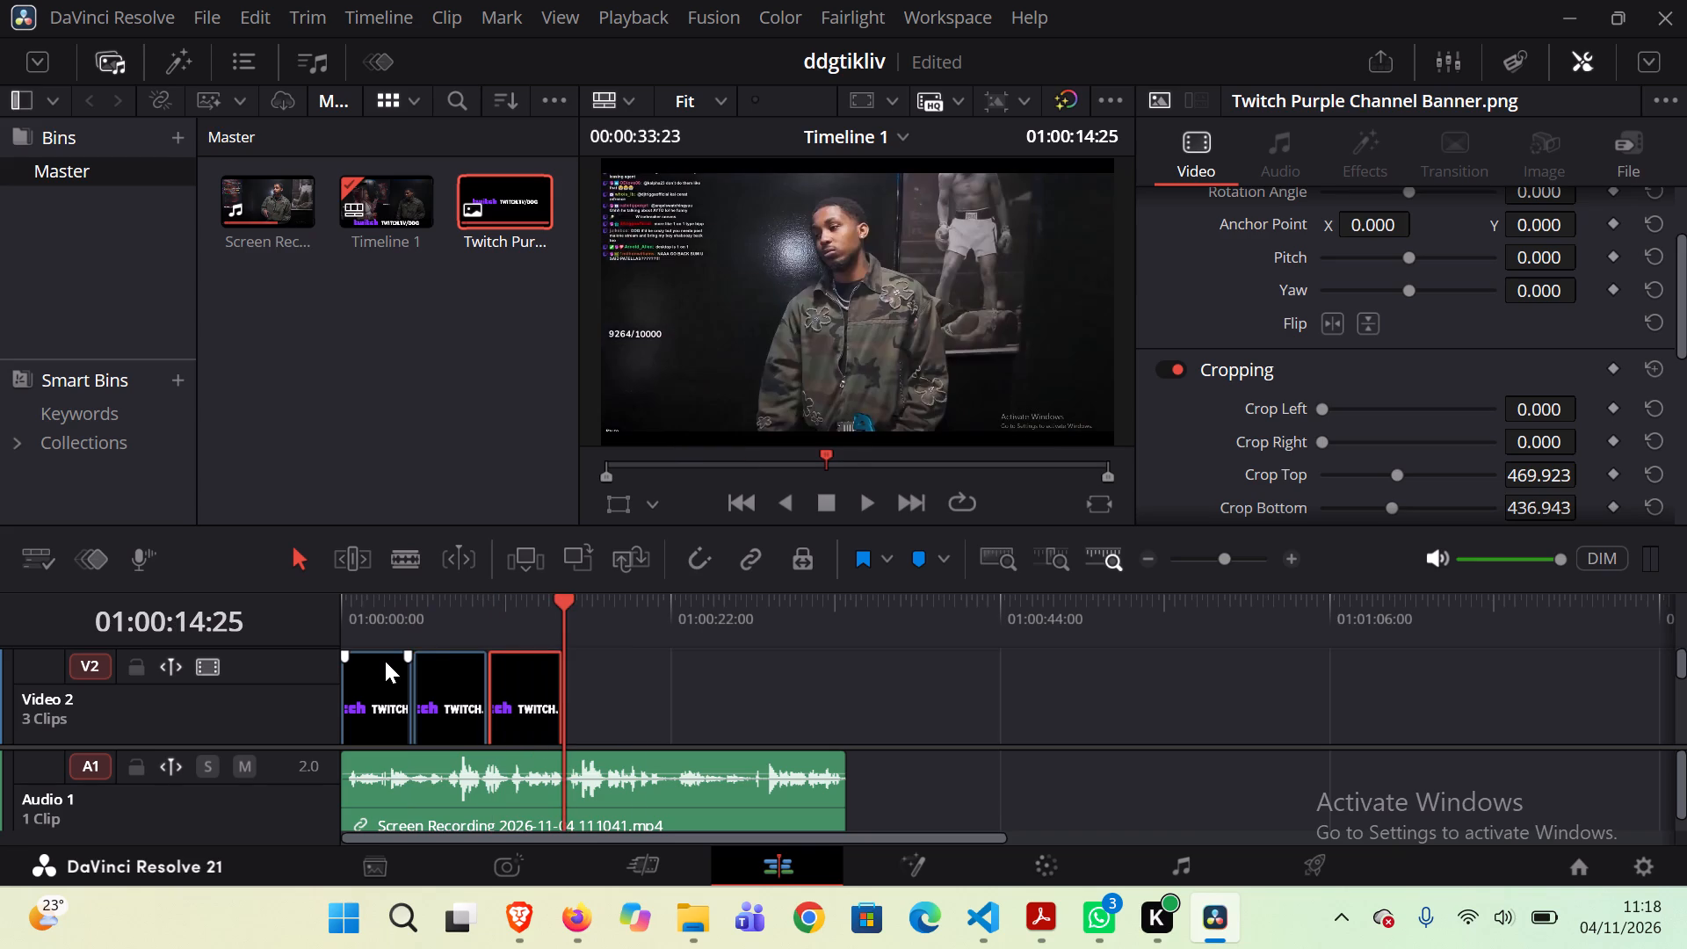
{"action": "key", "text": "ctrl+v"}
{"action": "key", "text": "ctrl+v"}
{"action": "key", "text": "ctrl+v"}
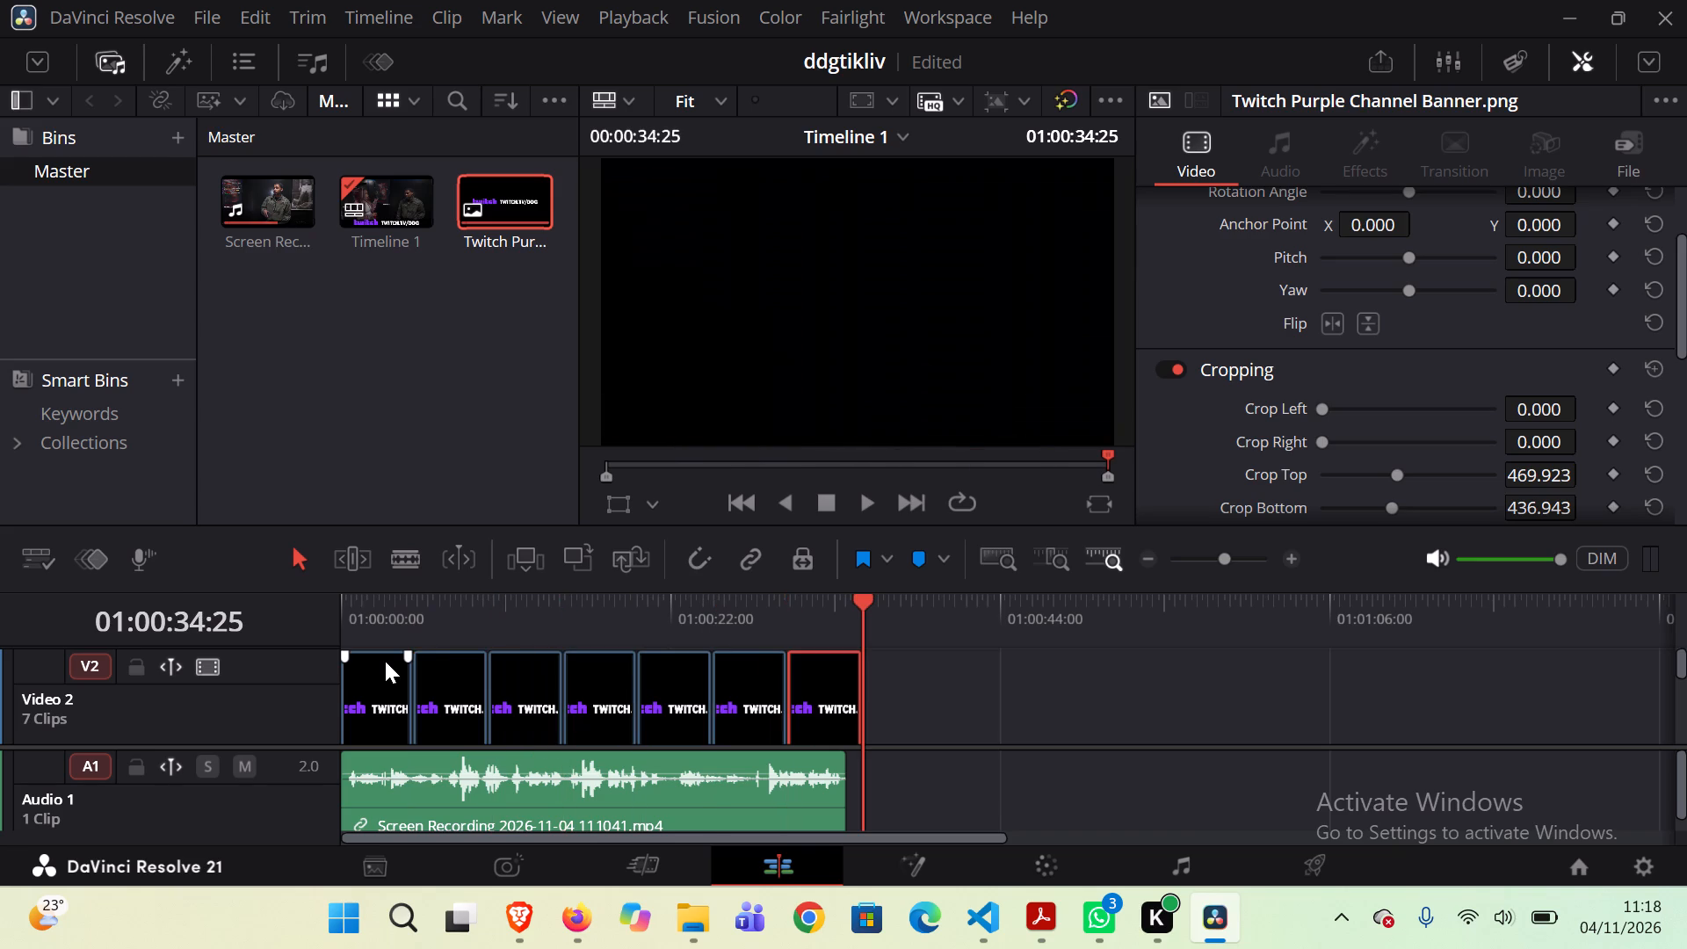
Split the last Twitch banner clip on Video 2 at 01:00:33:20, near the recording's end, and delete the leftover piece.
{"action": "left_click_drag", "start_coordinate": [864, 600], "coordinate": [846, 607]}
{"action": "key", "text": "ctrl+b"}
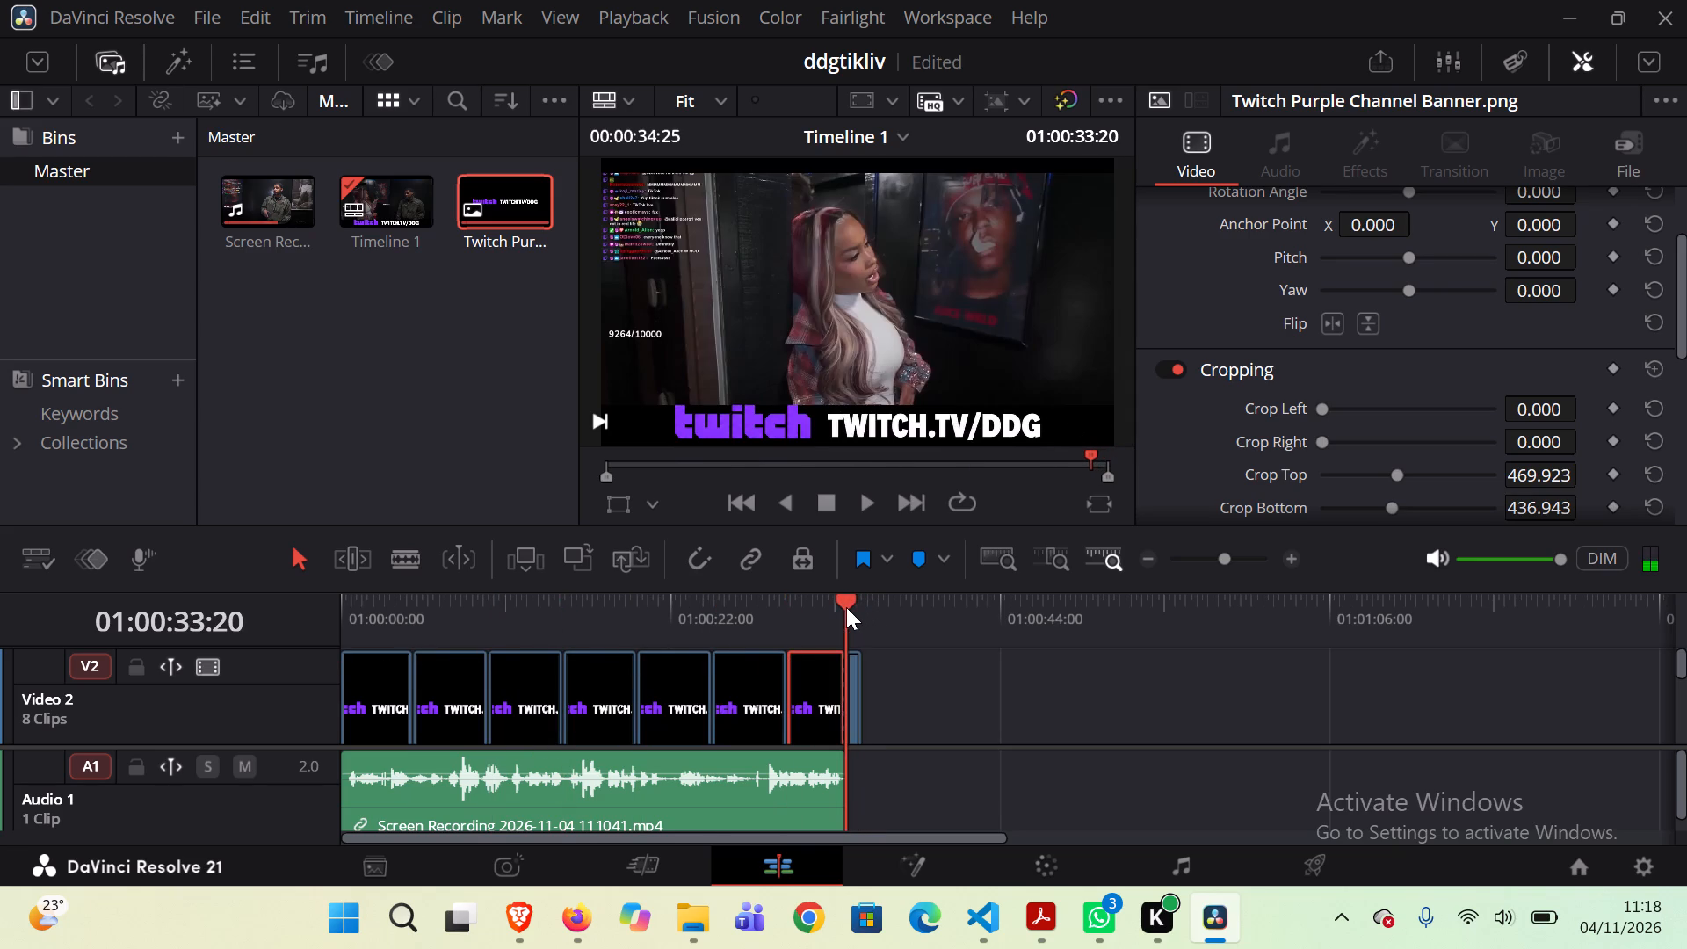
{"action": "left_click", "coordinate": [855, 703]}
{"action": "key", "text": "BackSpace"}
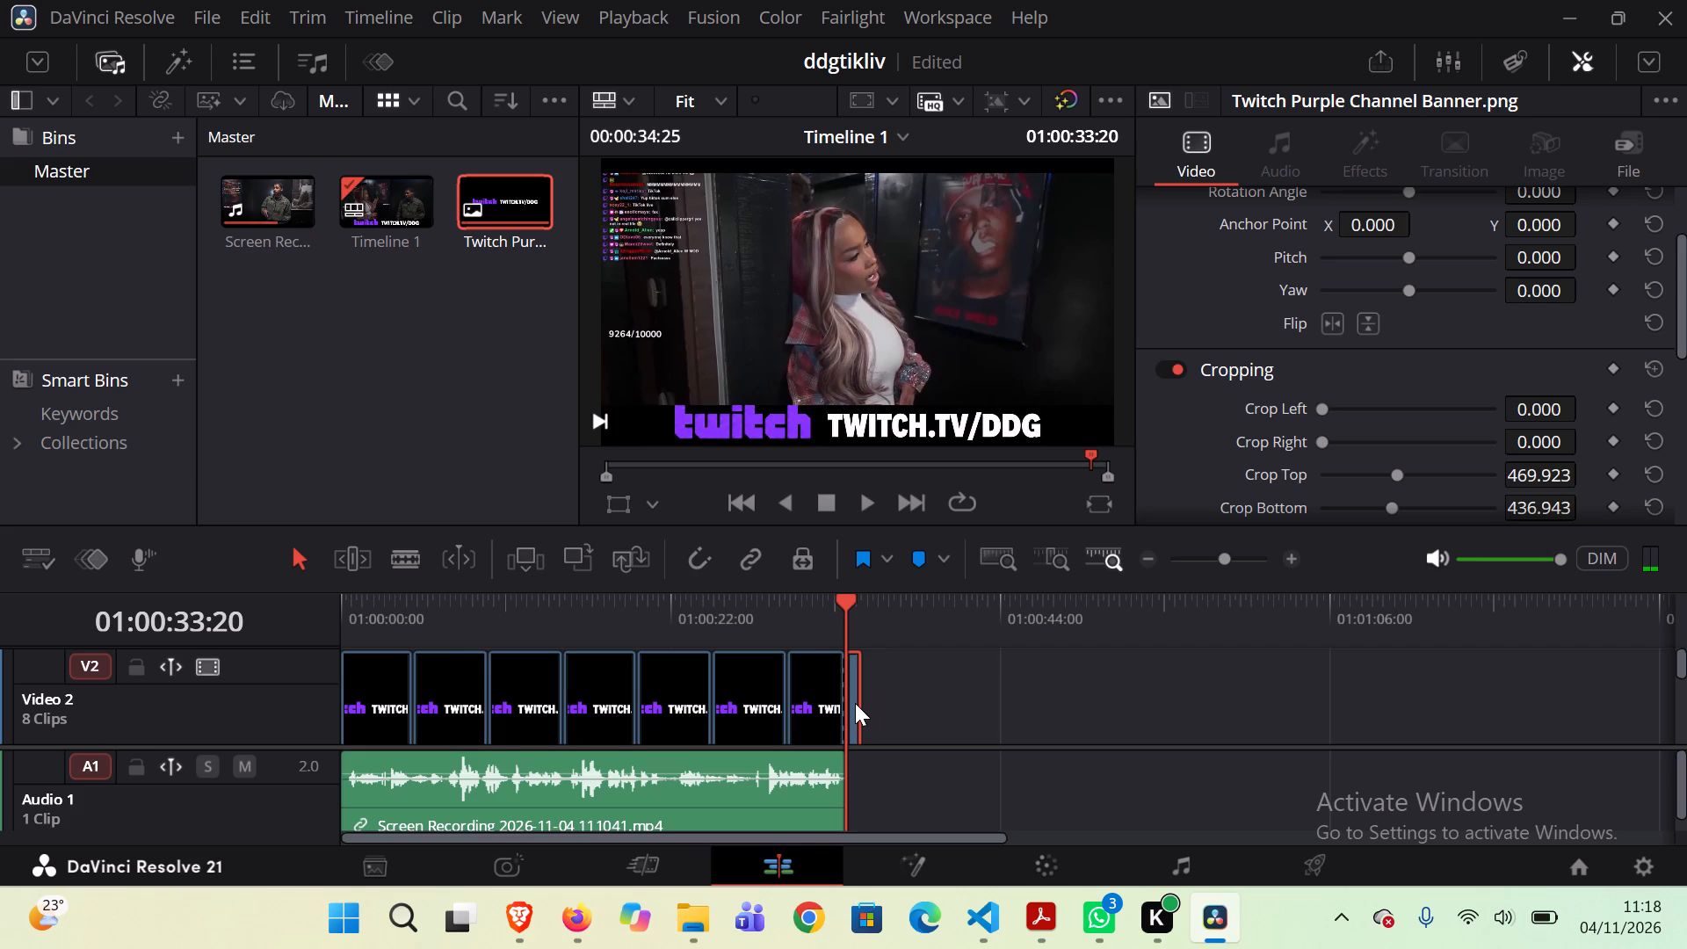
Play the timeline from the start to about 01:00:20:22 to review the Twitch banner over the recording.
{"action": "left_click_drag", "start_coordinate": [843, 593], "coordinate": [461, 644]}
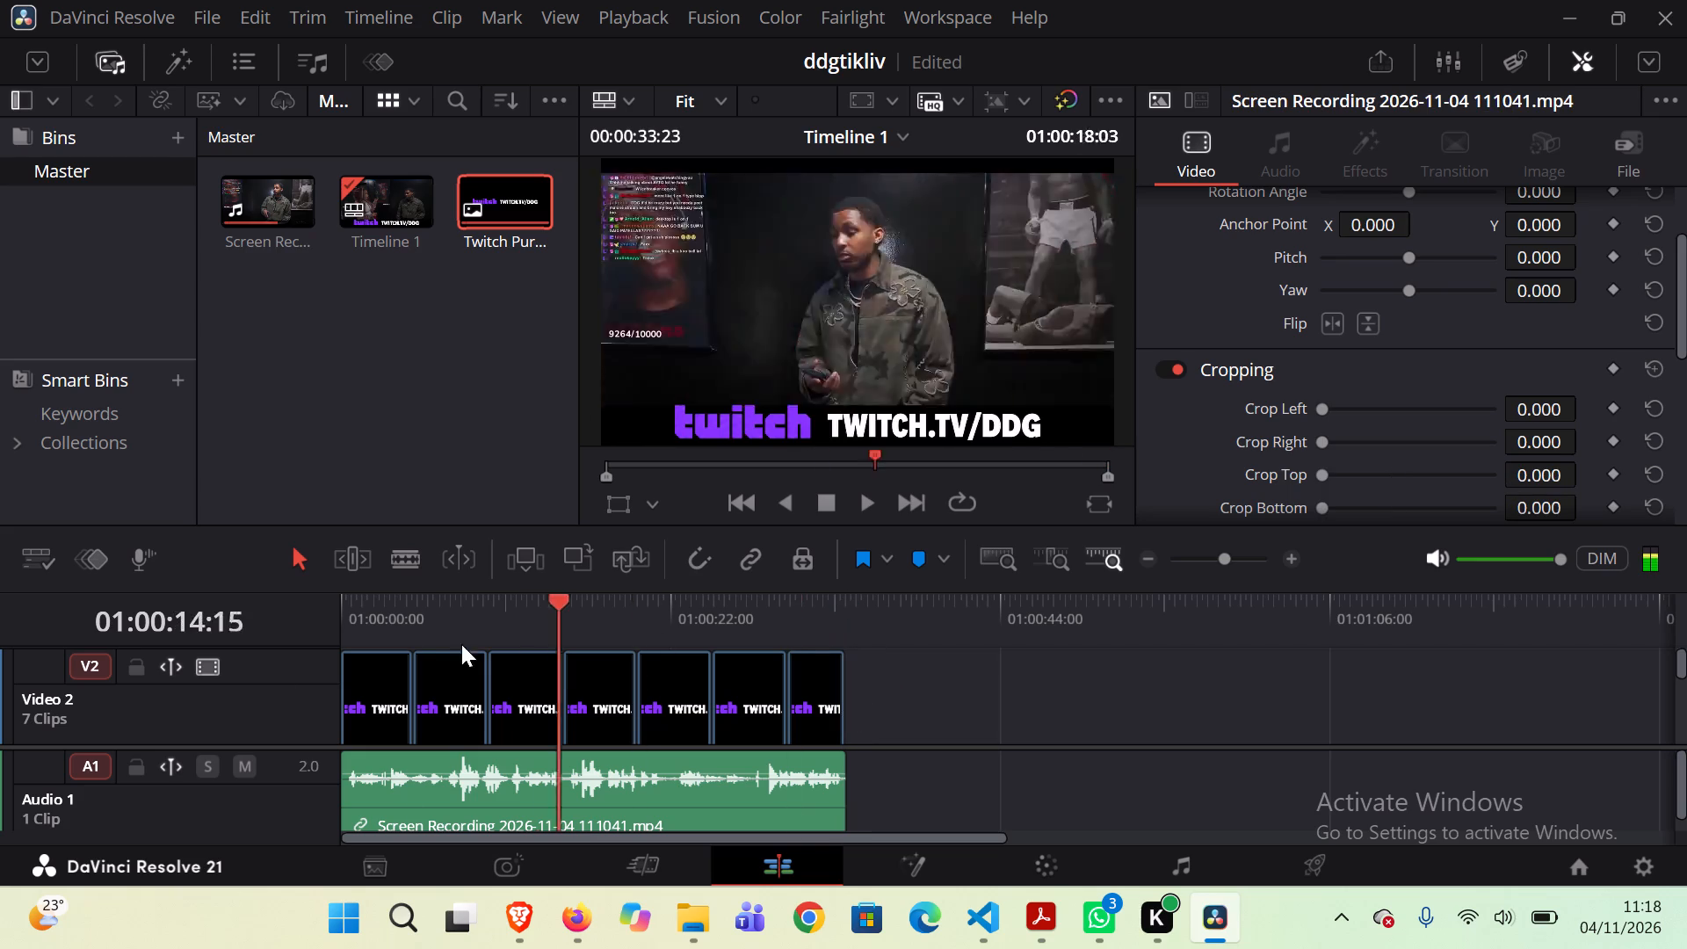
{"action": "left_click_drag", "start_coordinate": [461, 644], "coordinate": [181, 679]}
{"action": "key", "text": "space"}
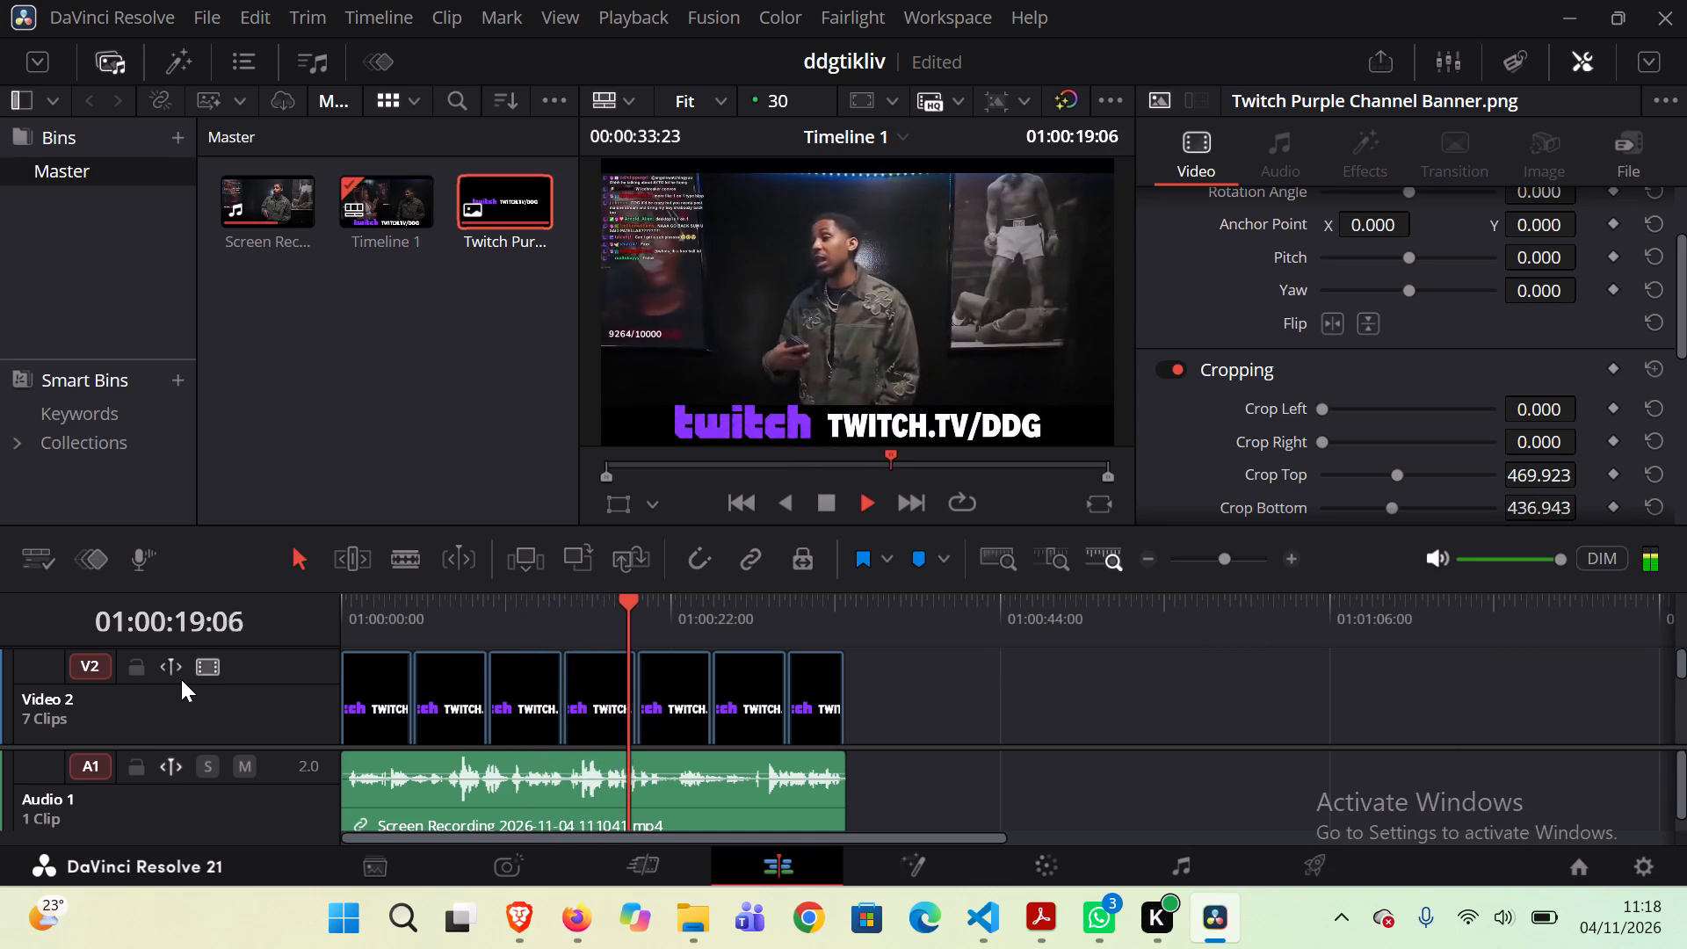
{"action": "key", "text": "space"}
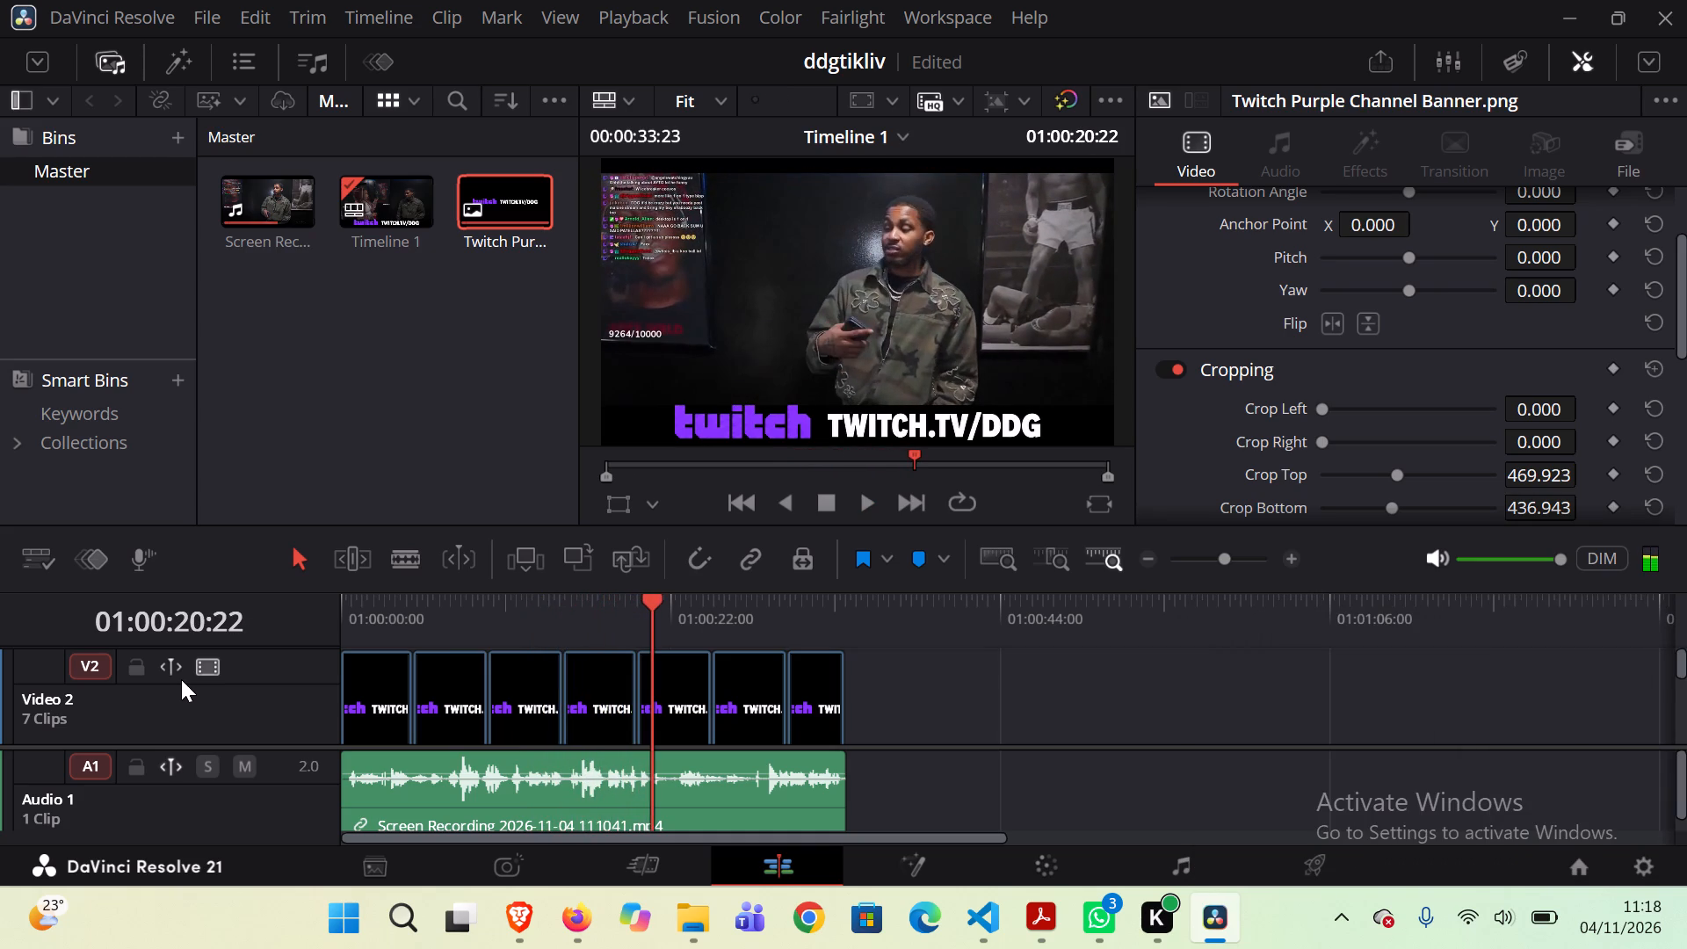
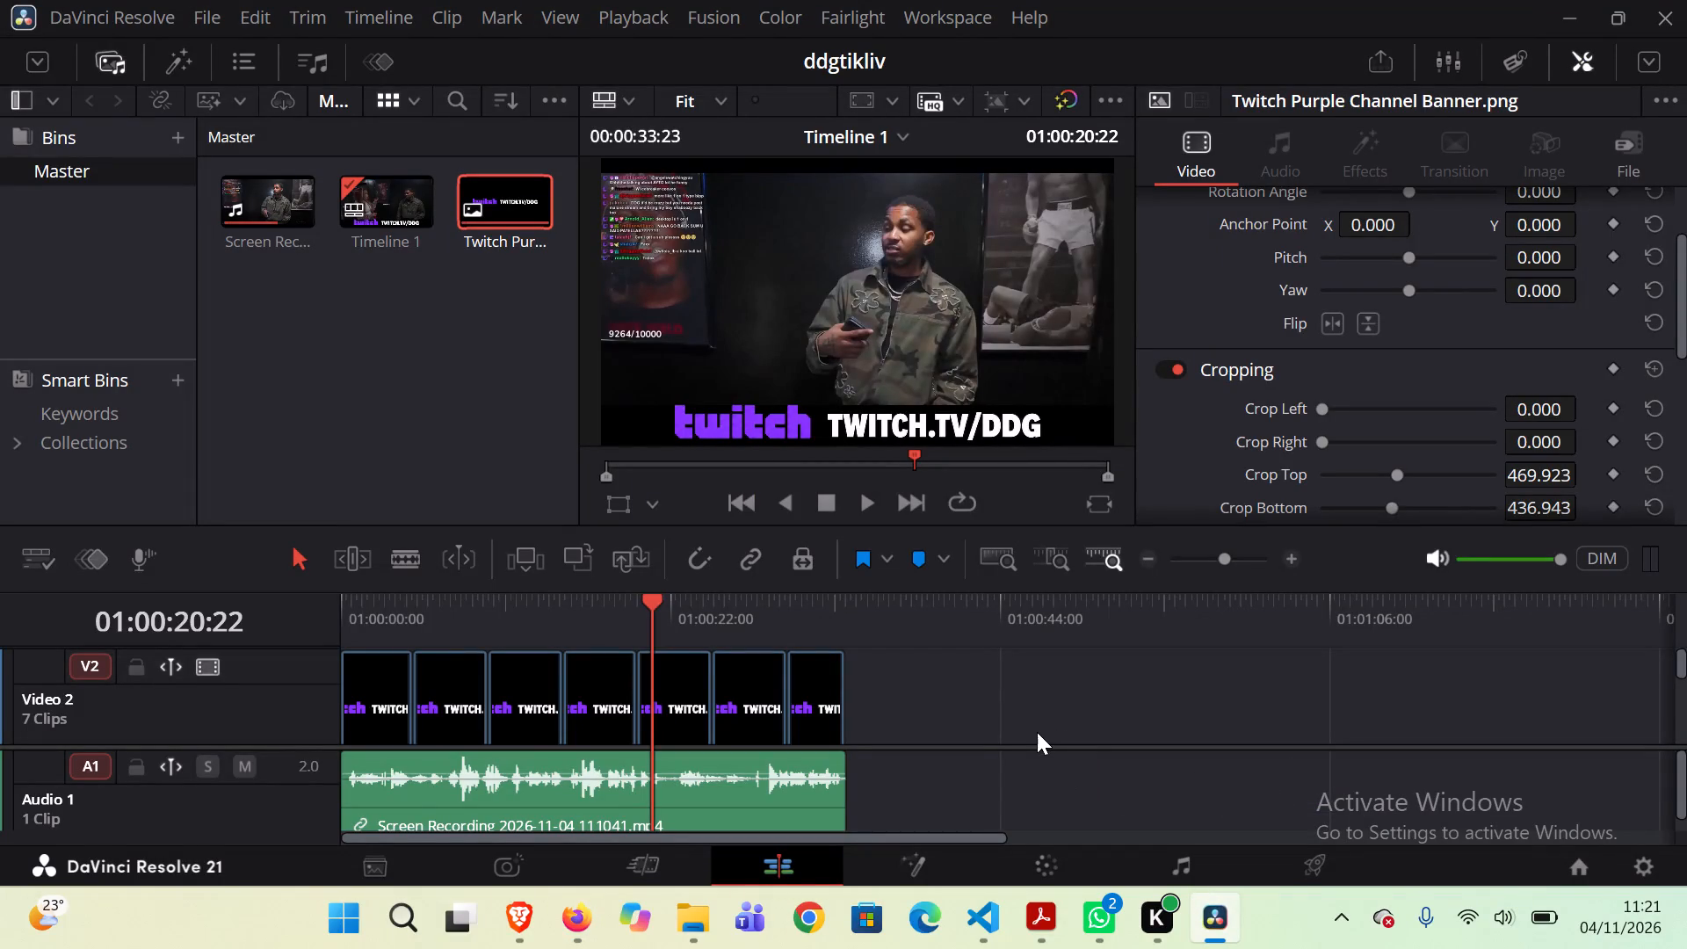
Switch to the Brave browser with the e/DDG post about TikTok Live in the X search for kai cenat.
{"action": "scroll", "coordinate": [1037, 732], "scroll_direction": "down", "scroll_amount": 1}
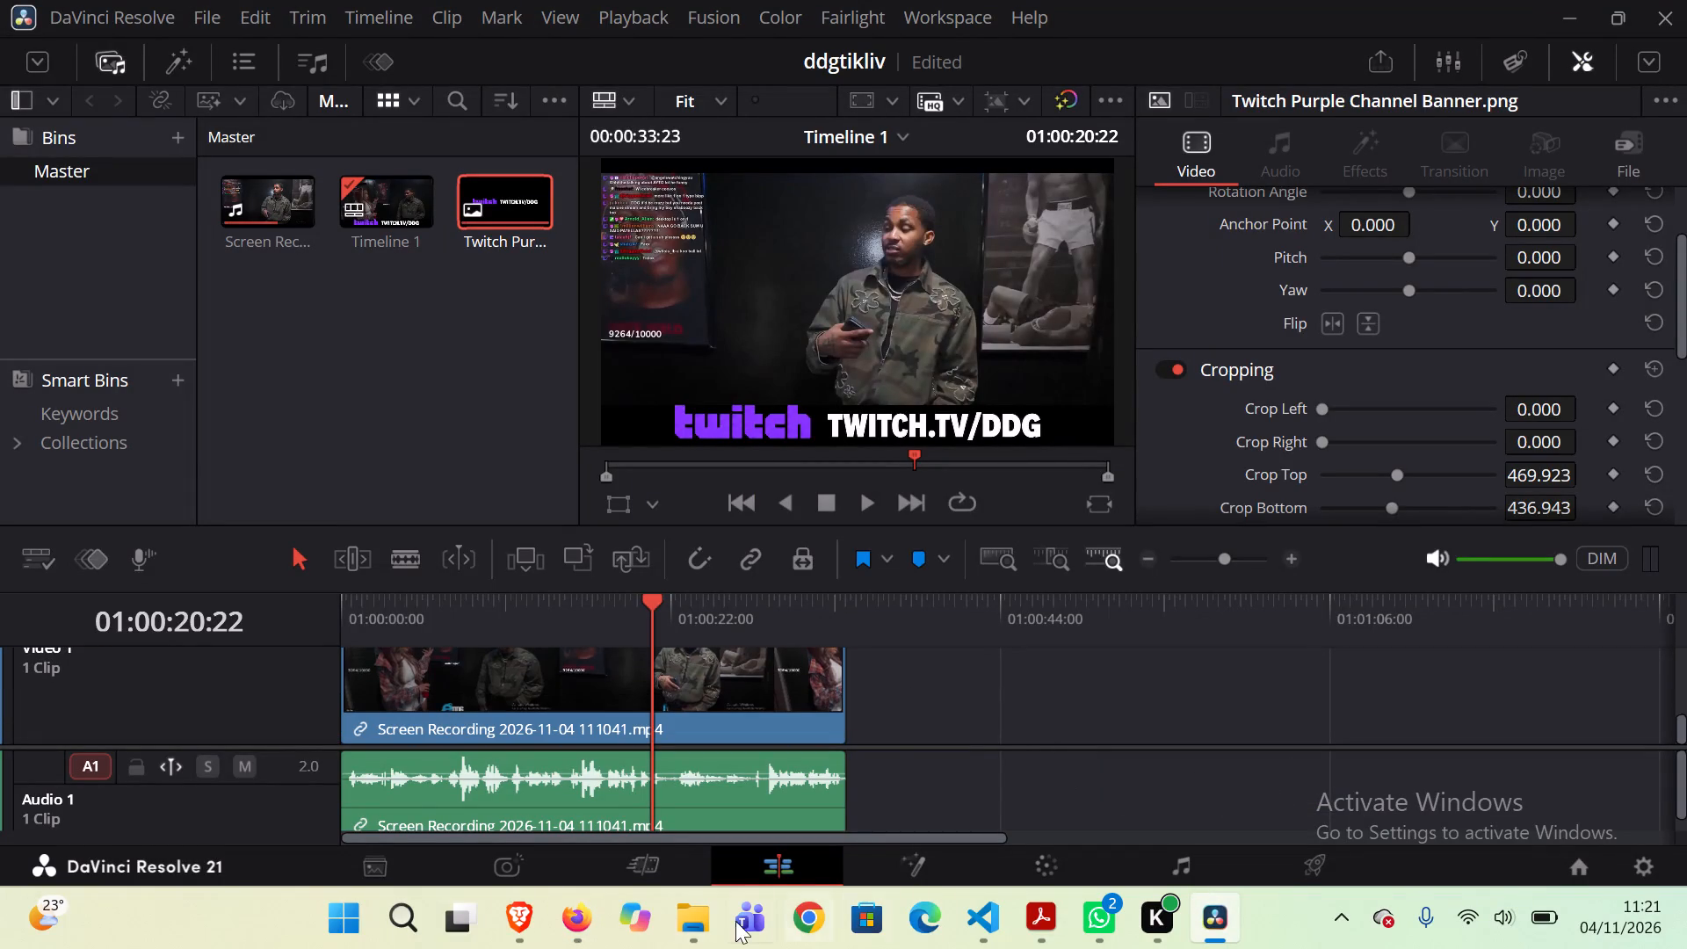
{"action": "left_click", "coordinate": [513, 939]}
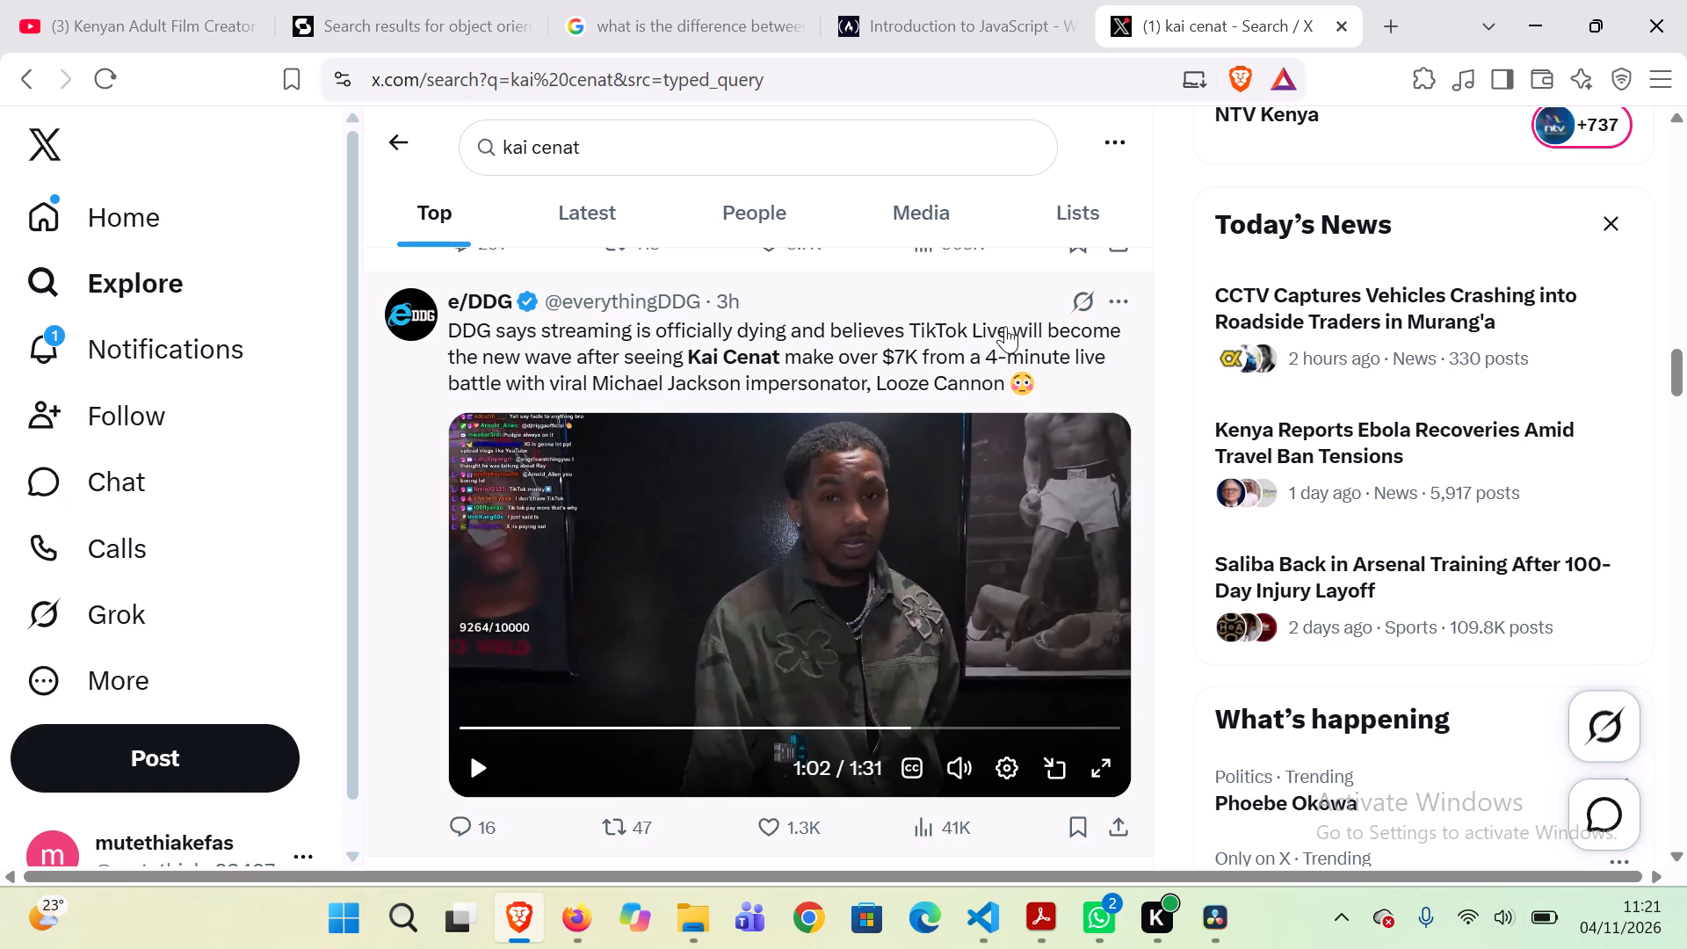
Open the e/DDG post and copy its opening words, "DDG says streaming is officially dying and believes TikTok Live will become the new wave".
{"action": "left_click", "coordinate": [573, 358]}
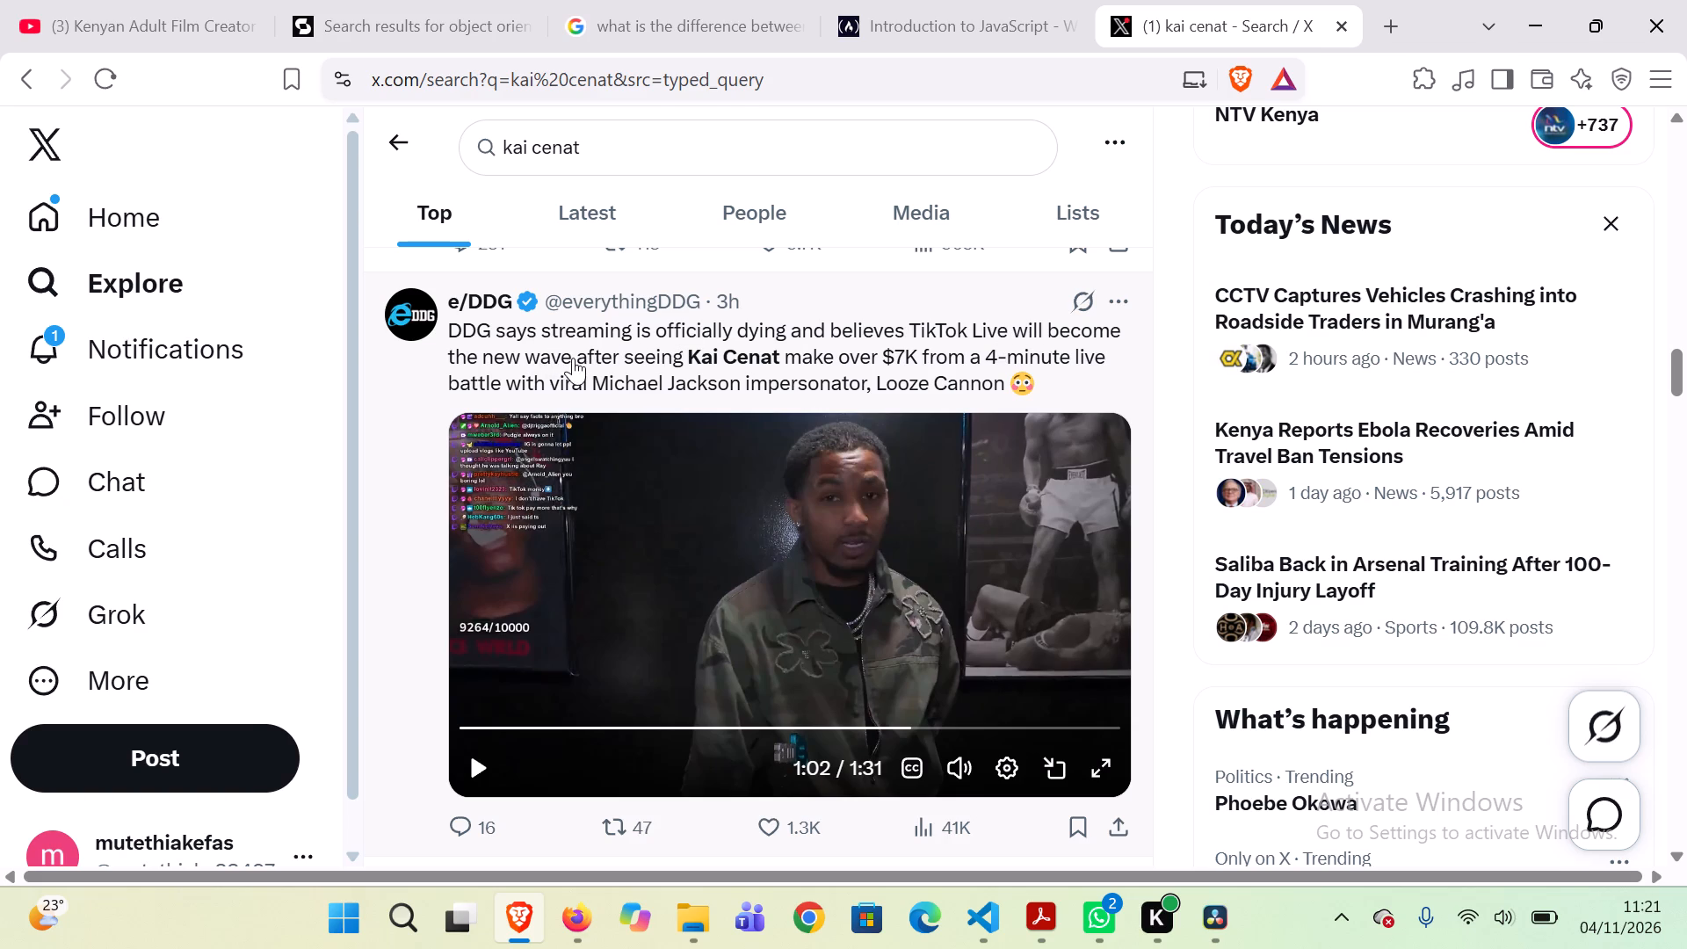
{"action": "left_click", "coordinate": [573, 358]}
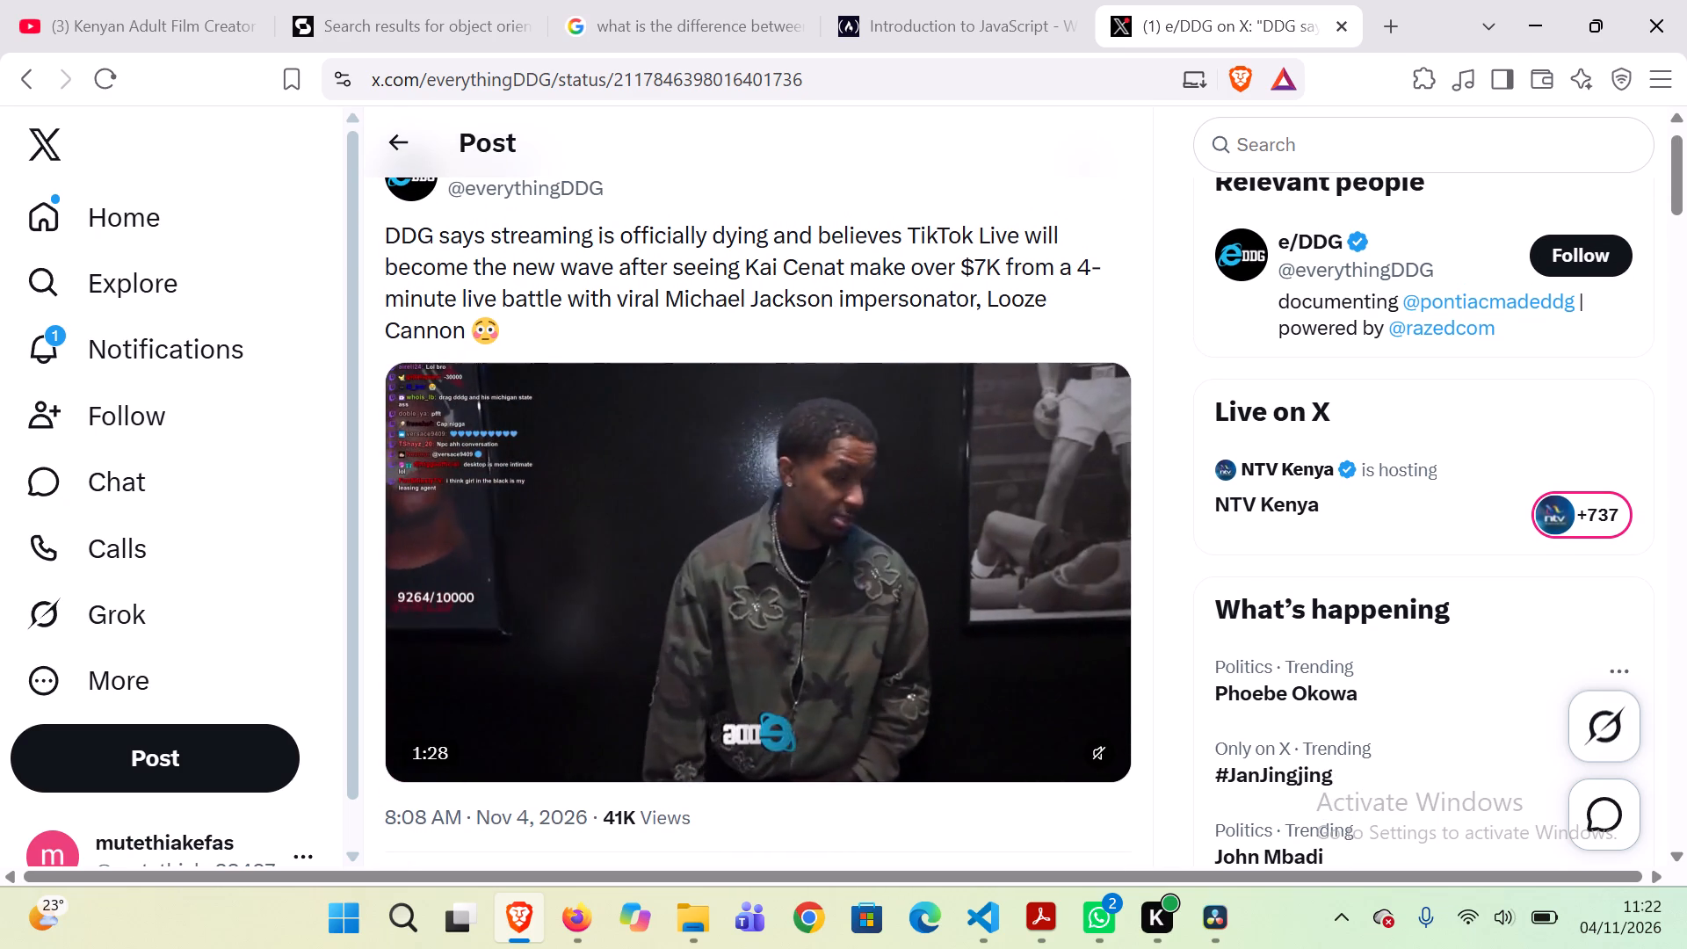
{"action": "left_click_drag", "start_coordinate": [613, 267], "coordinate": [593, 254]}
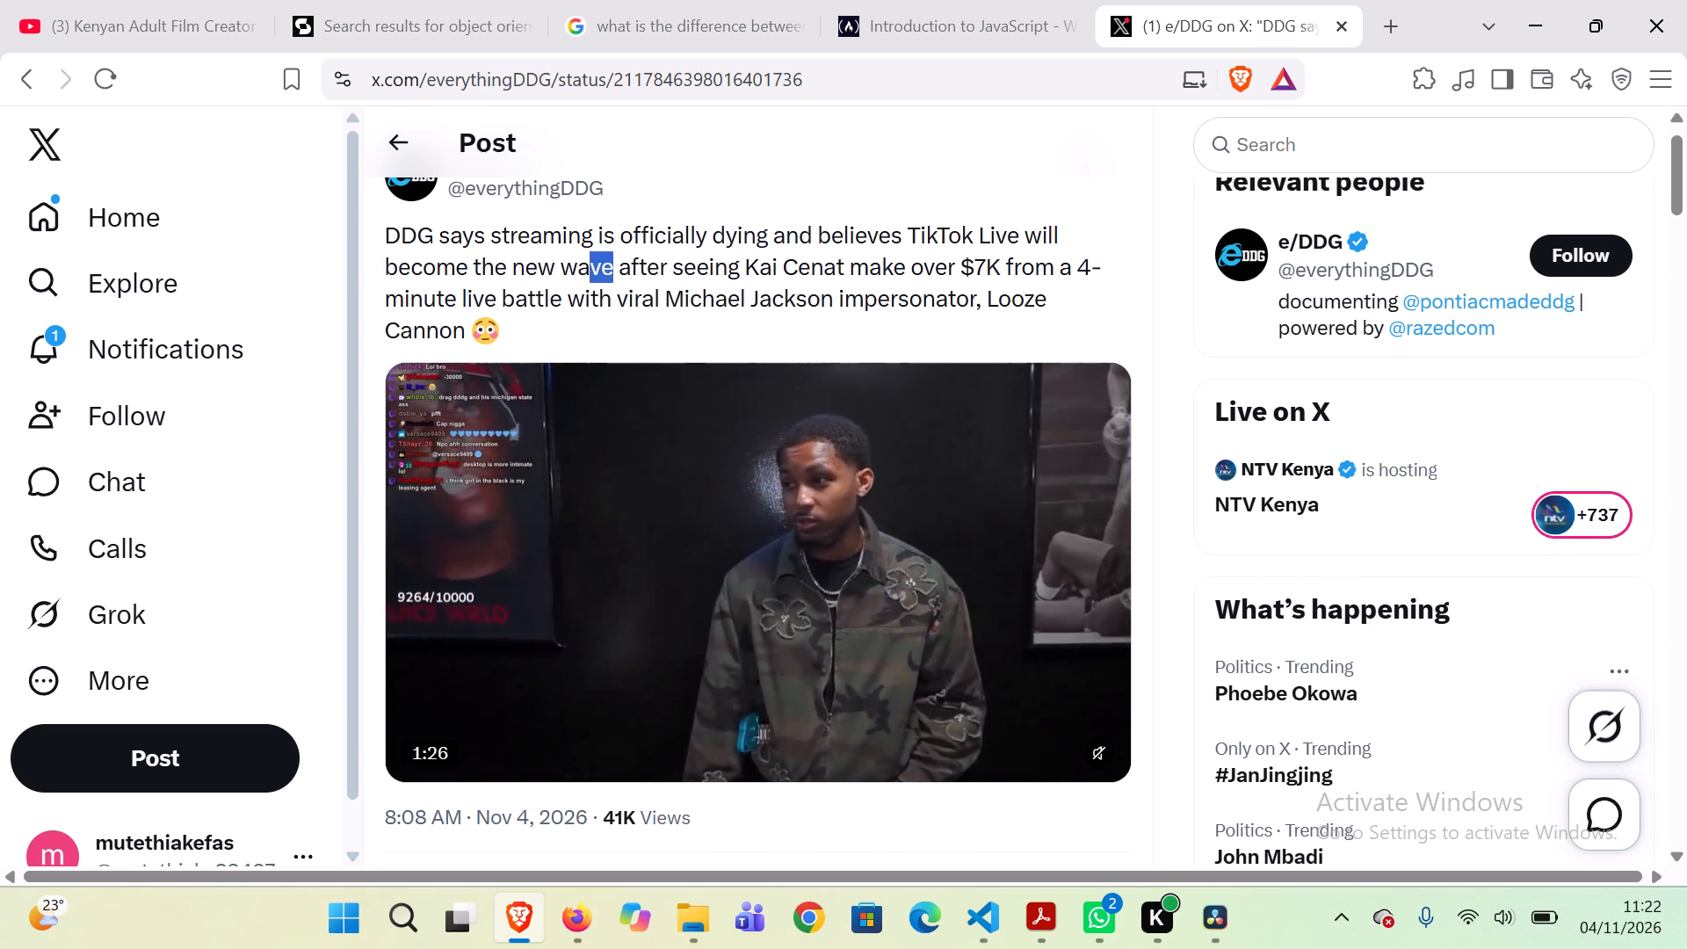
{"action": "left_click_drag", "start_coordinate": [593, 254], "coordinate": [381, 242]}
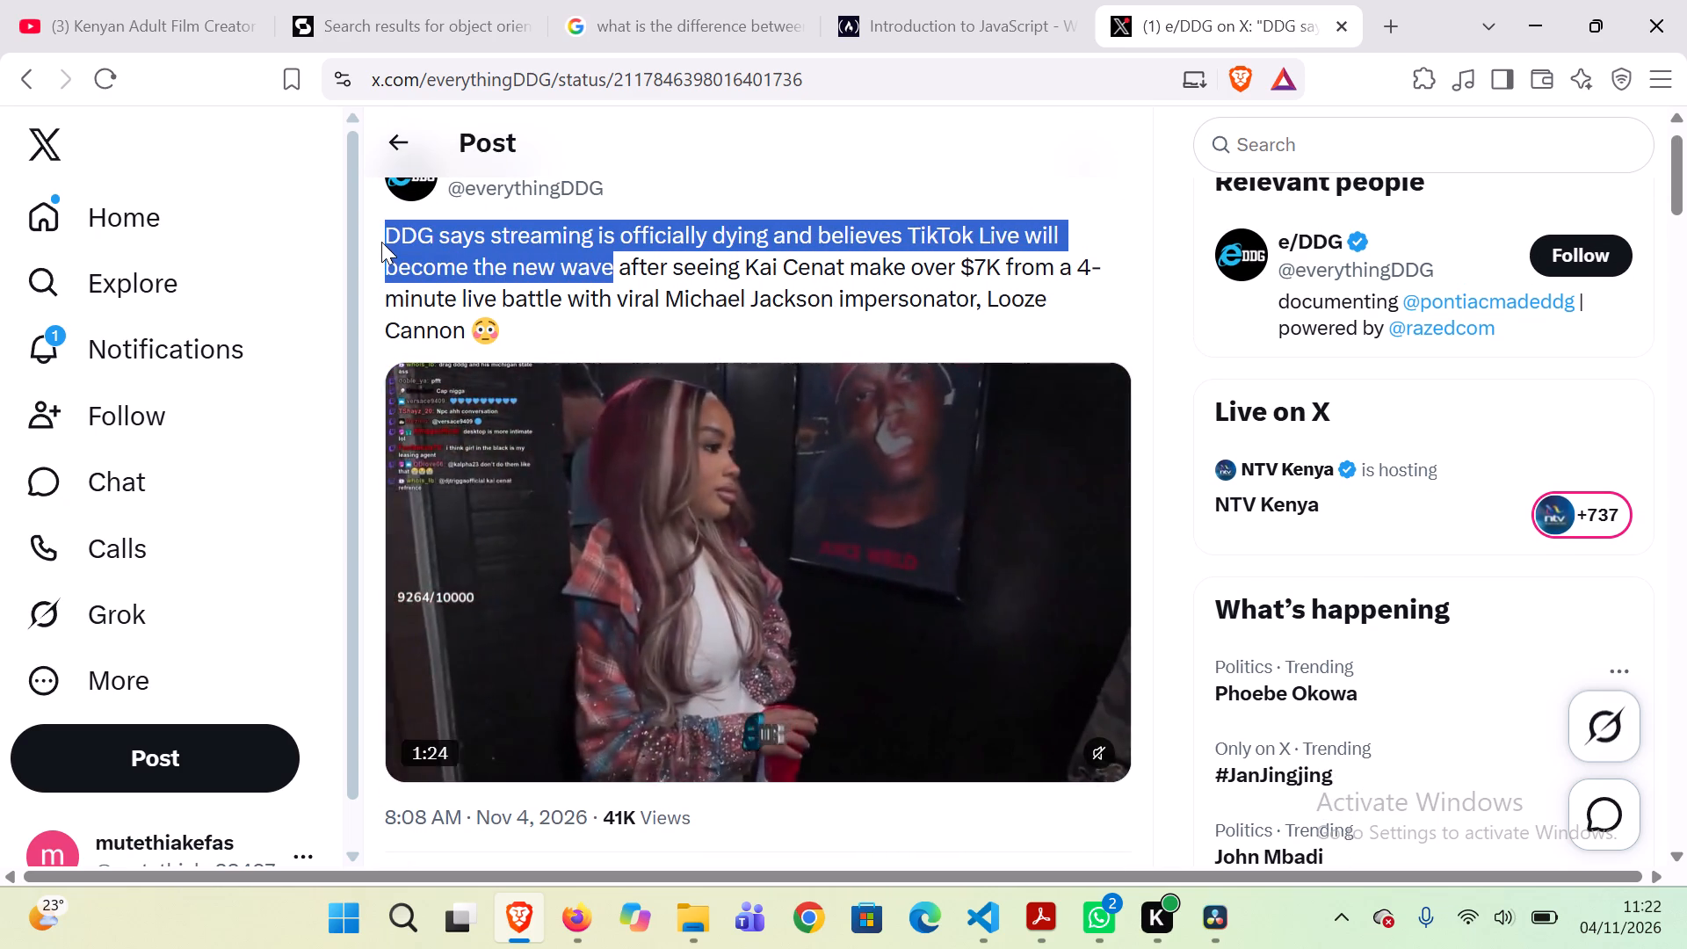
{"action": "left_click_drag", "start_coordinate": [381, 242], "coordinate": [381, 241]}
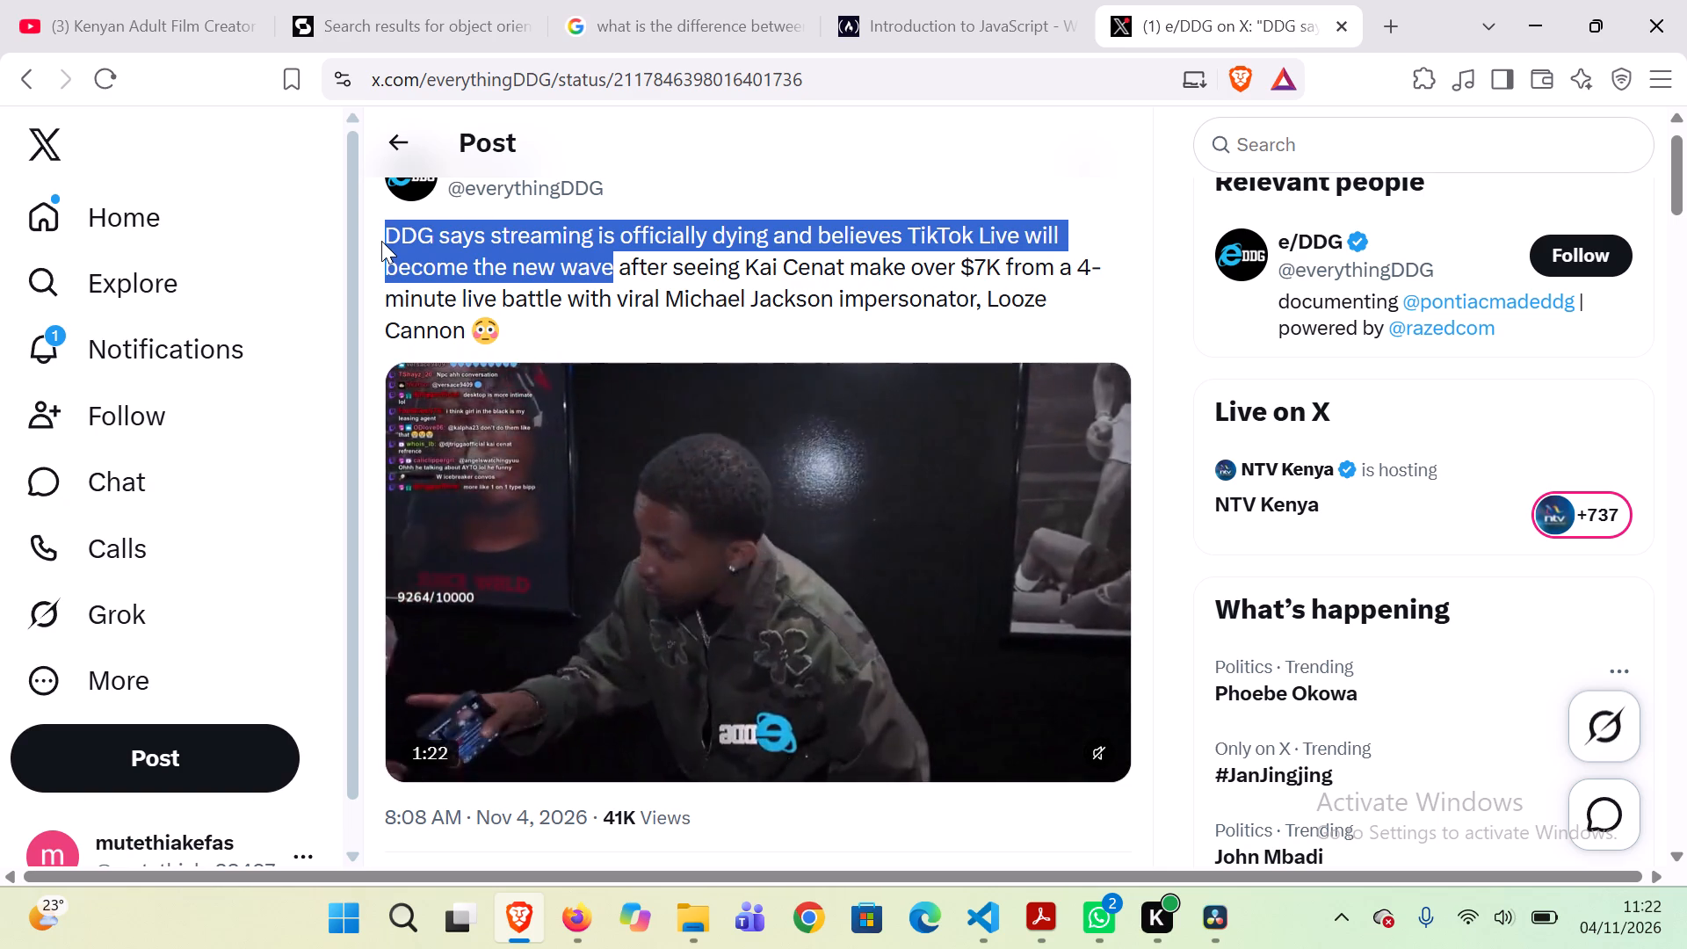
{"action": "key", "text": "ctrl+c"}
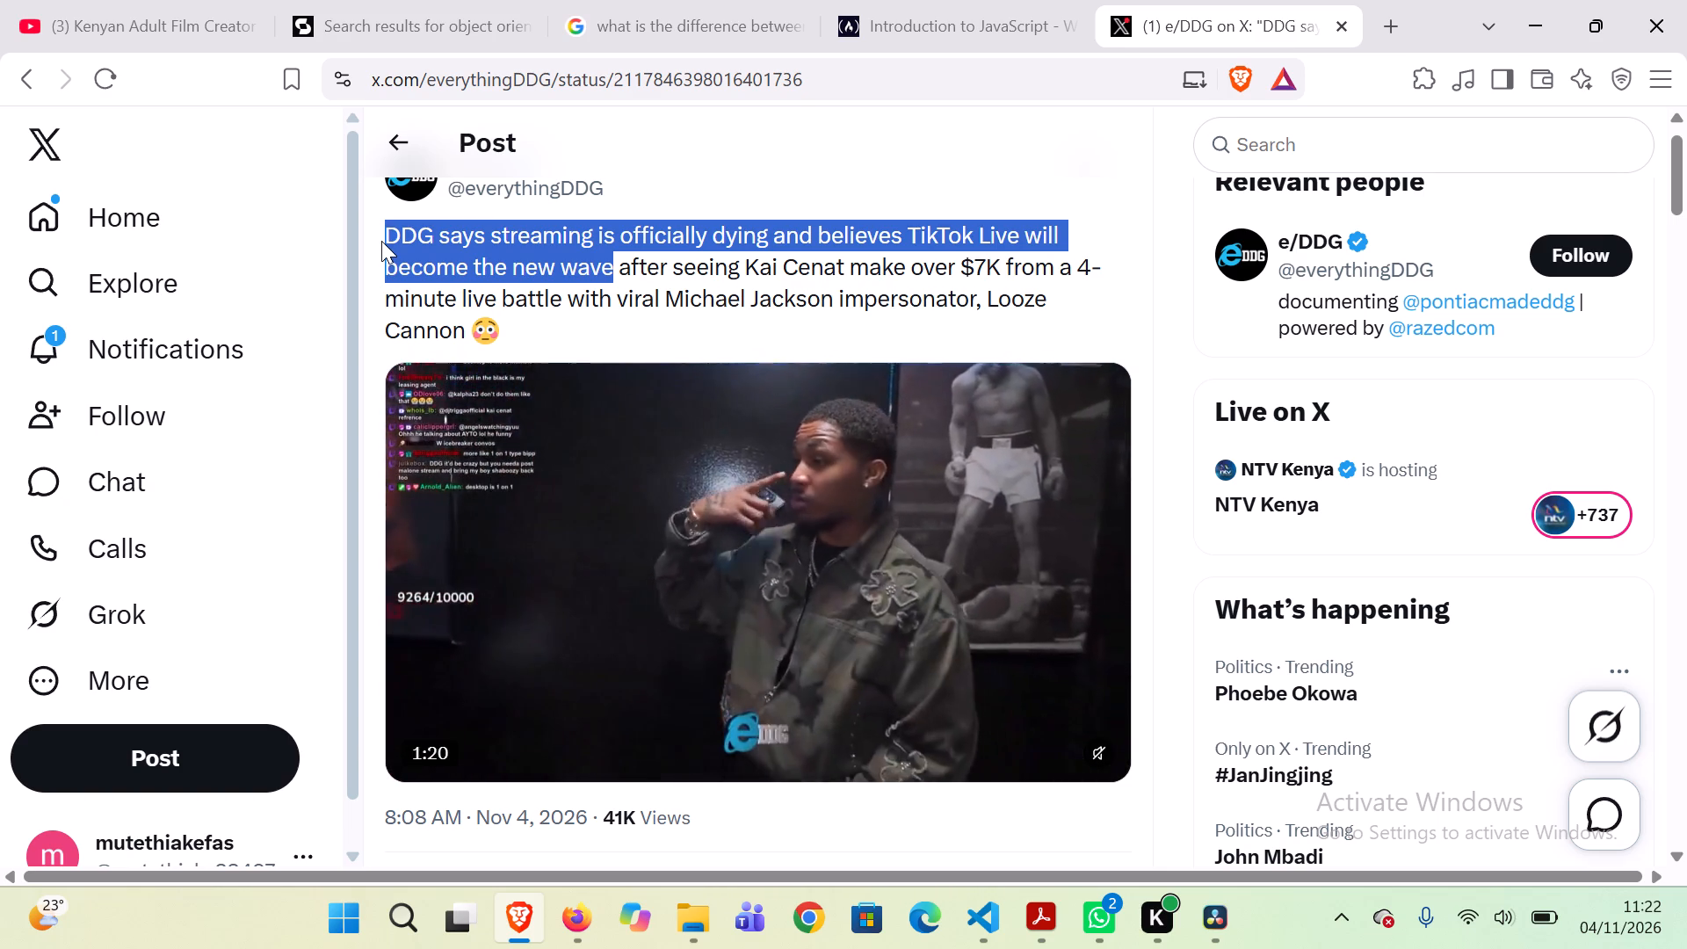
Switch to DaVinci Resolve and add a Text+ node to the Twitch banner clip's composition in Fusion.
{"action": "left_click", "coordinate": [1197, 916]}
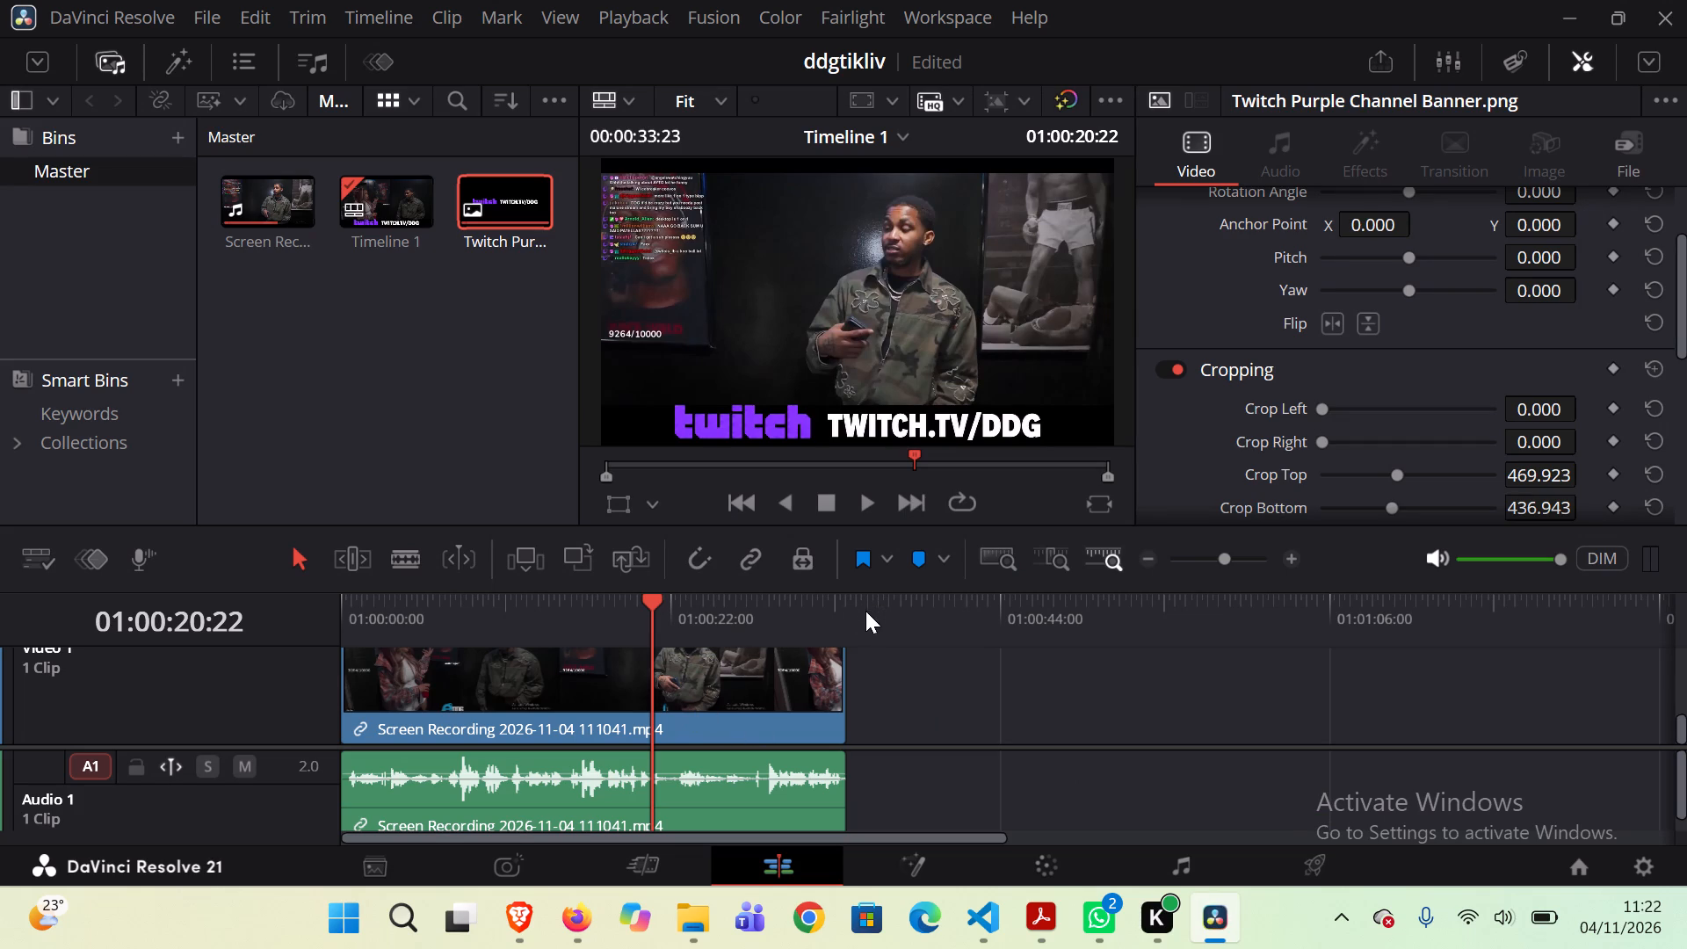
{"action": "left_click", "coordinate": [919, 881]}
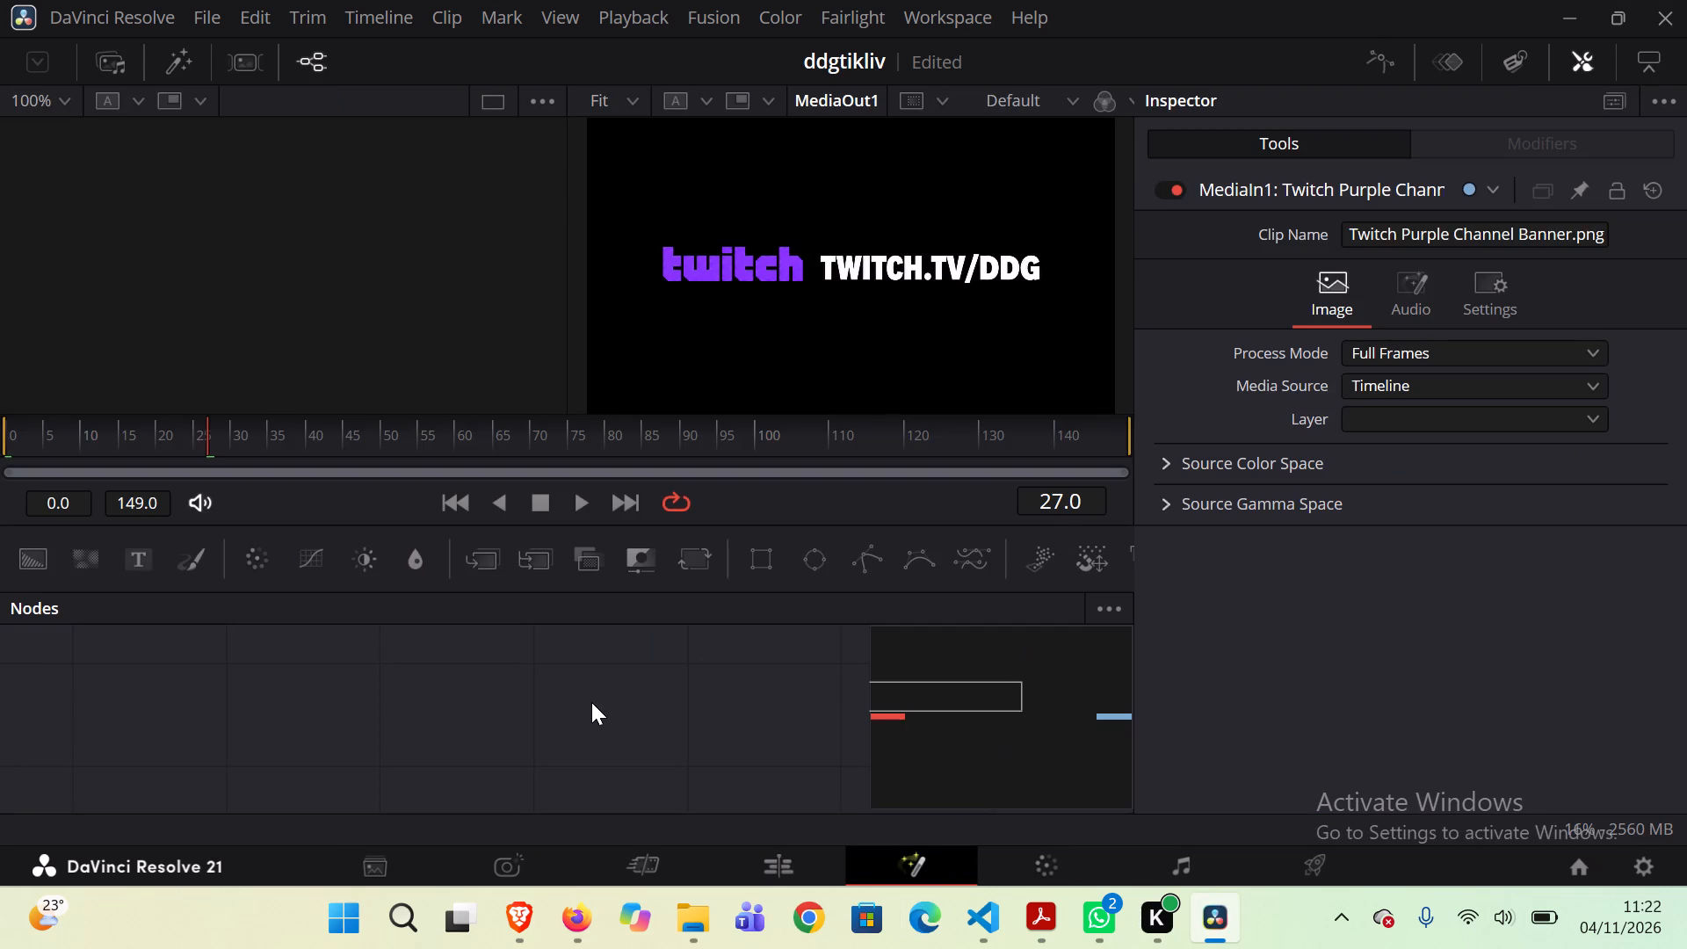
{"action": "key", "text": "shift+space"}
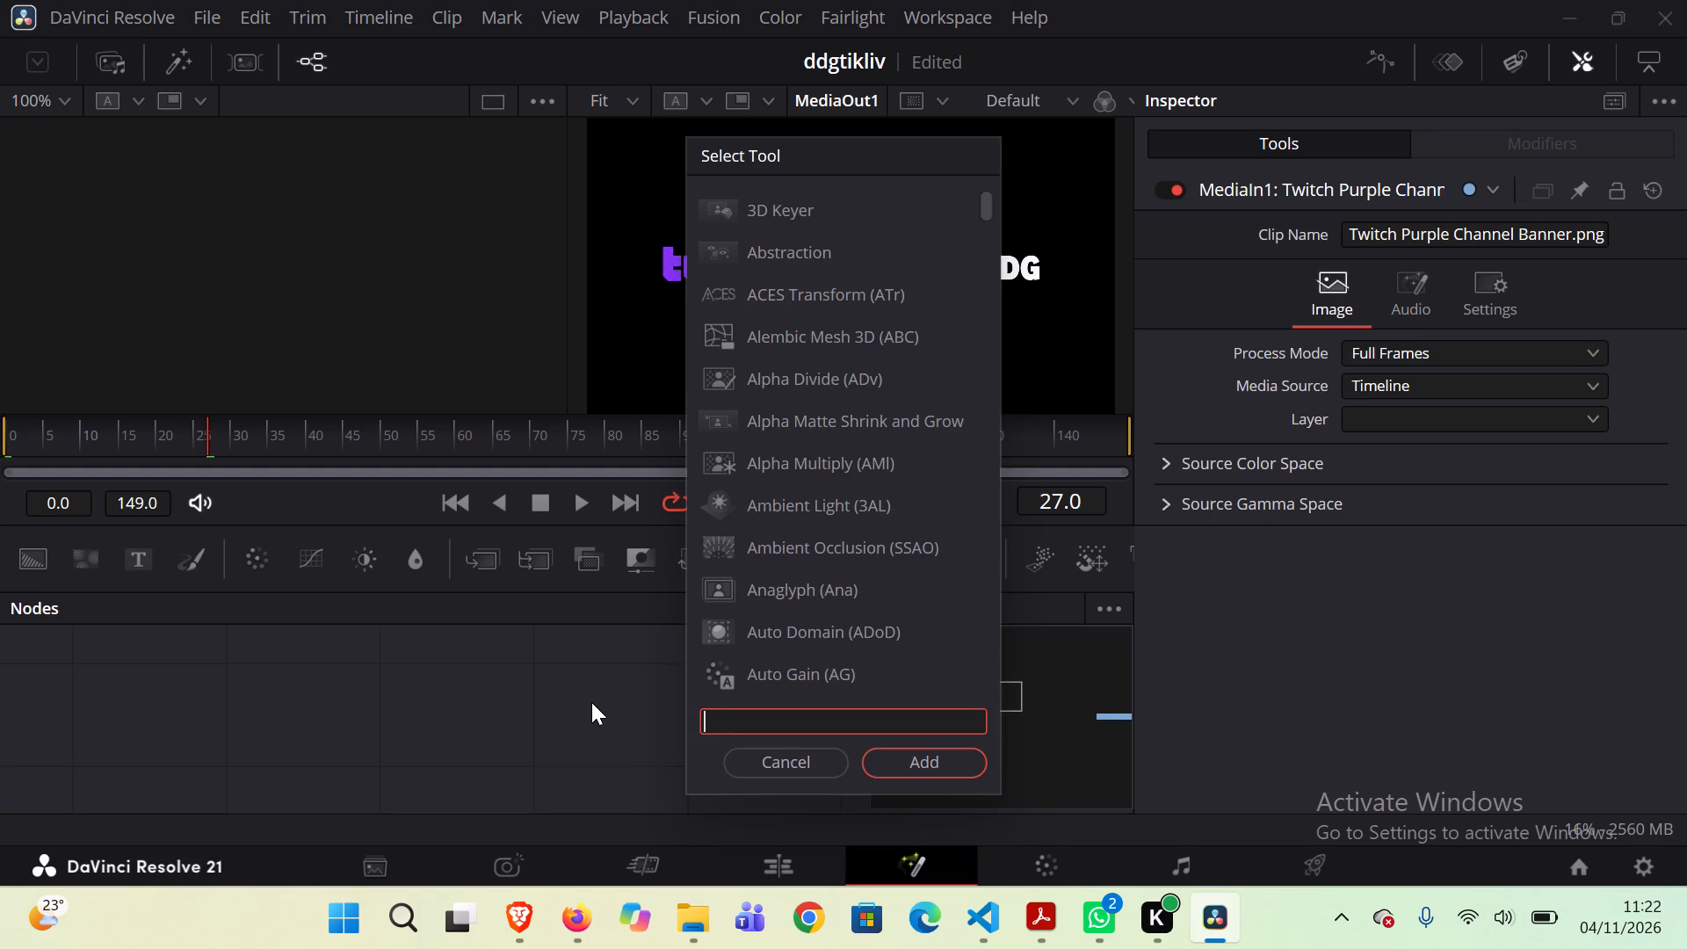
{"action": "type", "text": "text"}
{"action": "key", "text": "Return"}
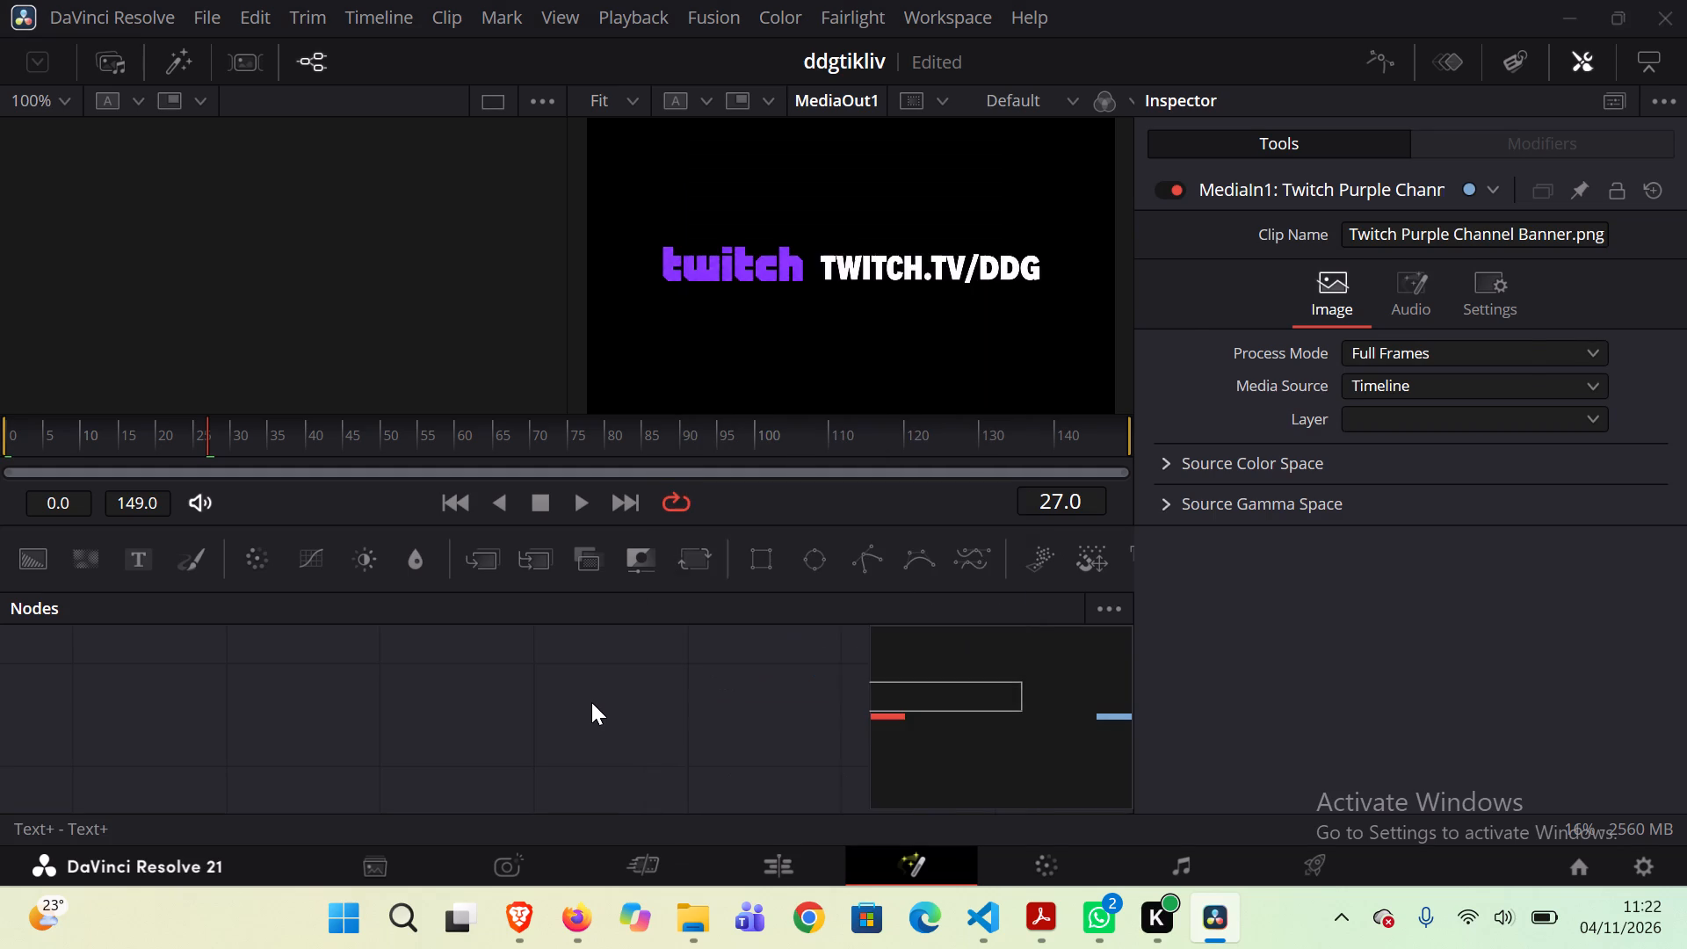
{"action": "left_click", "coordinate": [270, 743]}
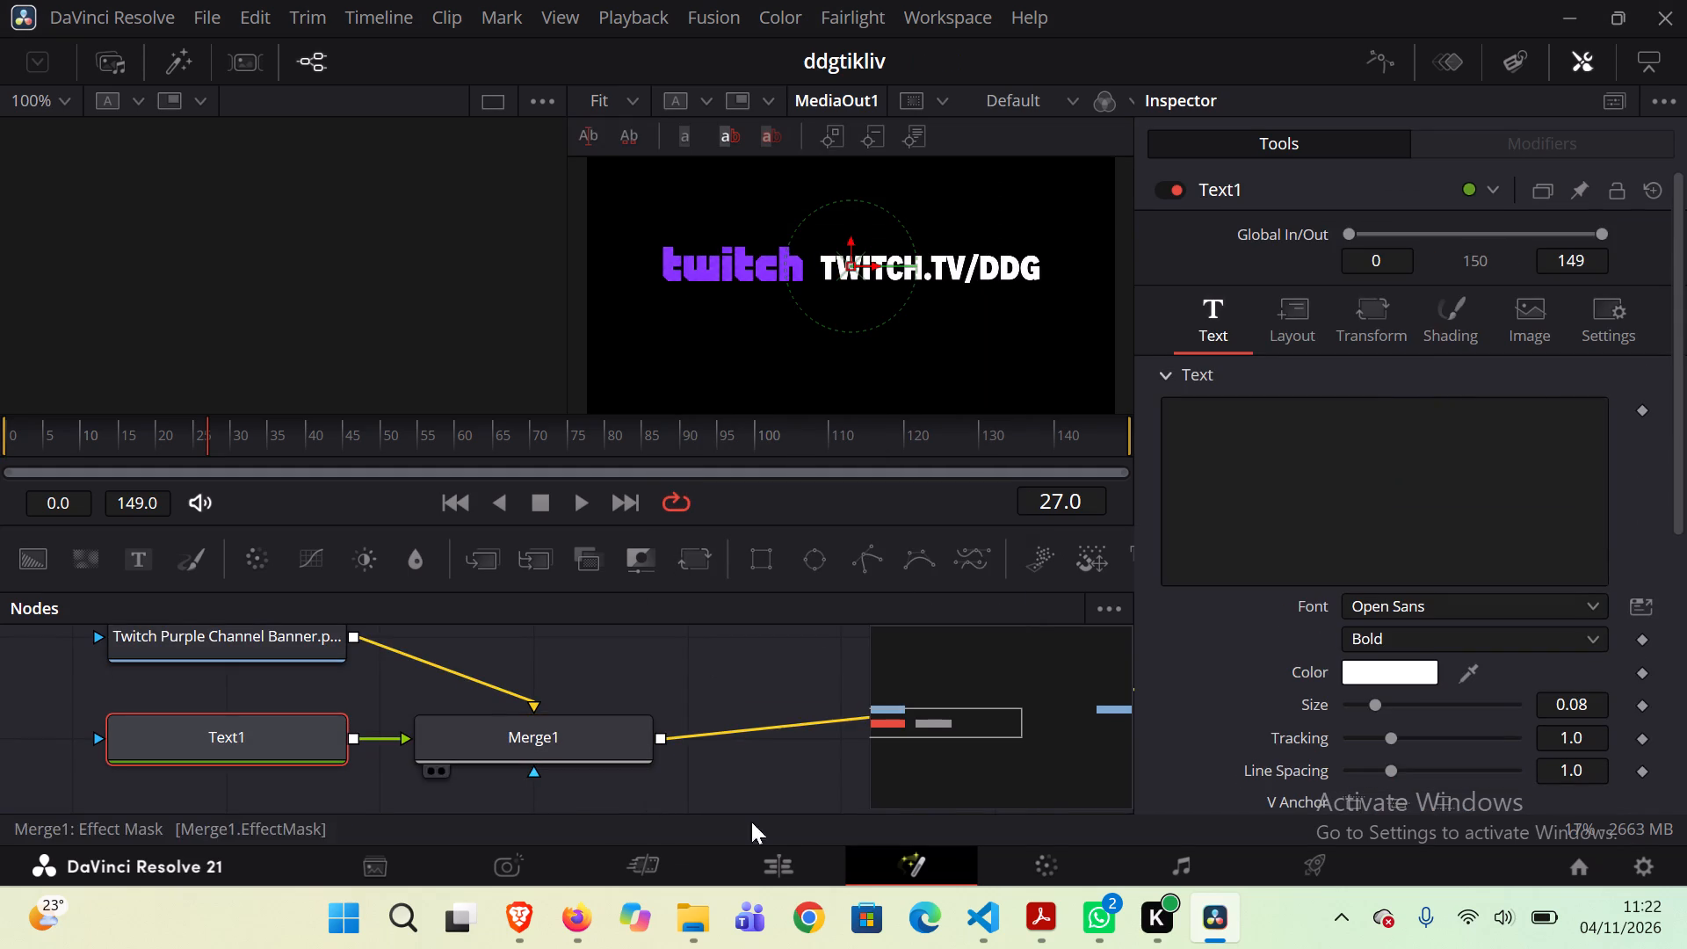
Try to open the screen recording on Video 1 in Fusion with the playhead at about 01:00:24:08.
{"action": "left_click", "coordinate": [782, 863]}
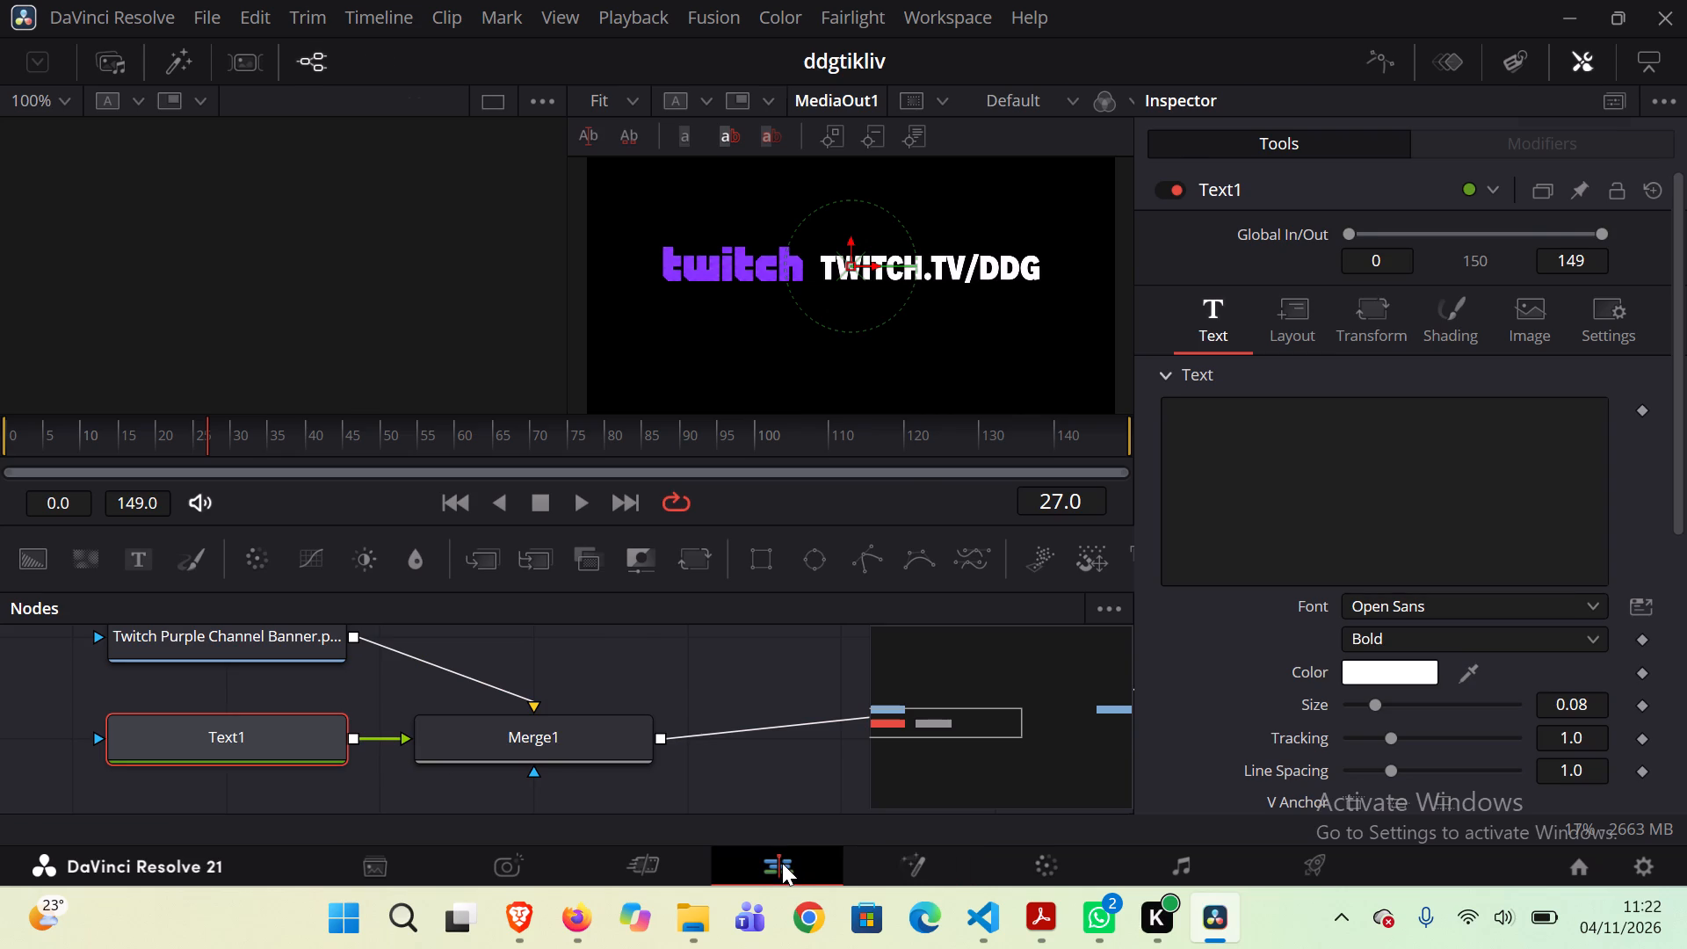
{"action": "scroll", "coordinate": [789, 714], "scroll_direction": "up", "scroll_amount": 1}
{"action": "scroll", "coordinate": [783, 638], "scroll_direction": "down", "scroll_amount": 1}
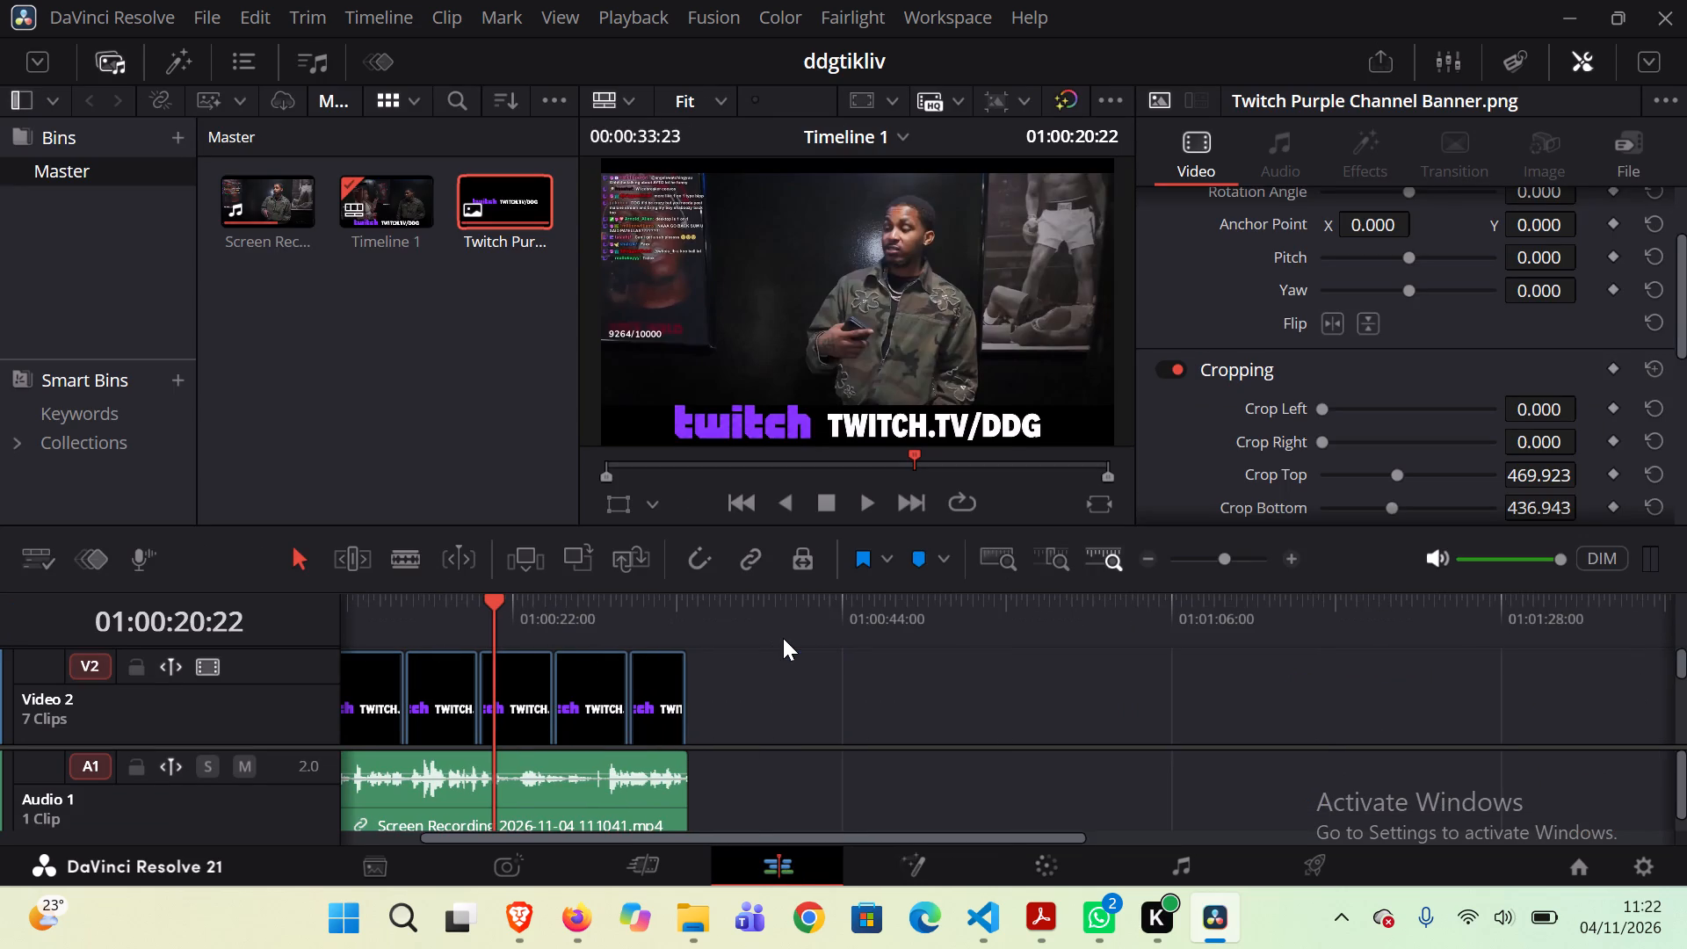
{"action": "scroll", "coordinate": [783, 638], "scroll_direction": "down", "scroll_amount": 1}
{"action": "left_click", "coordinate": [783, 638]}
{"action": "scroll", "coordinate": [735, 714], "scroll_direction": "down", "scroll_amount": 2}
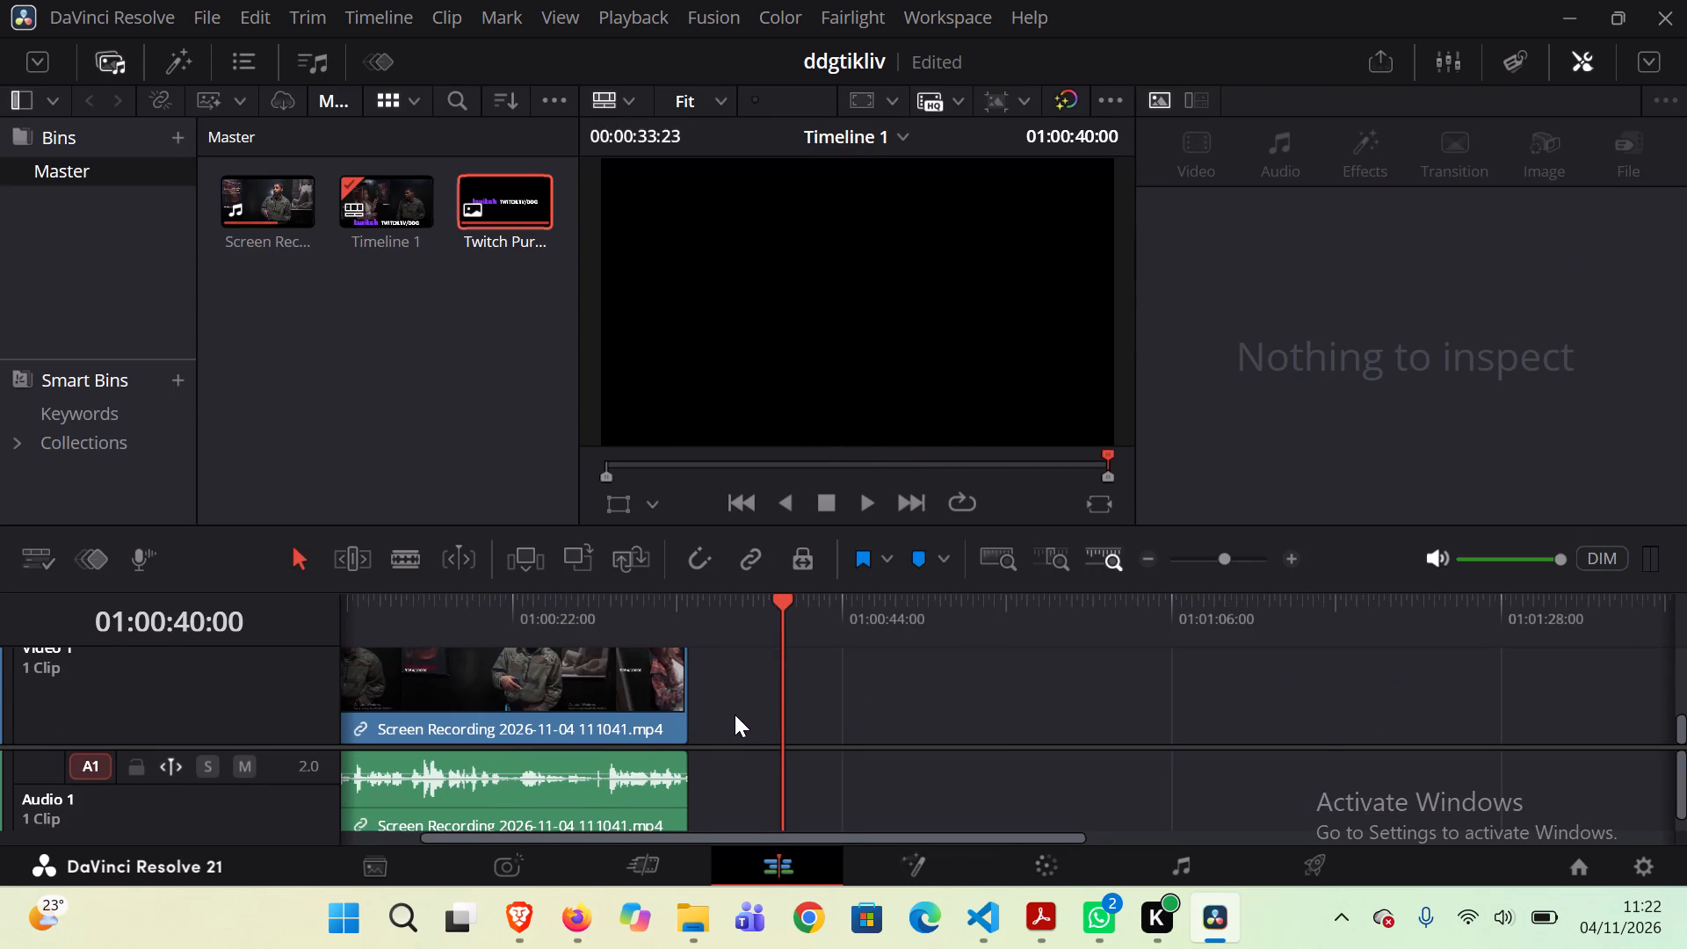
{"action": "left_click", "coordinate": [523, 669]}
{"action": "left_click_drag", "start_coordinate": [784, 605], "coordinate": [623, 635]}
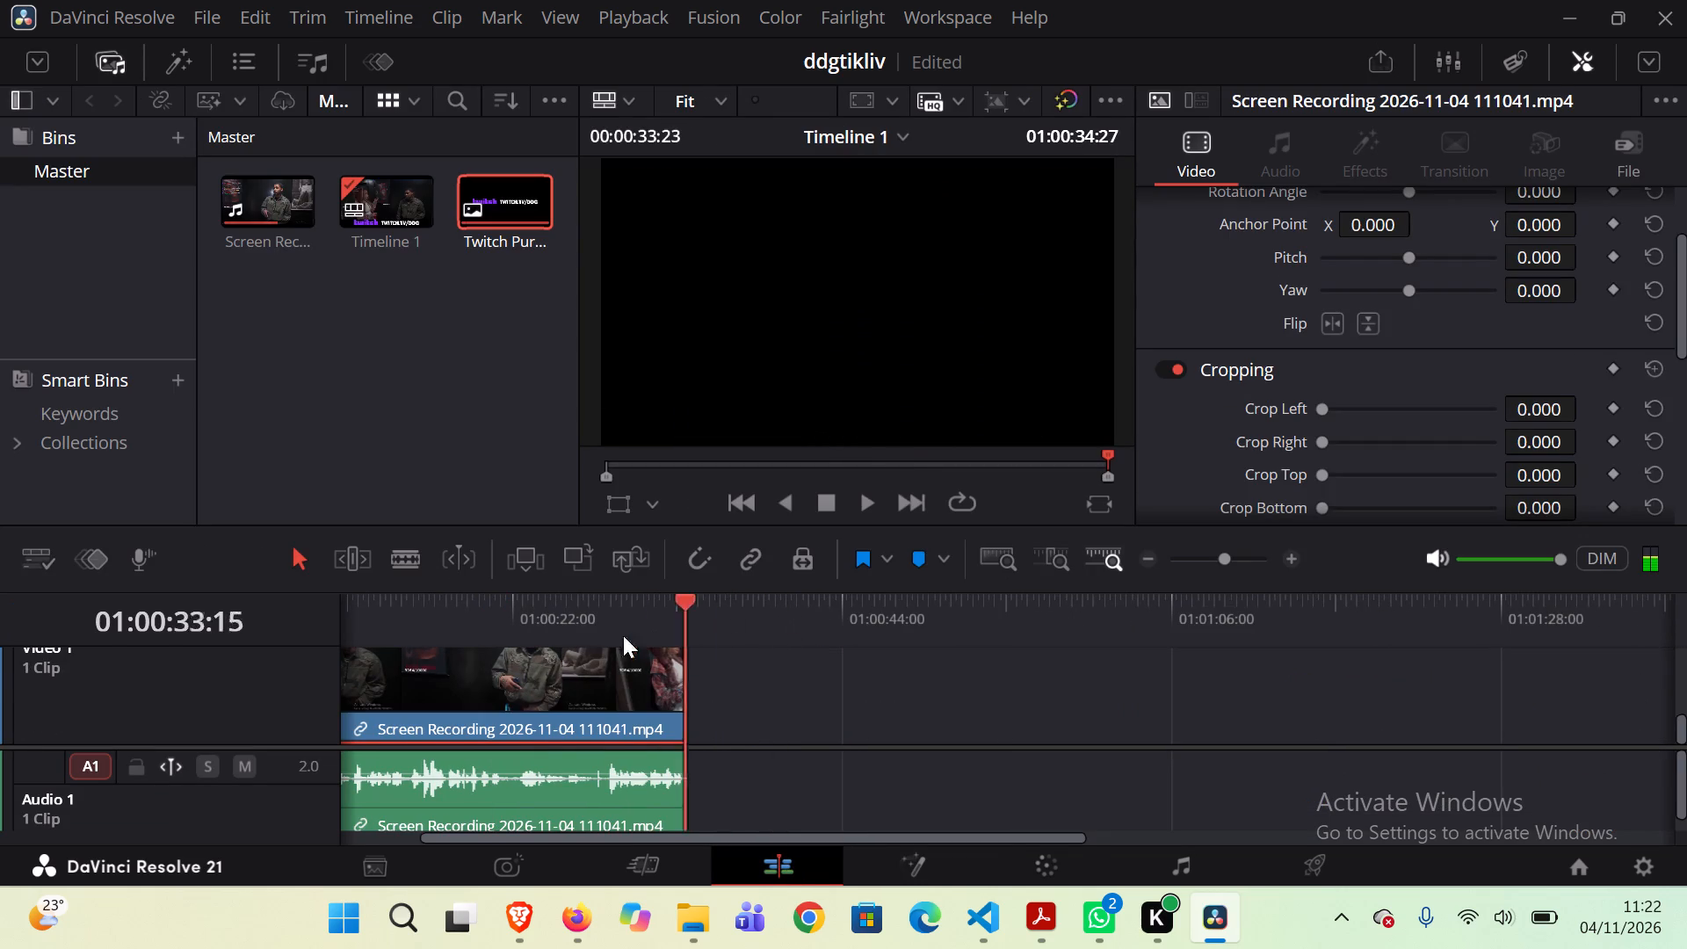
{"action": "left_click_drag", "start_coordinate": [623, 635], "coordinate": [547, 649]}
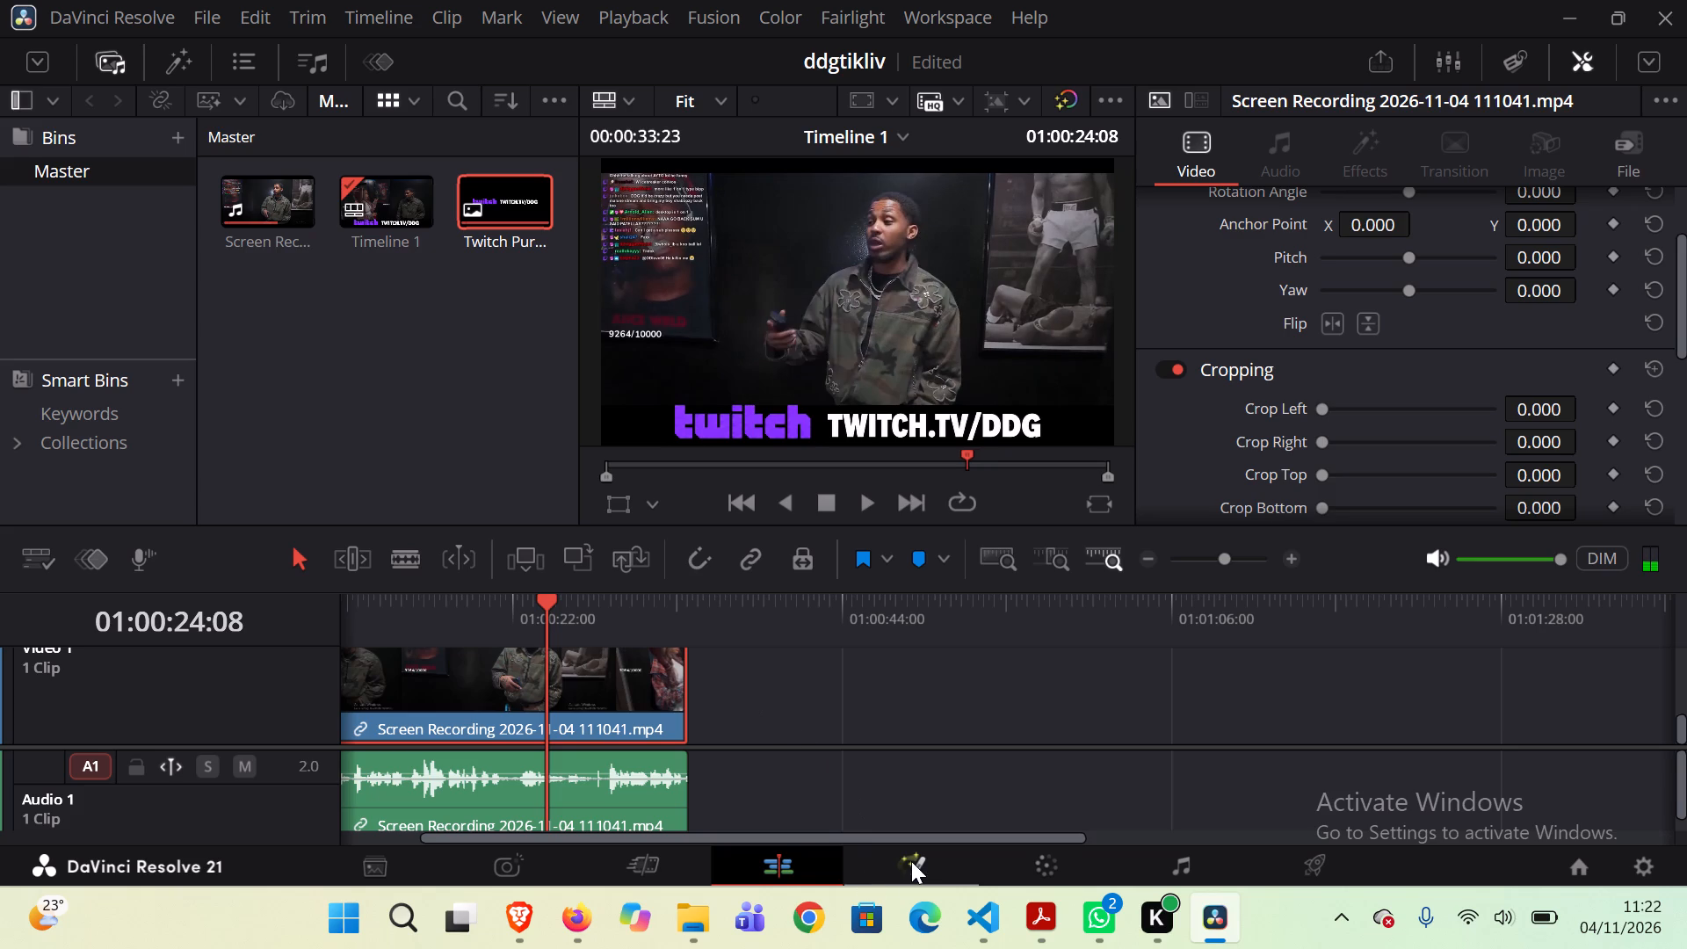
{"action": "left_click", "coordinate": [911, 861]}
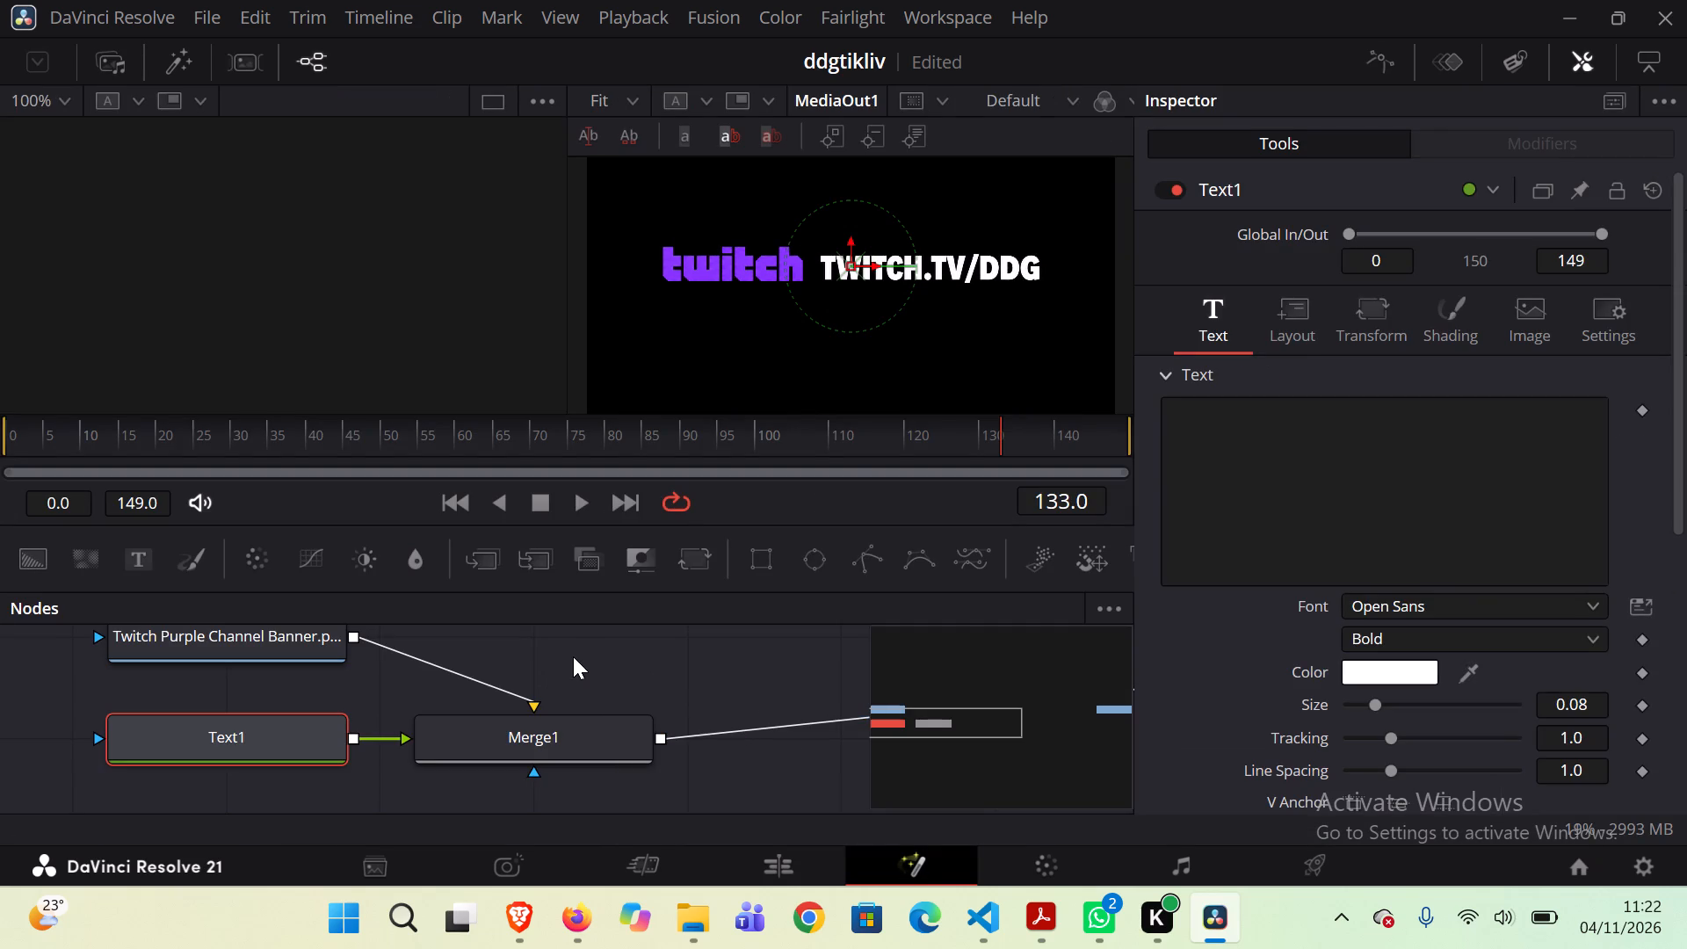
Paste the copied caption into Text1 and break it into three lines, after "officially" and after "TikTok Live".
{"action": "left_click", "coordinate": [1200, 422]}
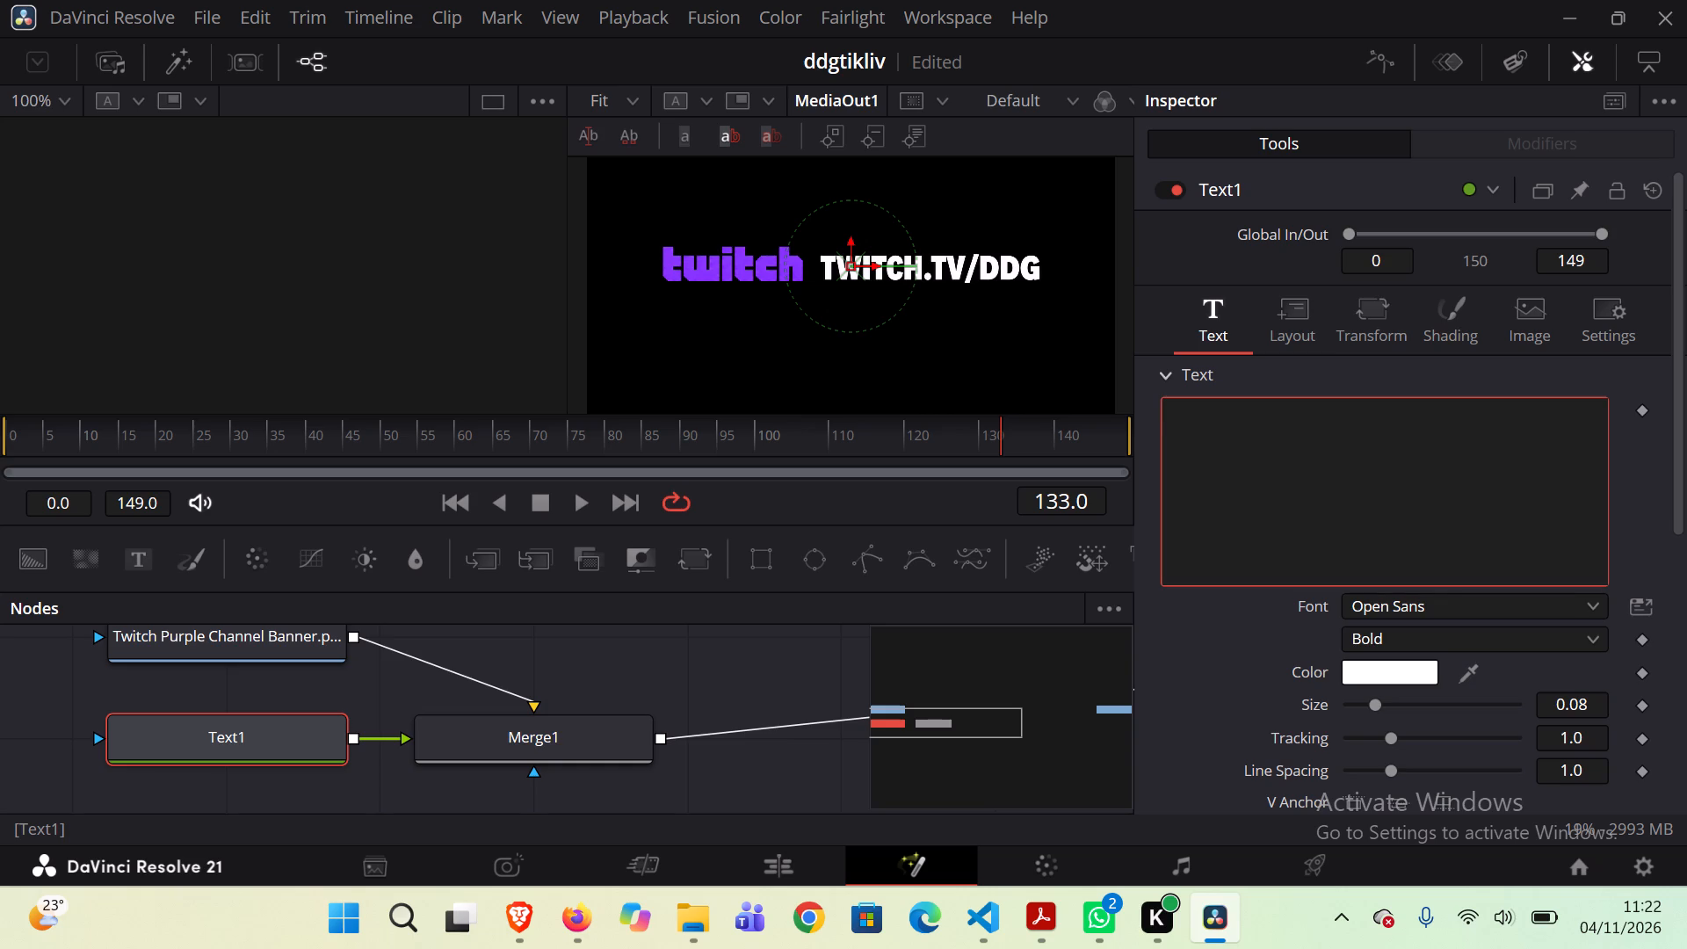
{"action": "key", "text": "ctrl+v"}
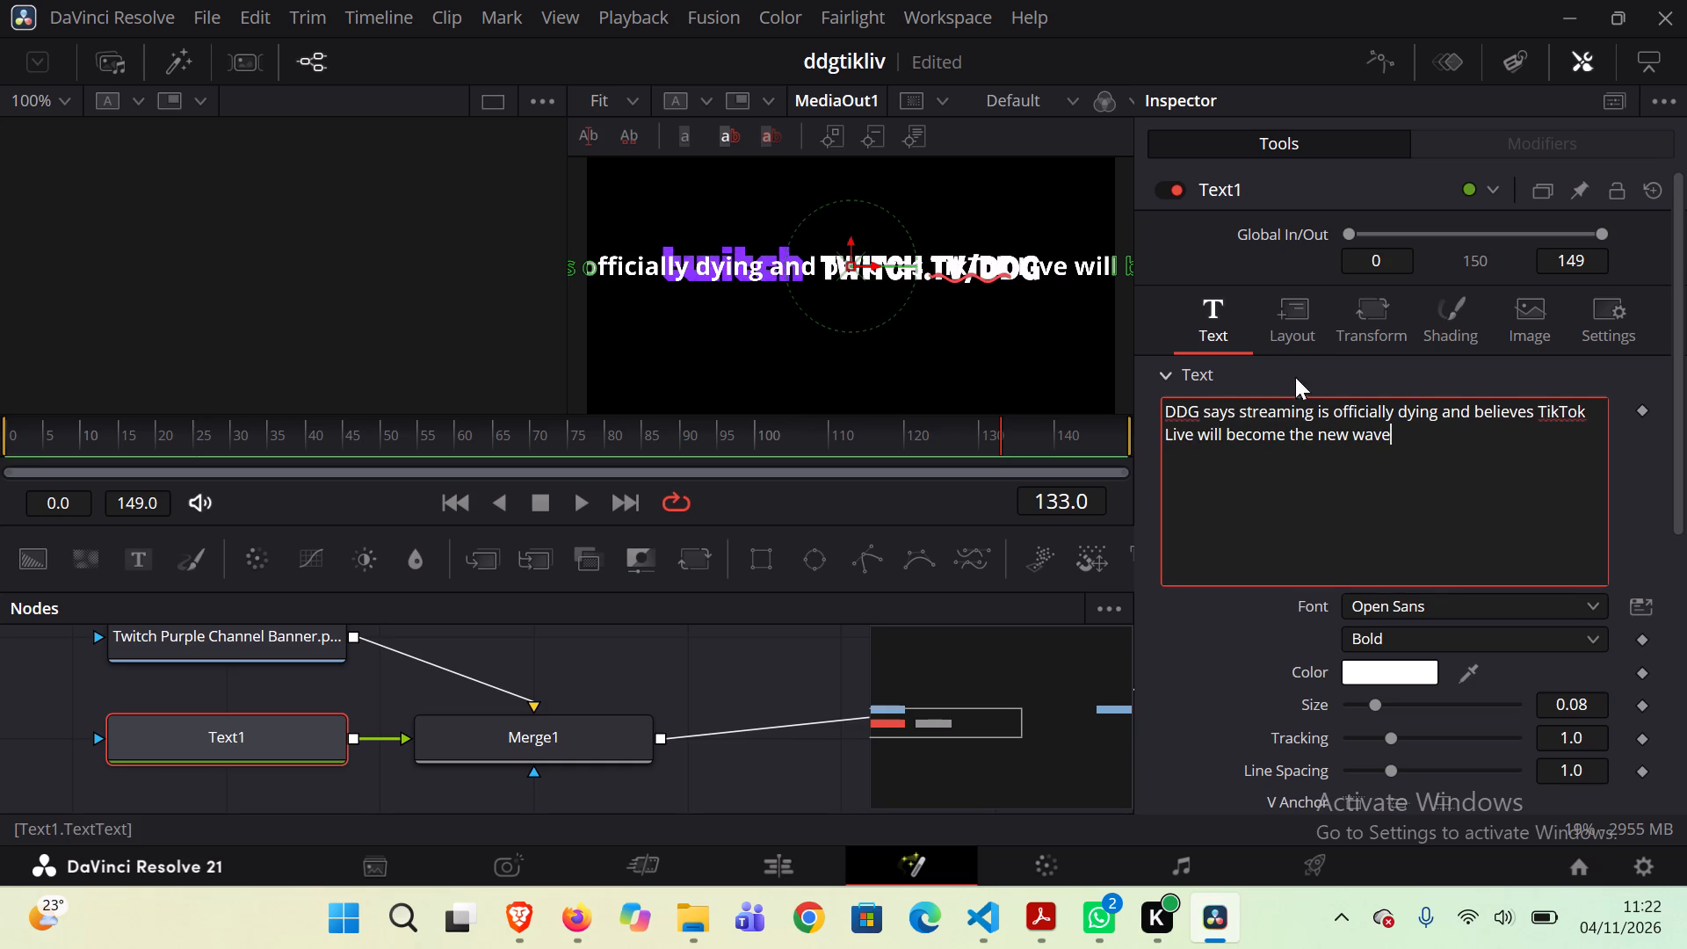
{"action": "left_click", "coordinate": [1396, 412]}
{"action": "key", "text": "Return"}
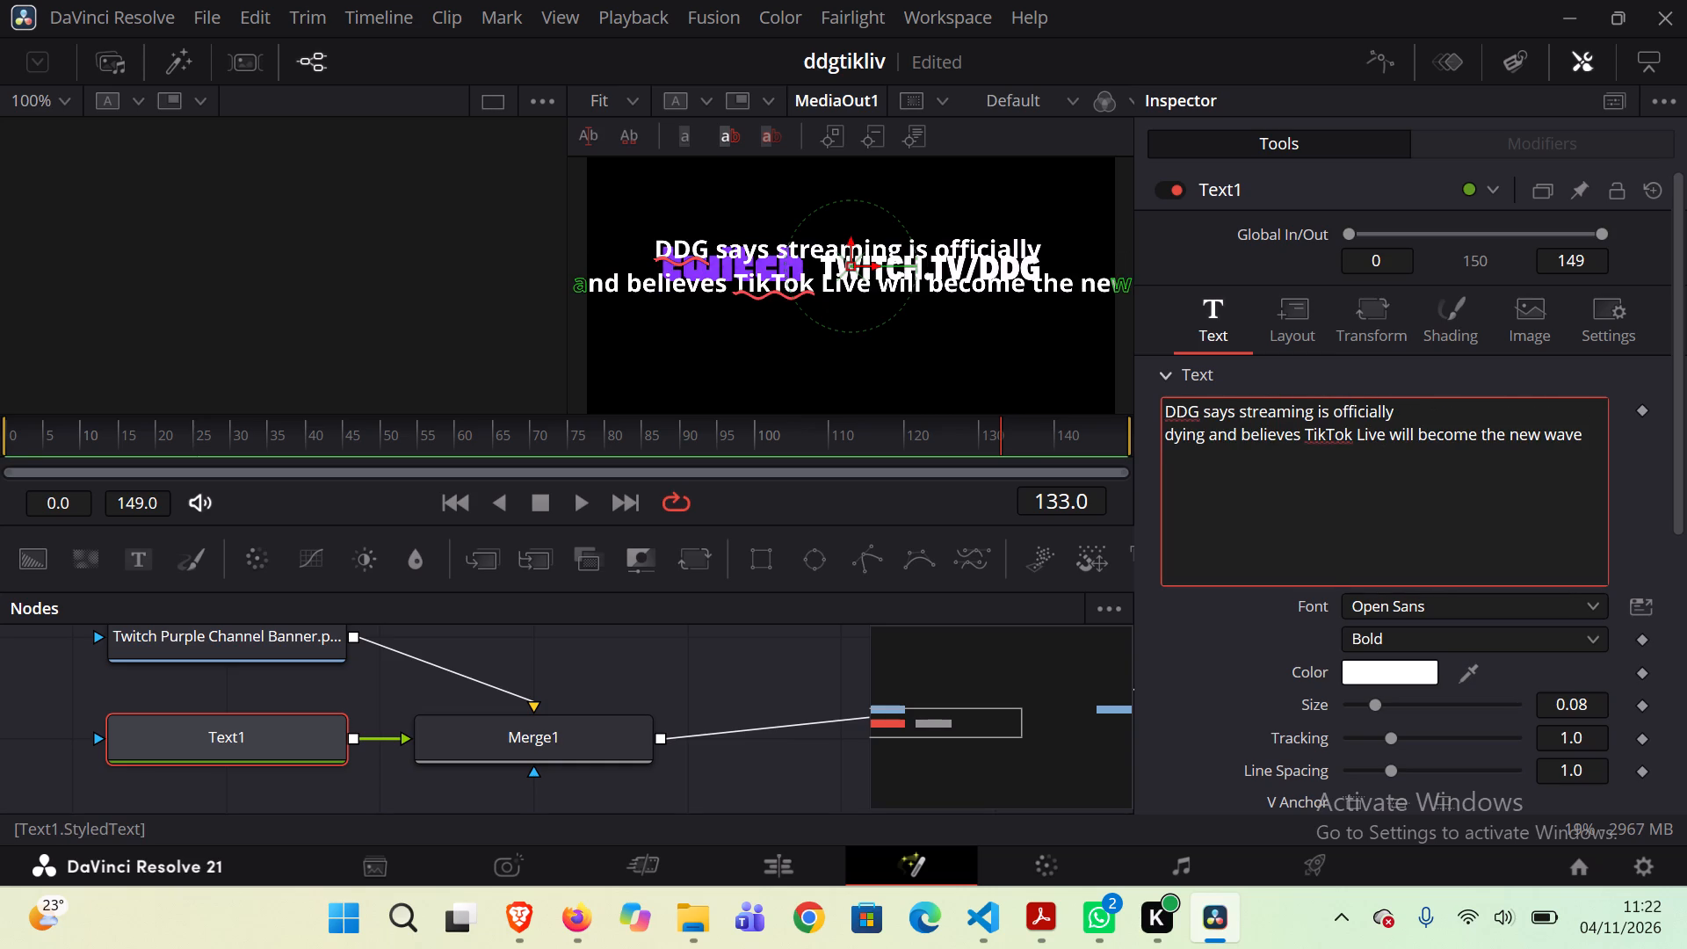
{"action": "left_click", "coordinate": [1389, 438]}
{"action": "key", "text": "Return"}
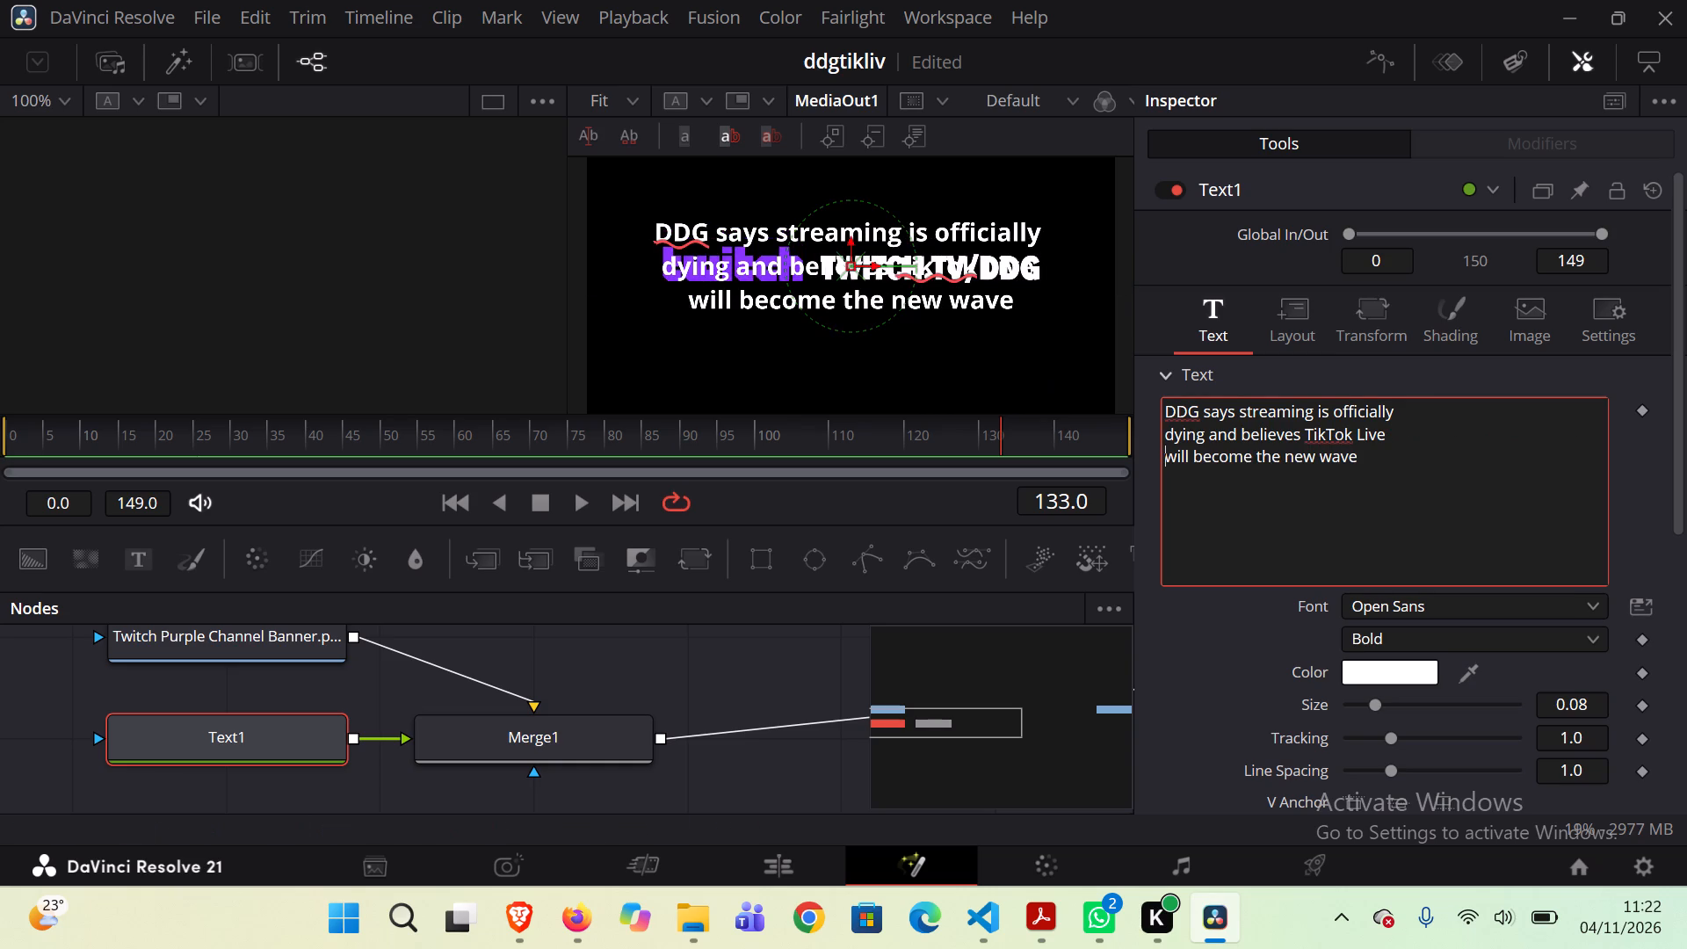
Reduce the caption's text size to about 0.047 and move it just below the Twitch banner graphic.
{"action": "left_click_drag", "start_coordinate": [1372, 704], "coordinate": [1365, 704]}
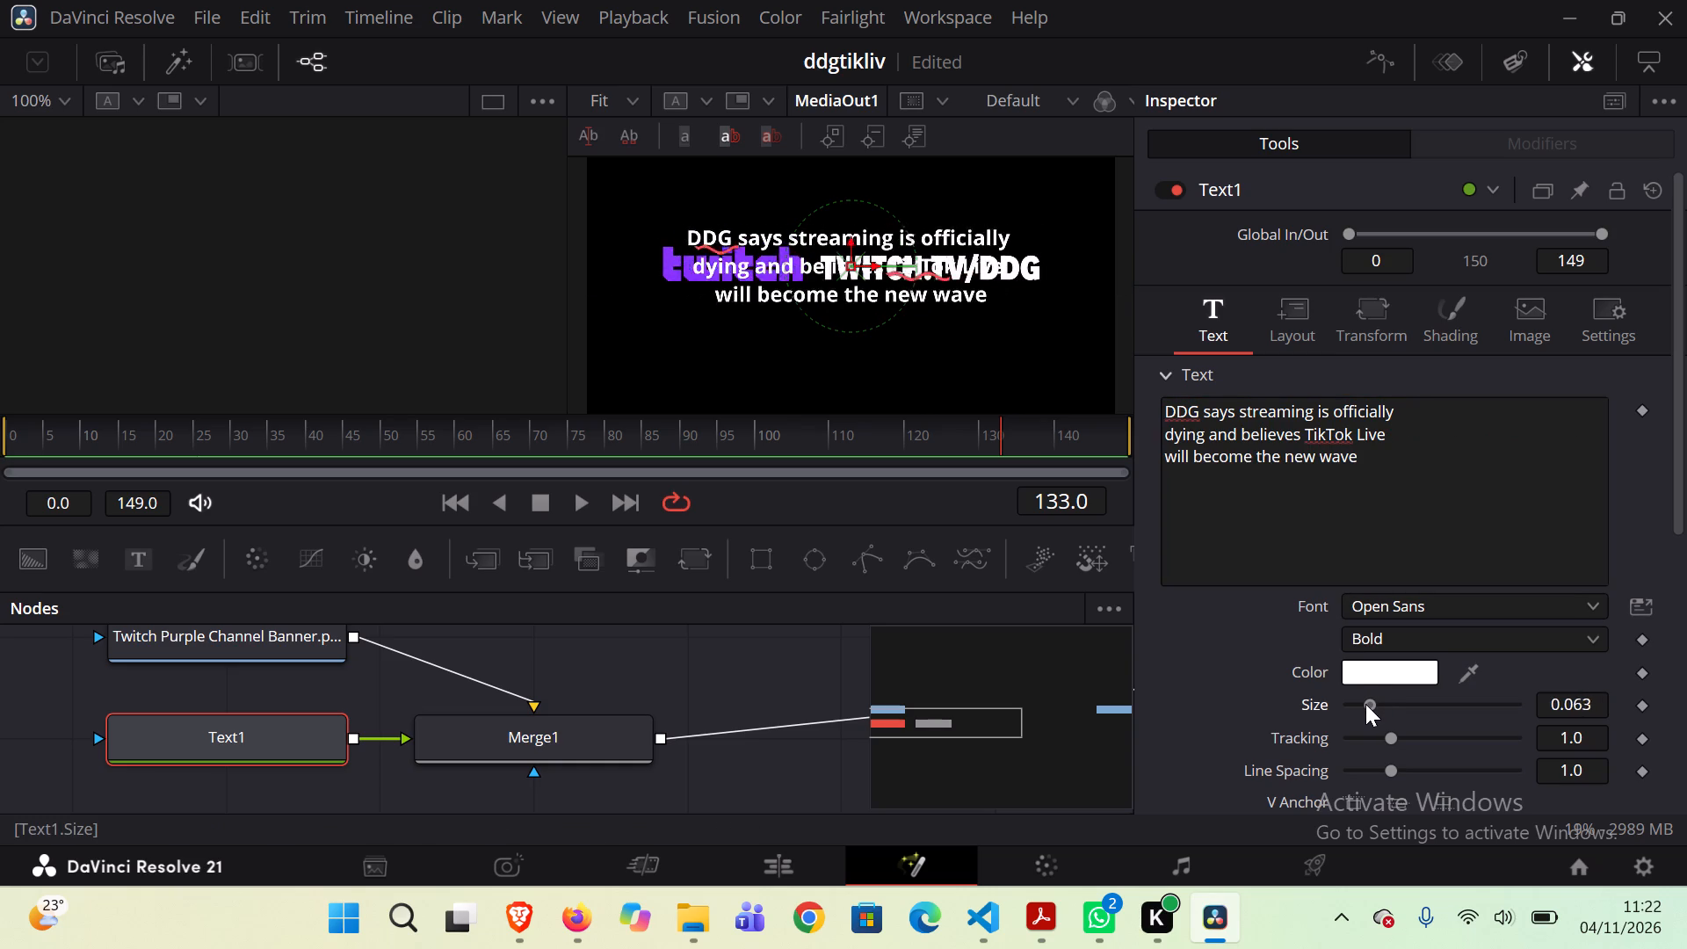
{"action": "left_click_drag", "start_coordinate": [1365, 704], "coordinate": [1363, 704]}
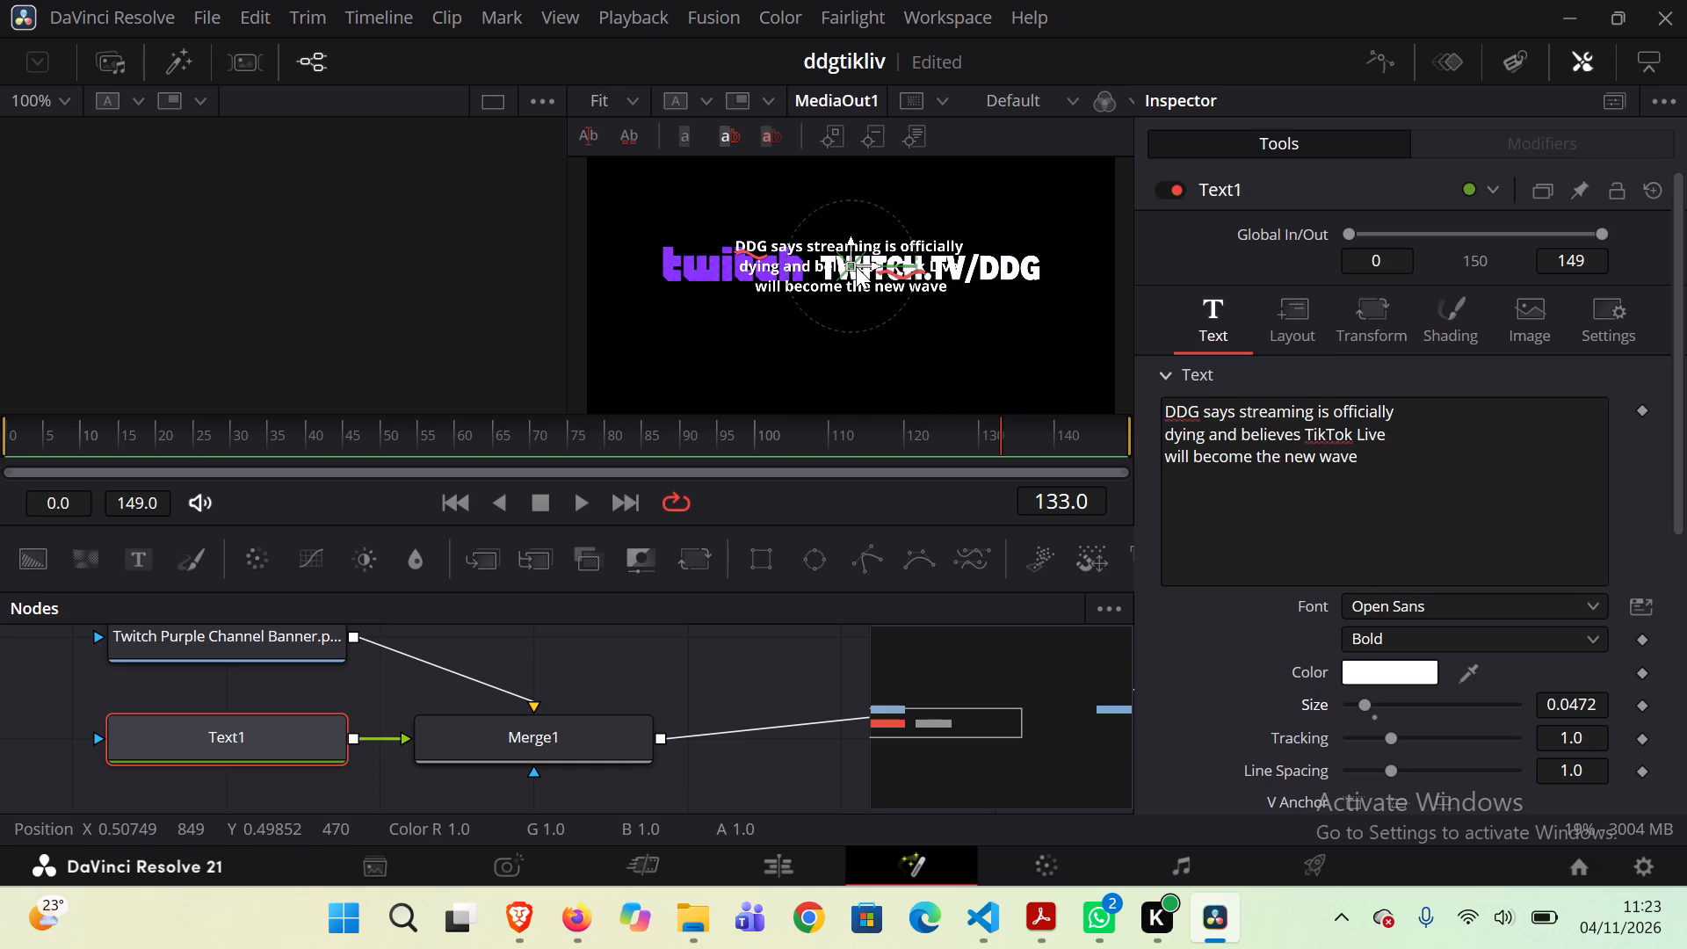
{"action": "left_click_drag", "start_coordinate": [856, 266], "coordinate": [869, 324]}
{"action": "left_click", "coordinate": [869, 324]}
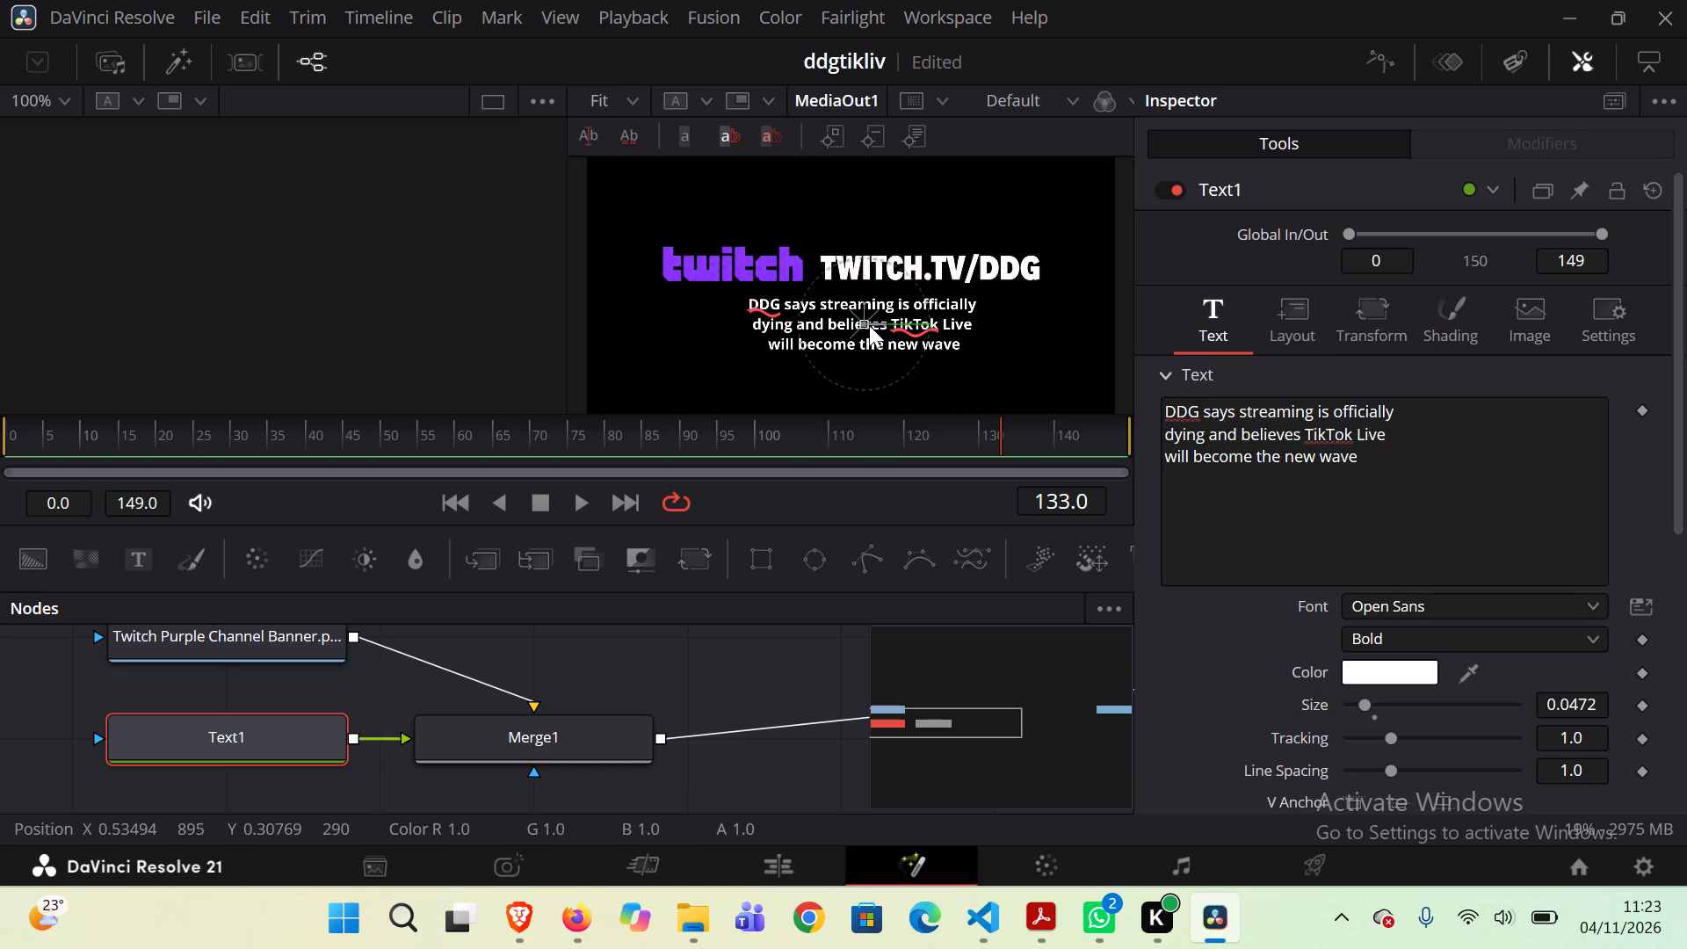
{"action": "left_click", "coordinate": [863, 331]}
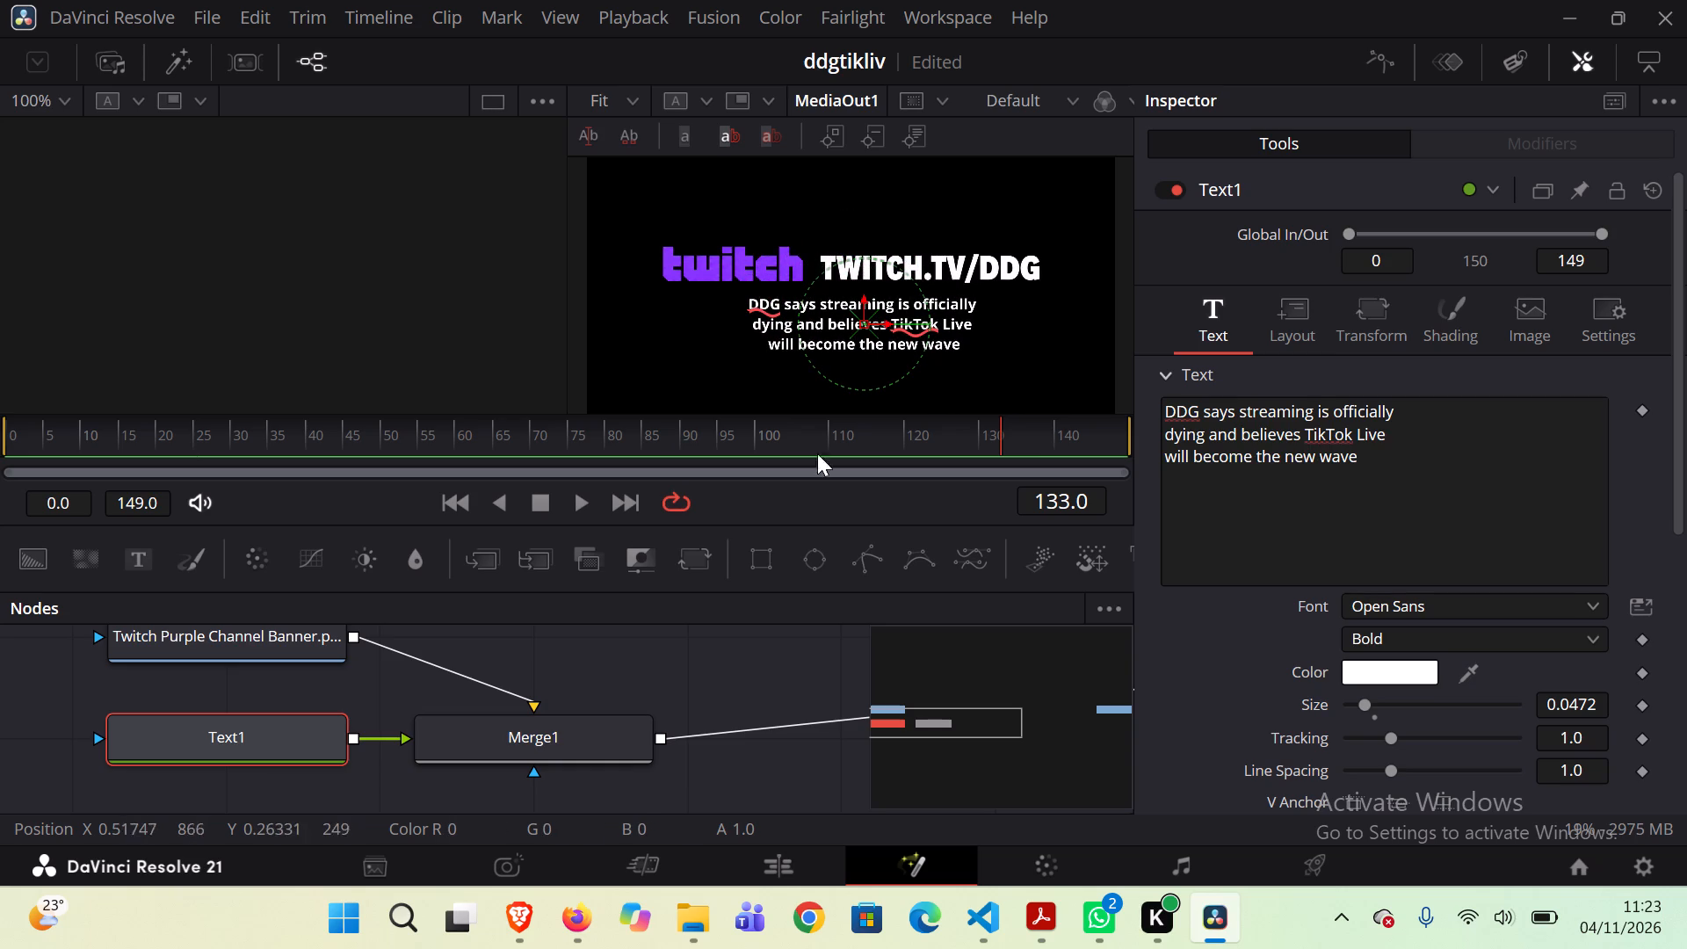
Return to the edit timeline and delete the last, shorter Twitch banner clip on Video 2.
{"action": "left_click", "coordinate": [768, 861]}
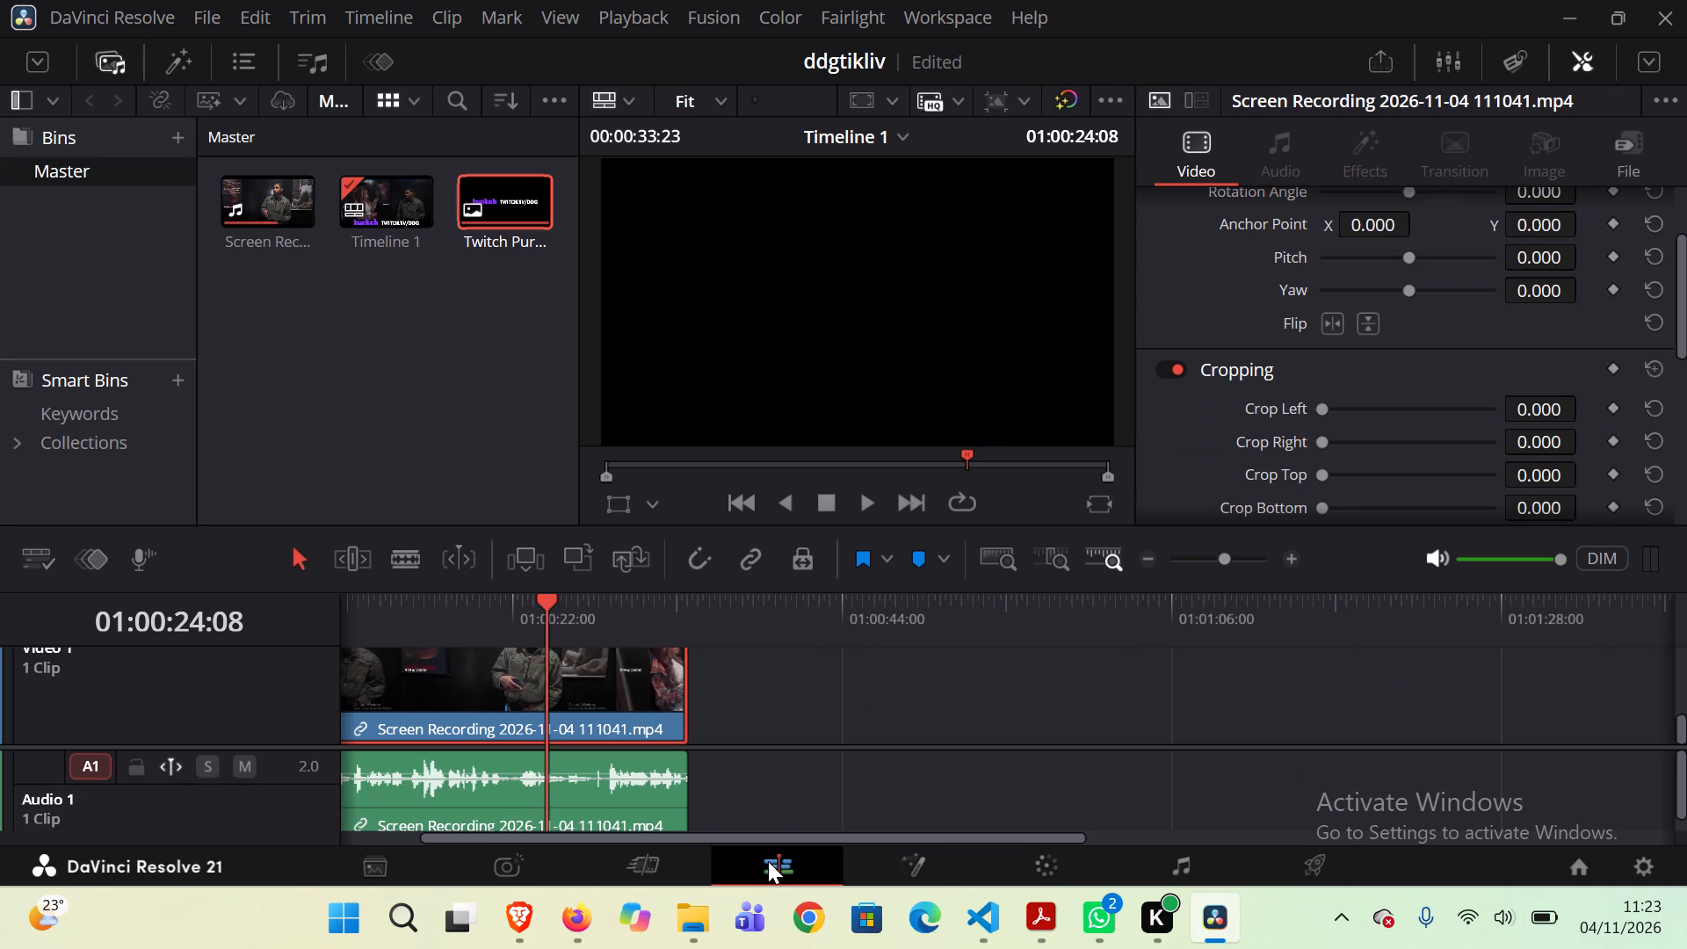
{"action": "key", "text": "space"}
{"action": "key", "text": "space"}
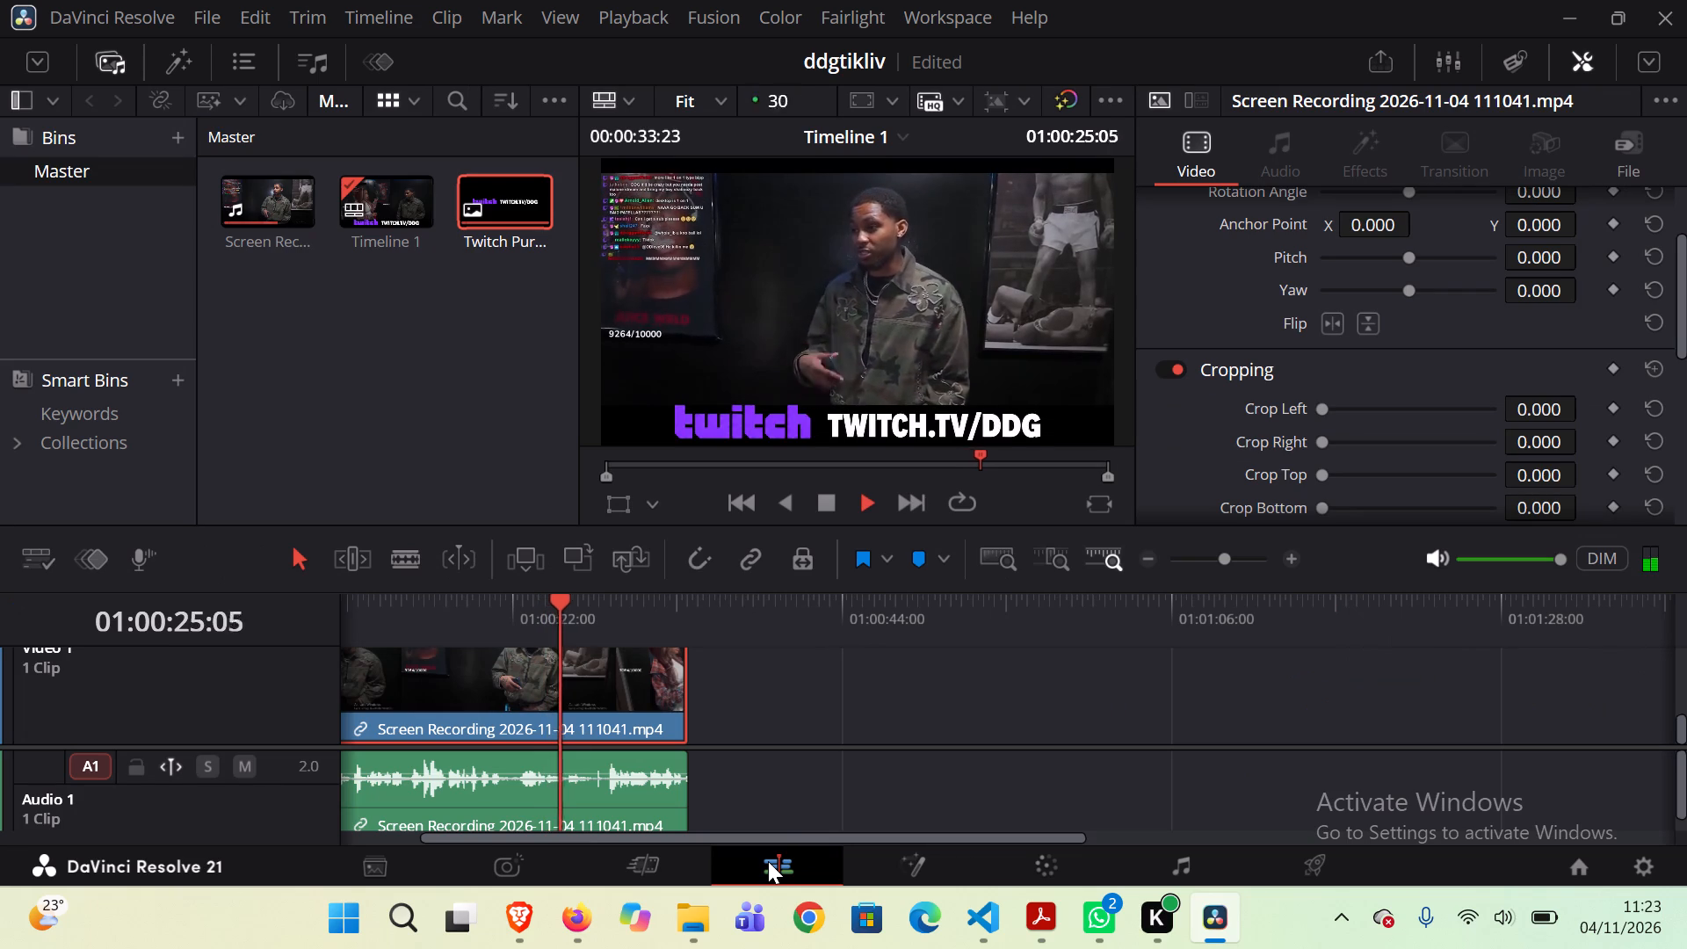
{"action": "scroll", "coordinate": [768, 861], "scroll_direction": "right", "scroll_amount": 1}
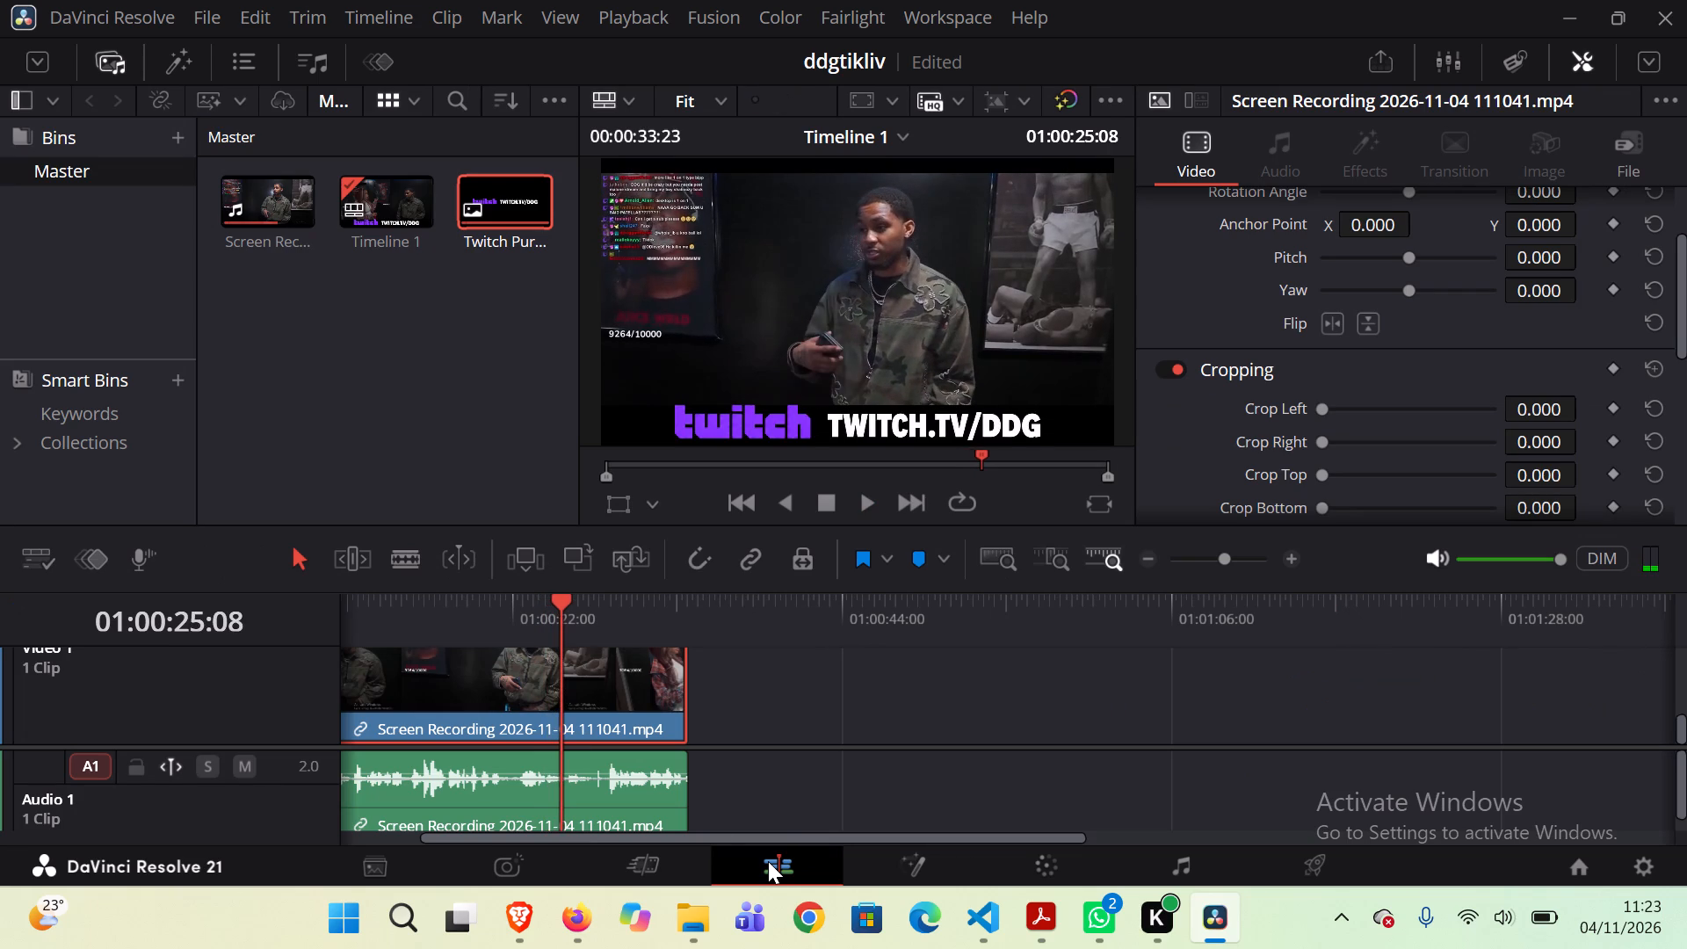
{"action": "scroll", "coordinate": [782, 701], "scroll_direction": "up", "scroll_amount": 3}
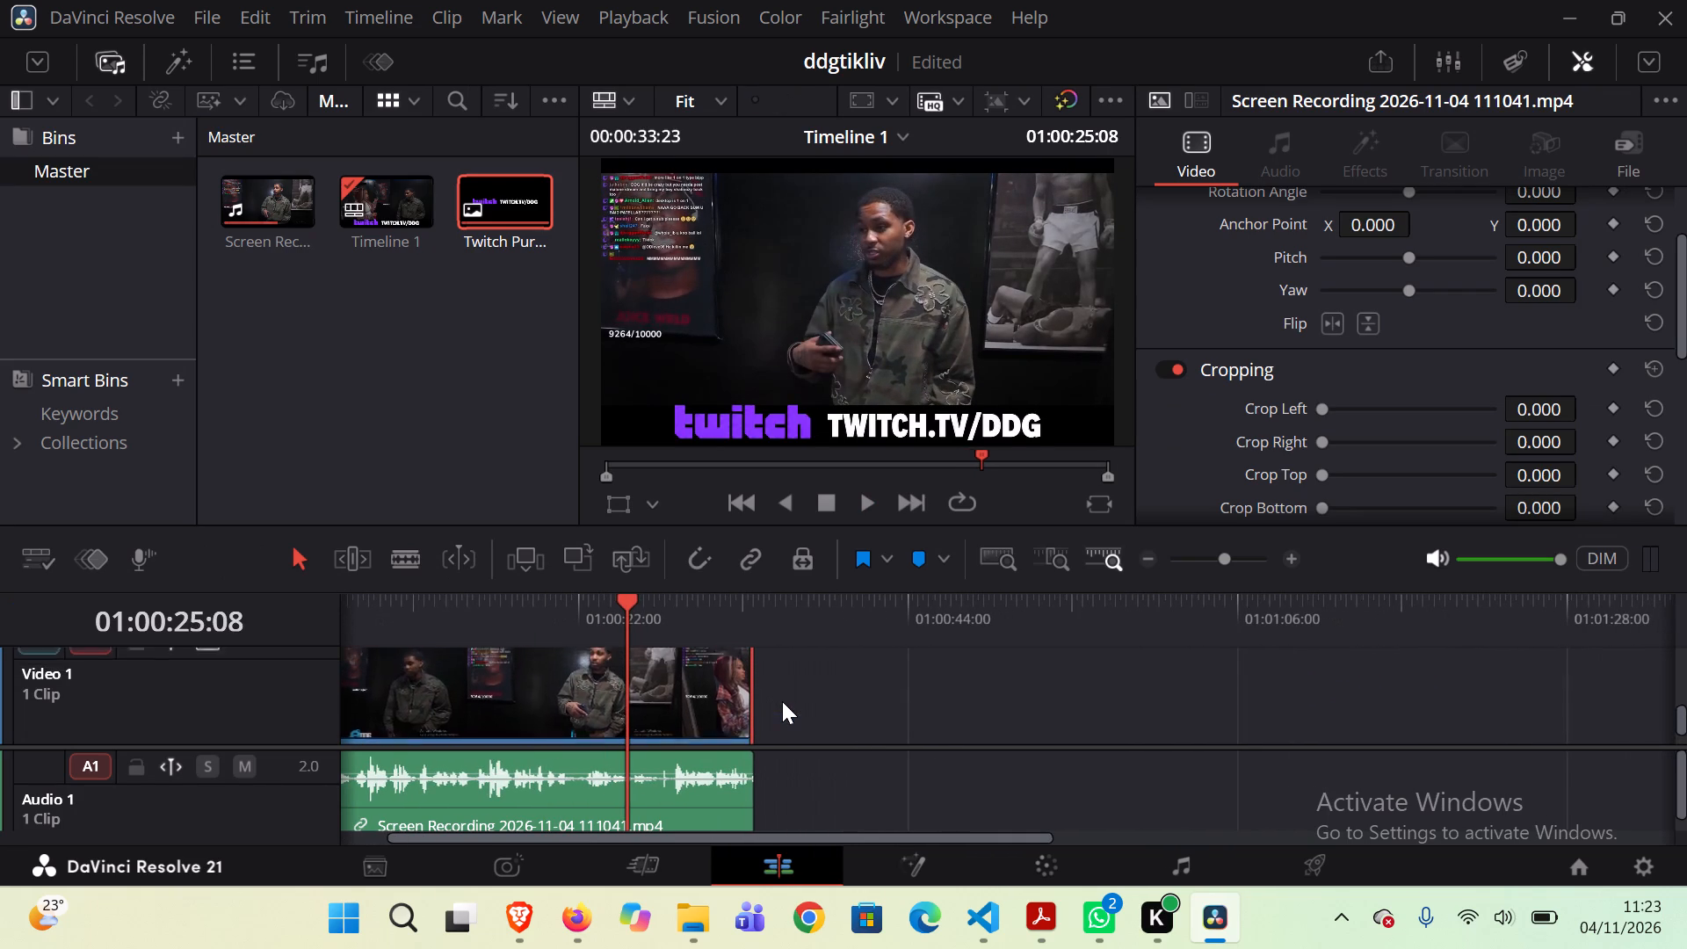
{"action": "scroll", "coordinate": [782, 701], "scroll_direction": "up", "scroll_amount": 1}
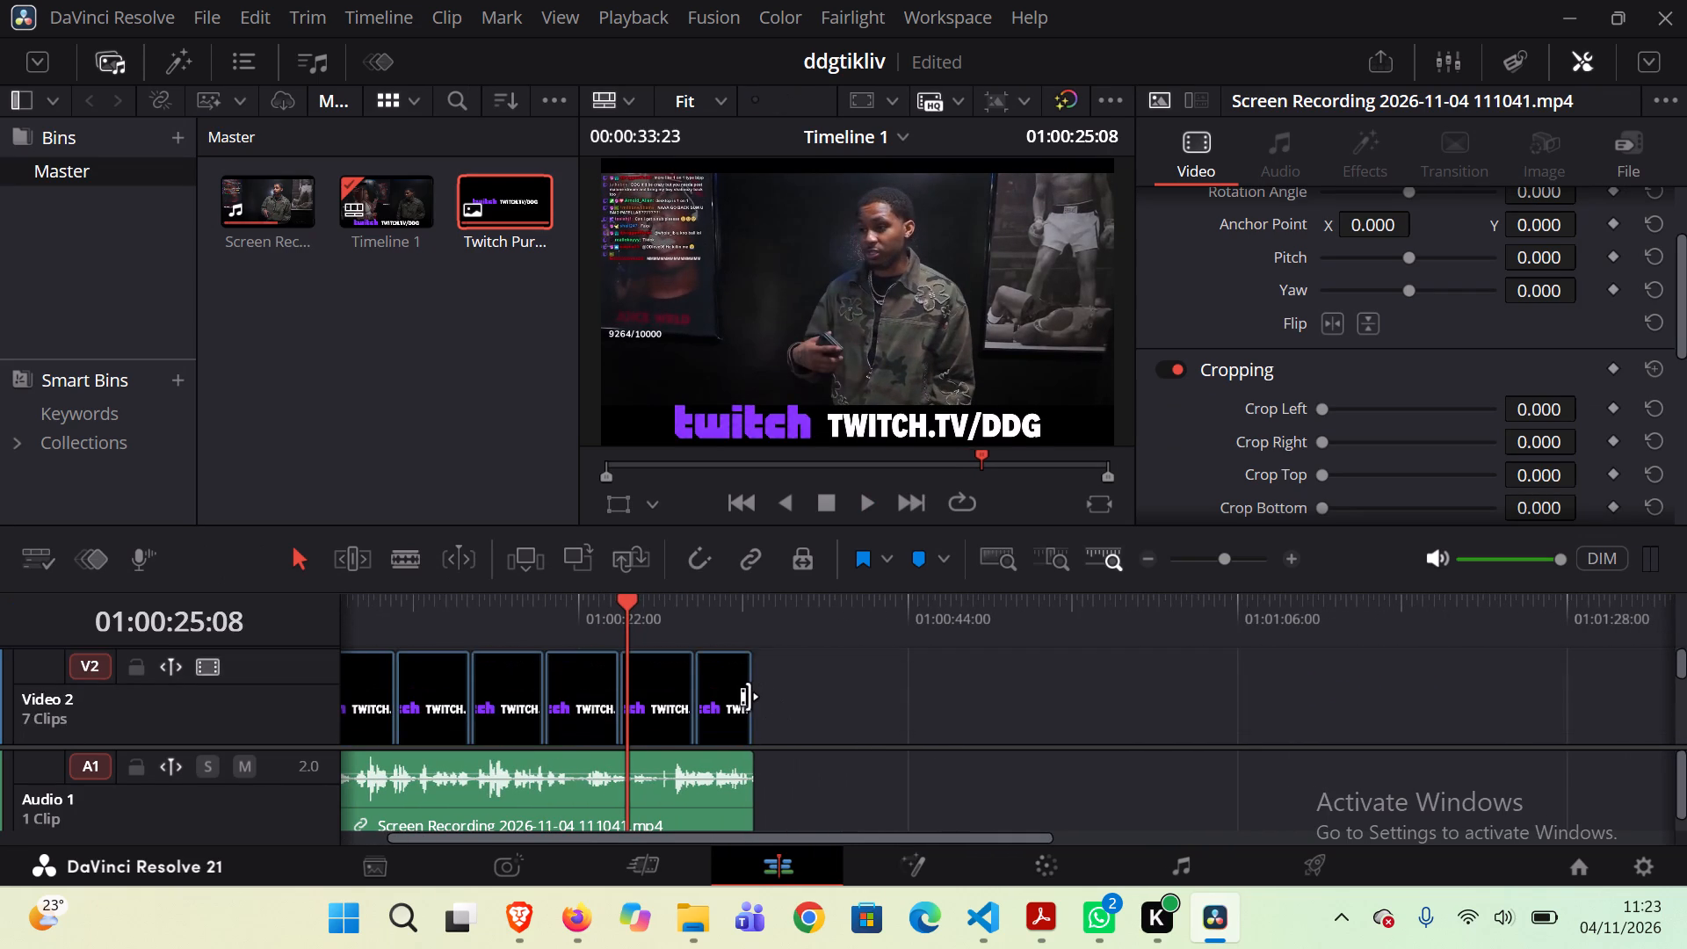
{"action": "left_click", "coordinate": [746, 696]}
{"action": "left_click", "coordinate": [723, 693]}
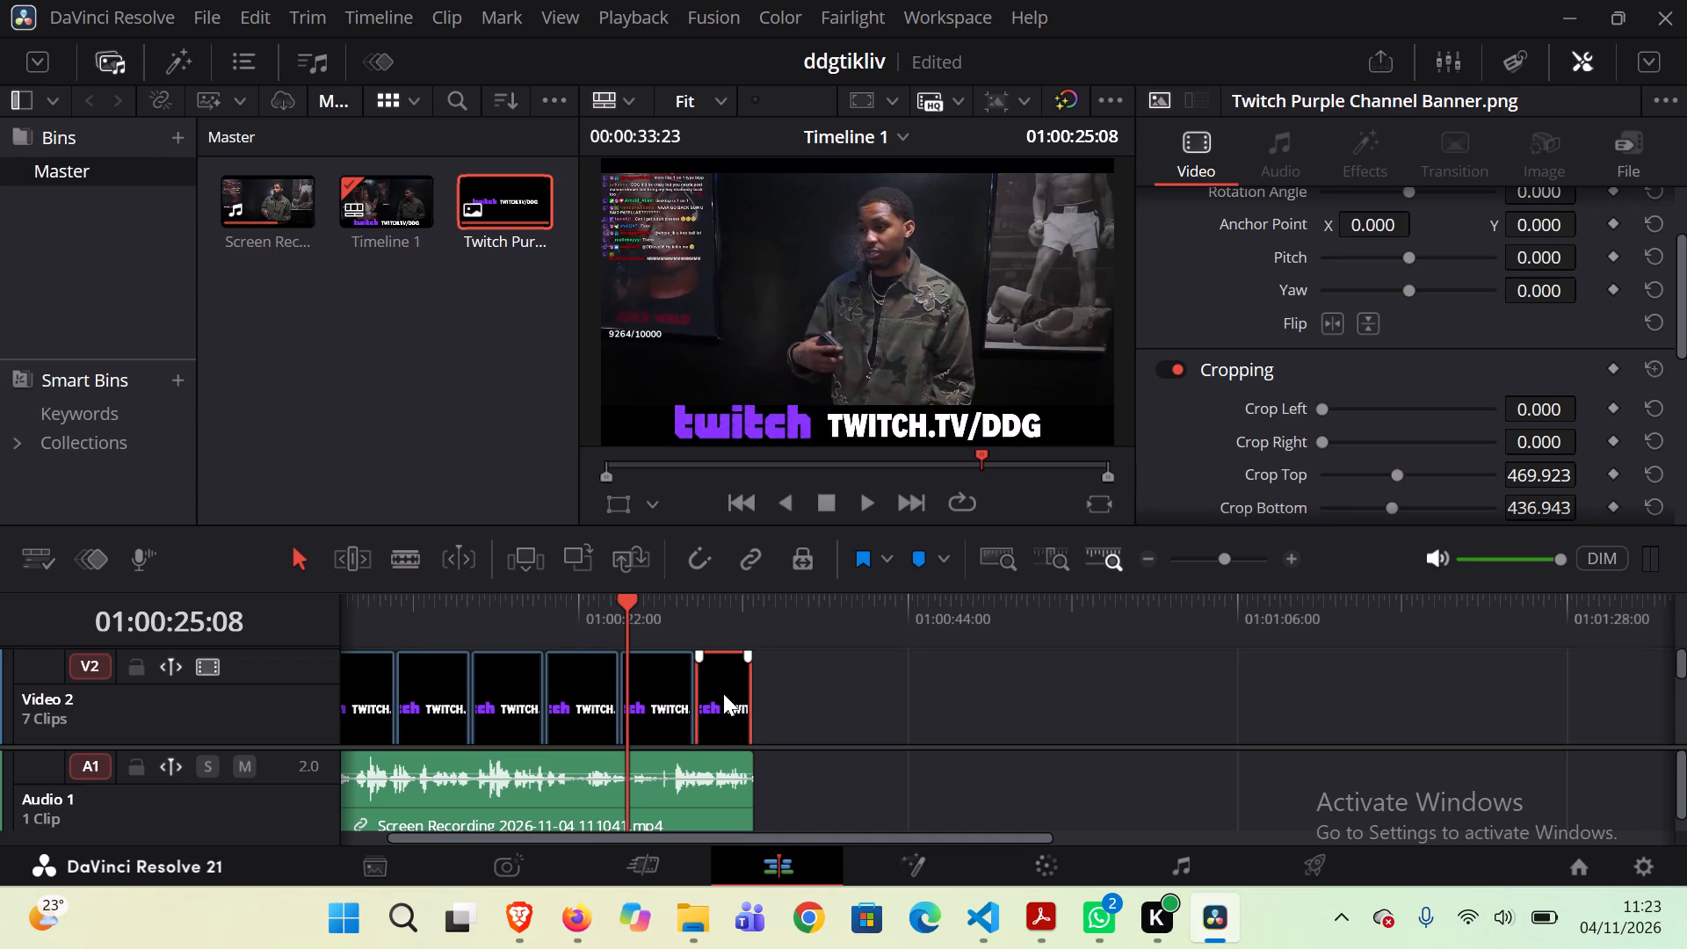
{"action": "key", "text": "BackSpace"}
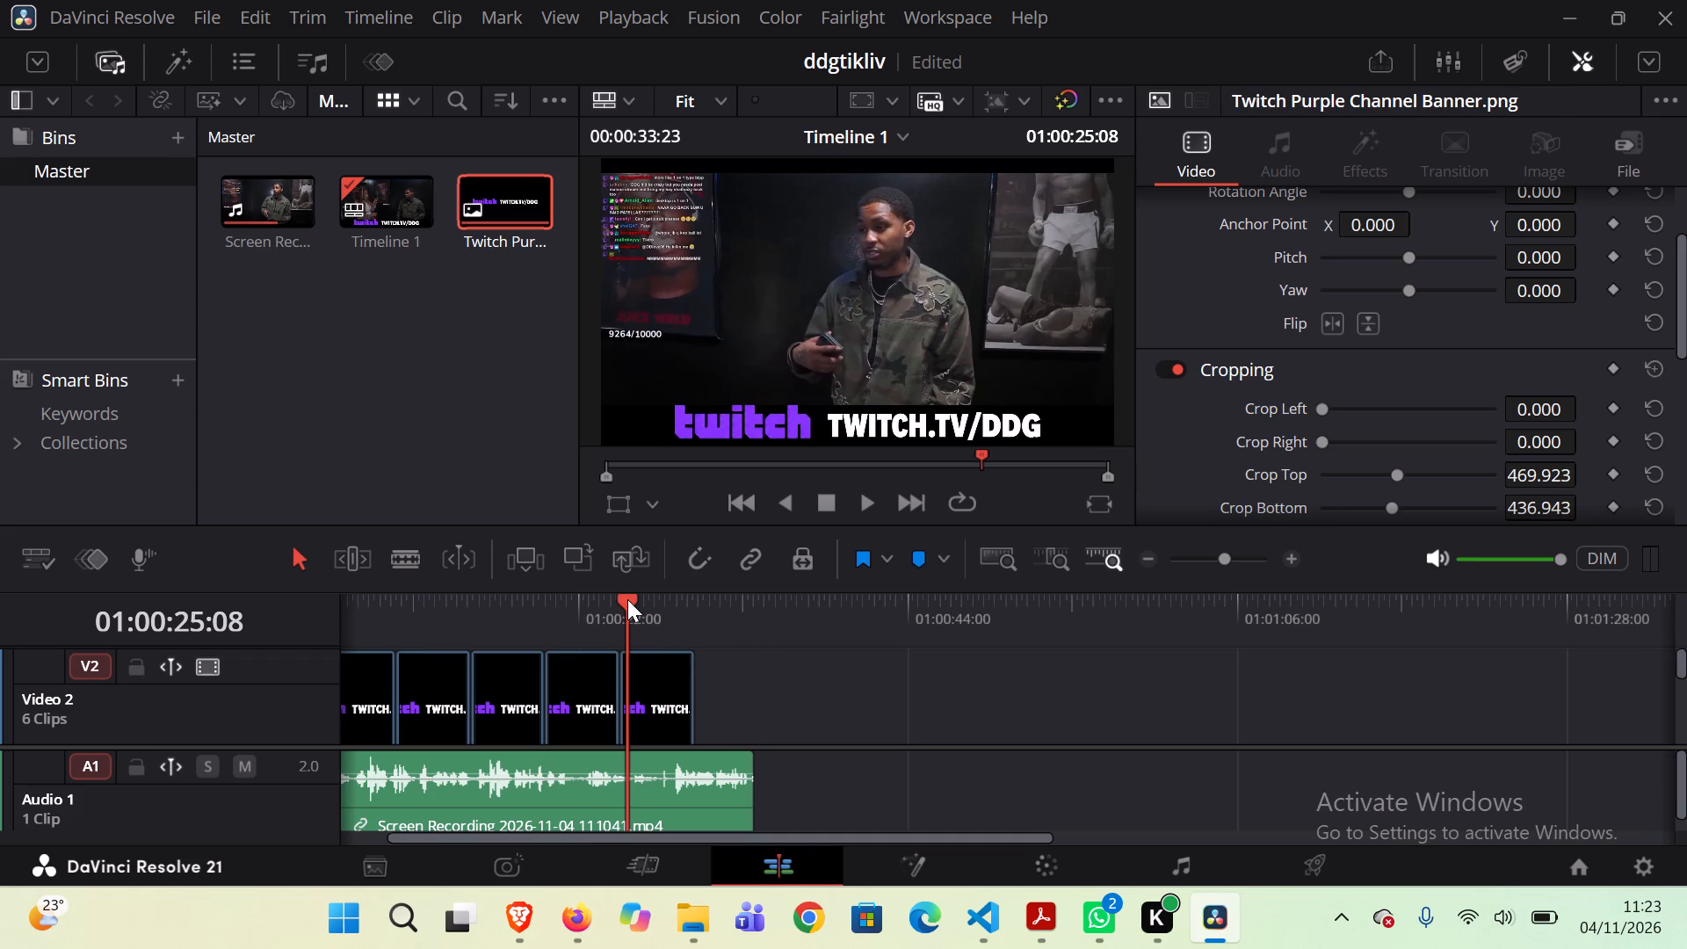
Open the screen recording in Fusion at frame 957, past the last Twitch banner clip, and merge a new text node over it.
{"action": "left_click_drag", "start_coordinate": [627, 599], "coordinate": [691, 624]}
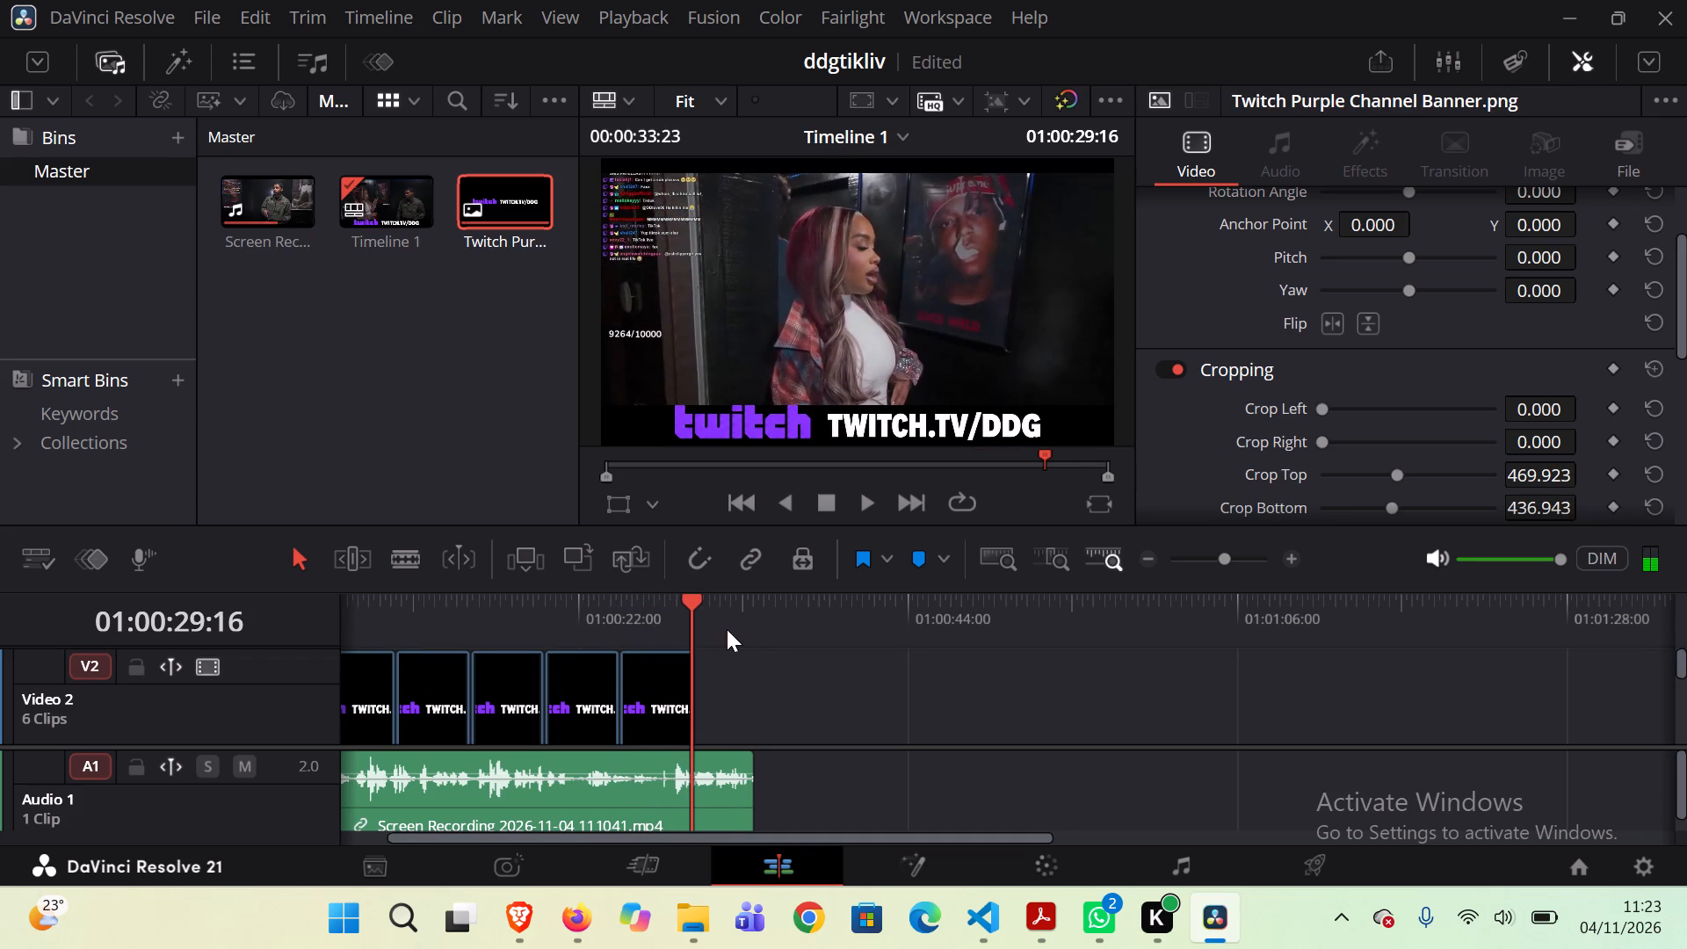
{"action": "left_click", "coordinate": [727, 629]}
{"action": "left_click", "coordinate": [912, 863]}
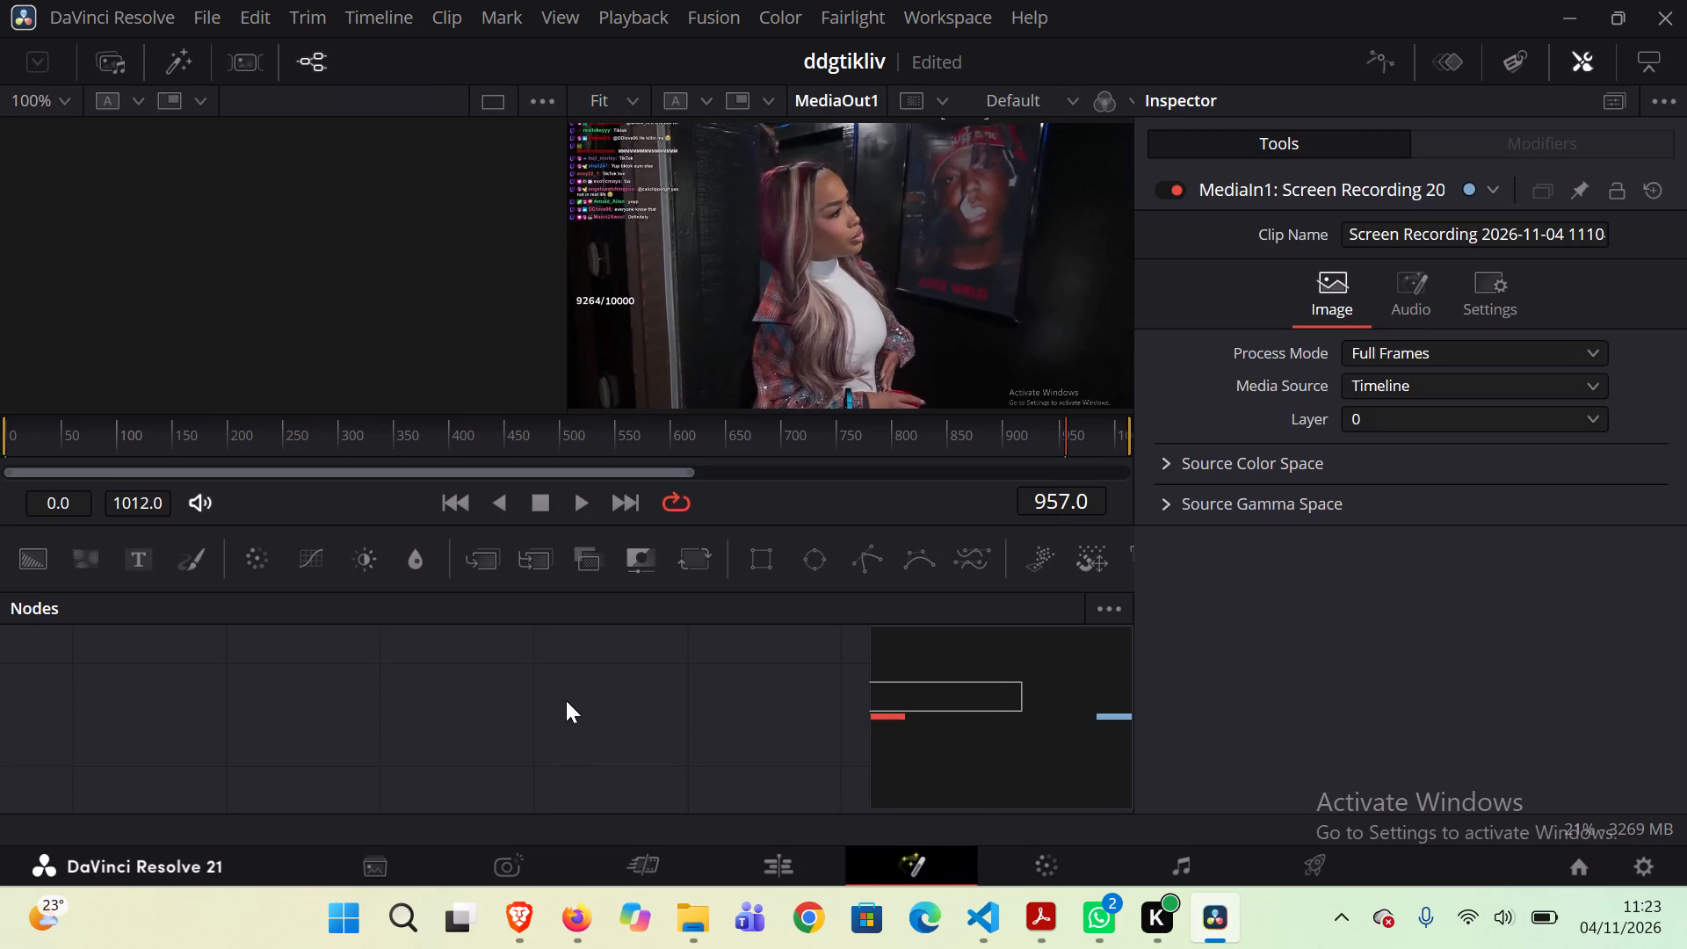
{"action": "key", "text": "shift+space"}
{"action": "key", "text": "Return"}
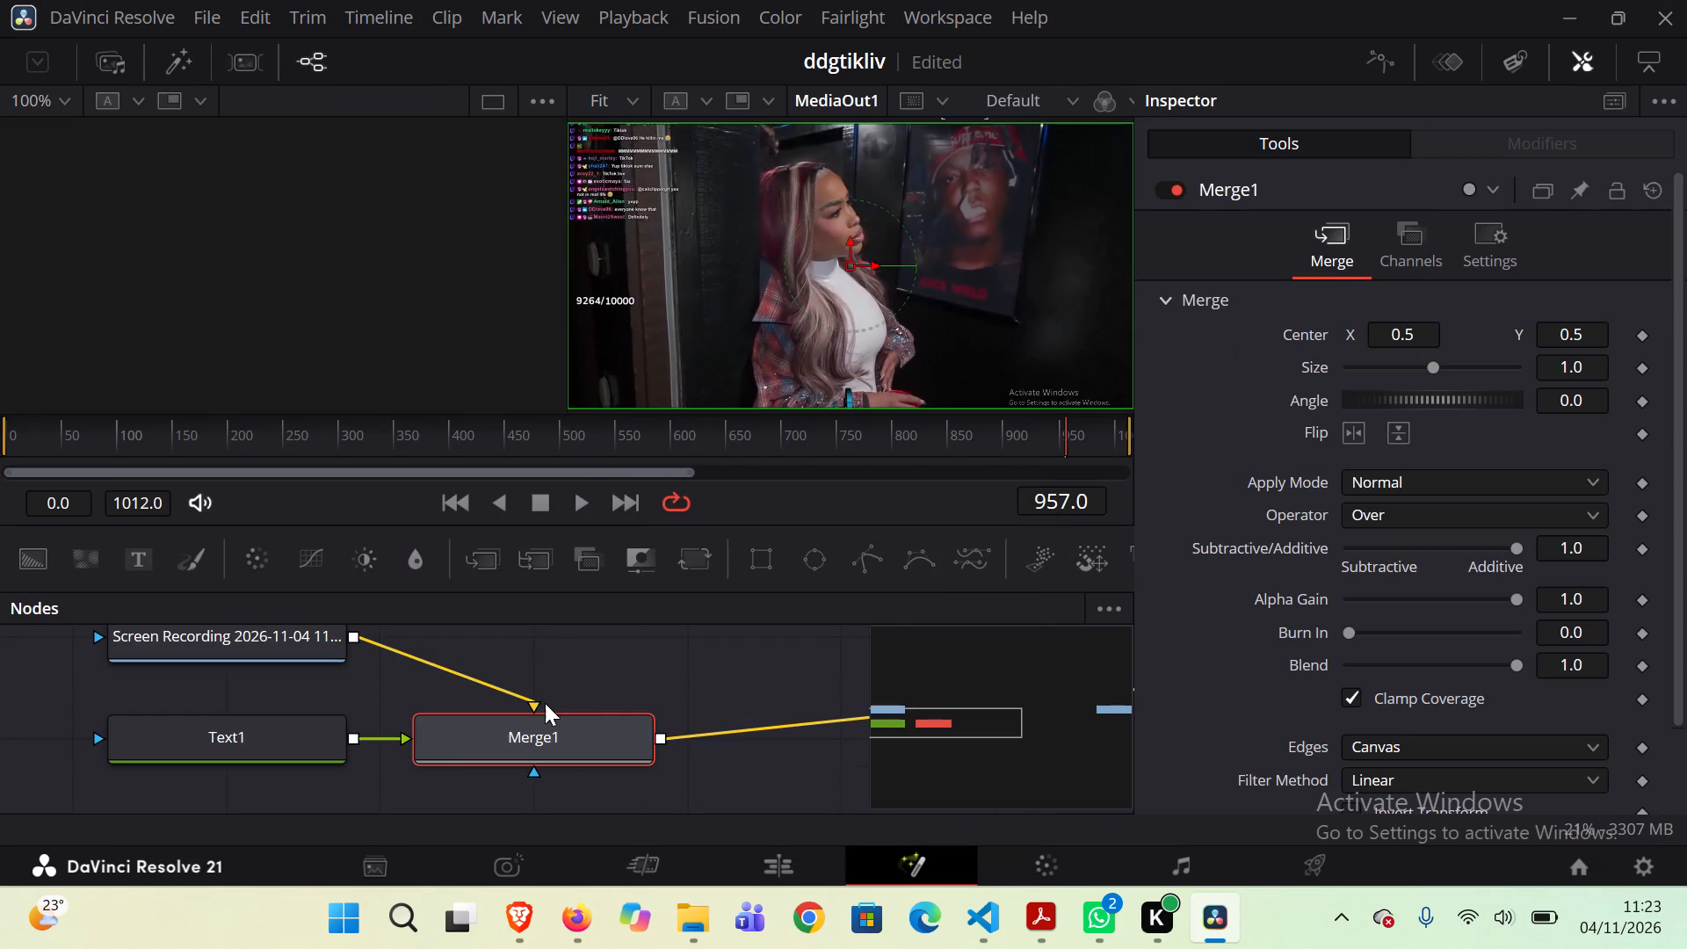
Paste the copied DDG caption into Text1 and break it into three lines, after "officially" and after "TikTok Live".
{"action": "left_click", "coordinate": [308, 747]}
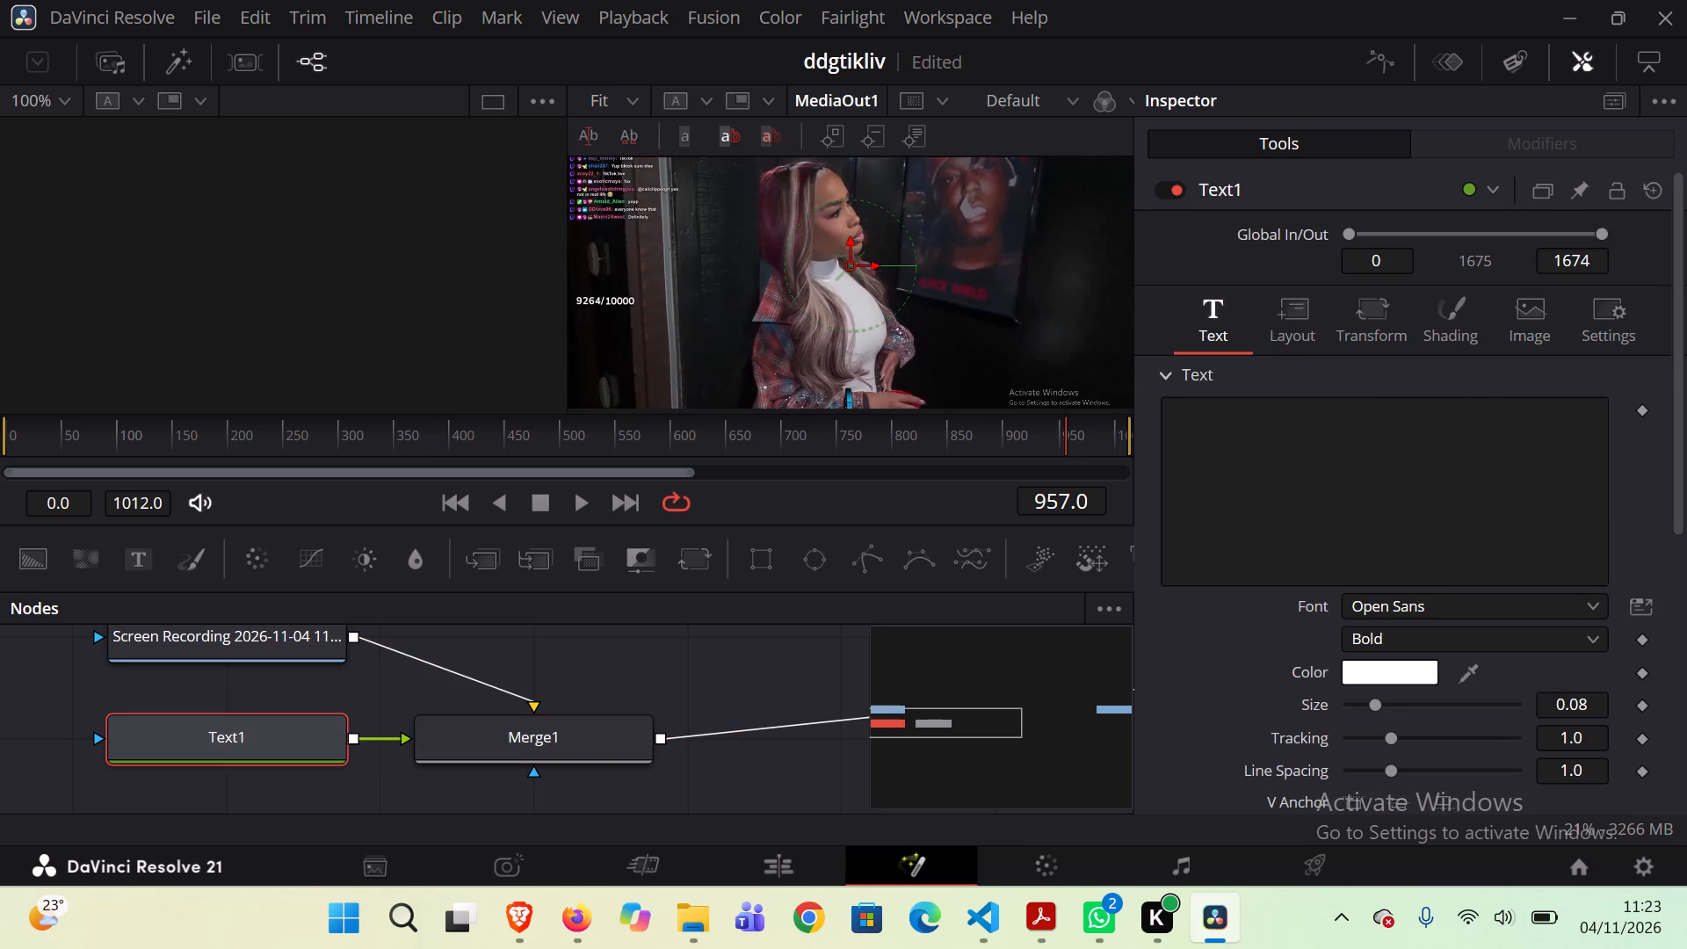
{"action": "left_click", "coordinate": [1238, 429]}
{"action": "key", "text": "ctrl+v"}
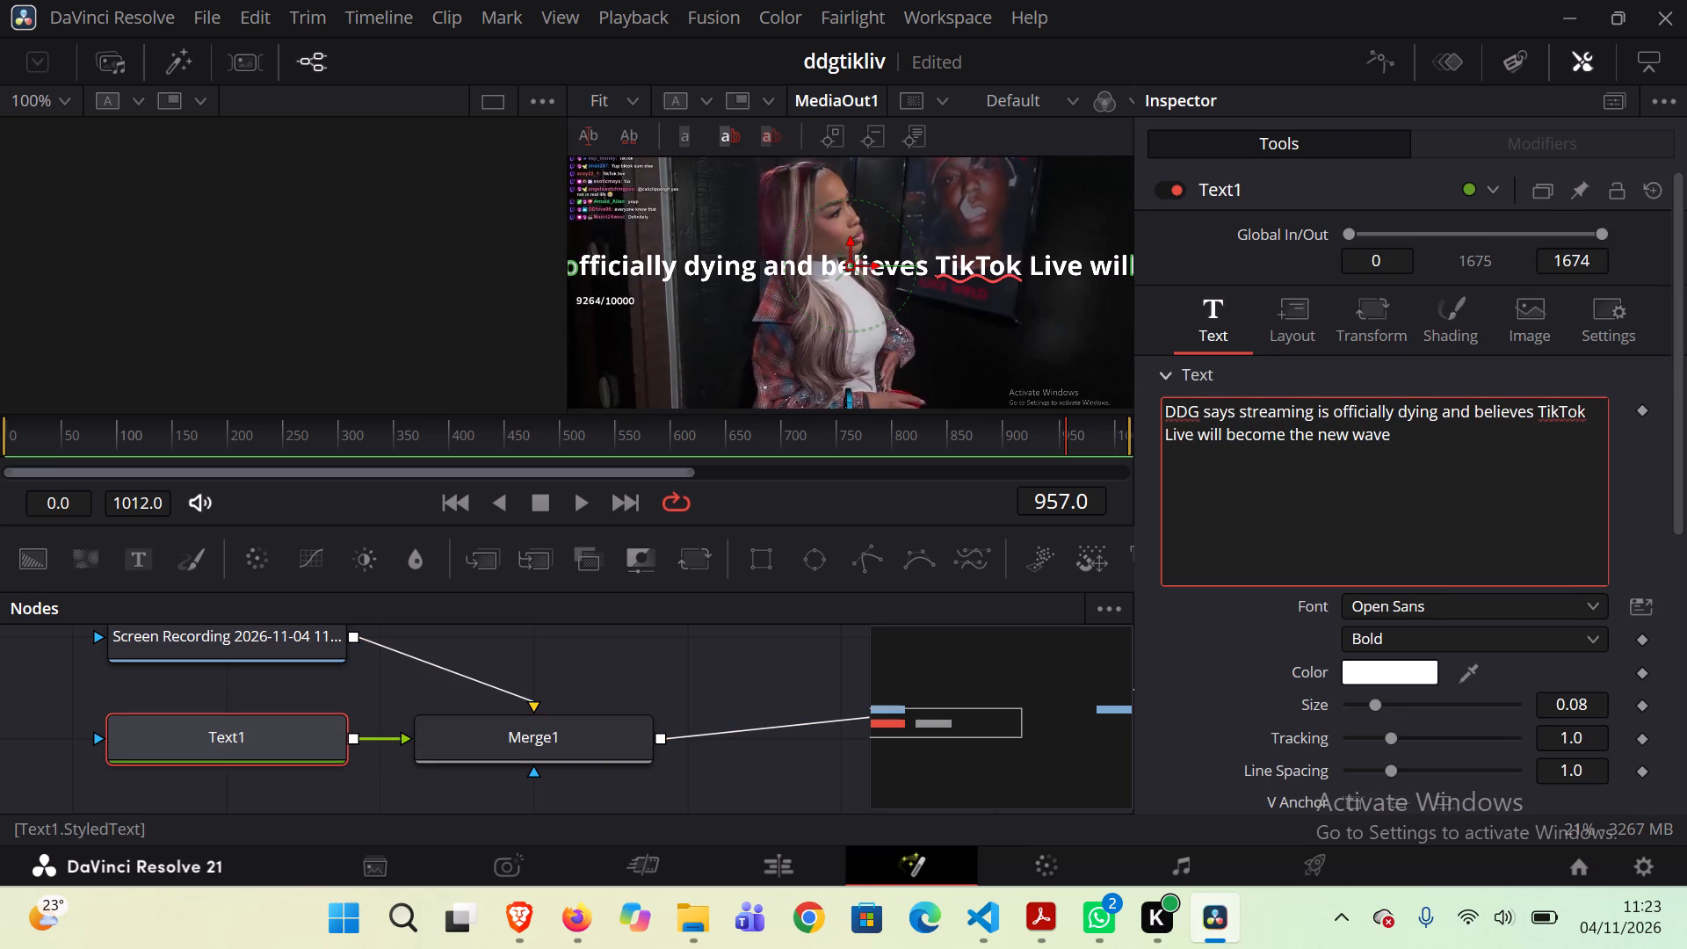
{"action": "left_click", "coordinate": [1397, 409]}
{"action": "key", "text": "Return"}
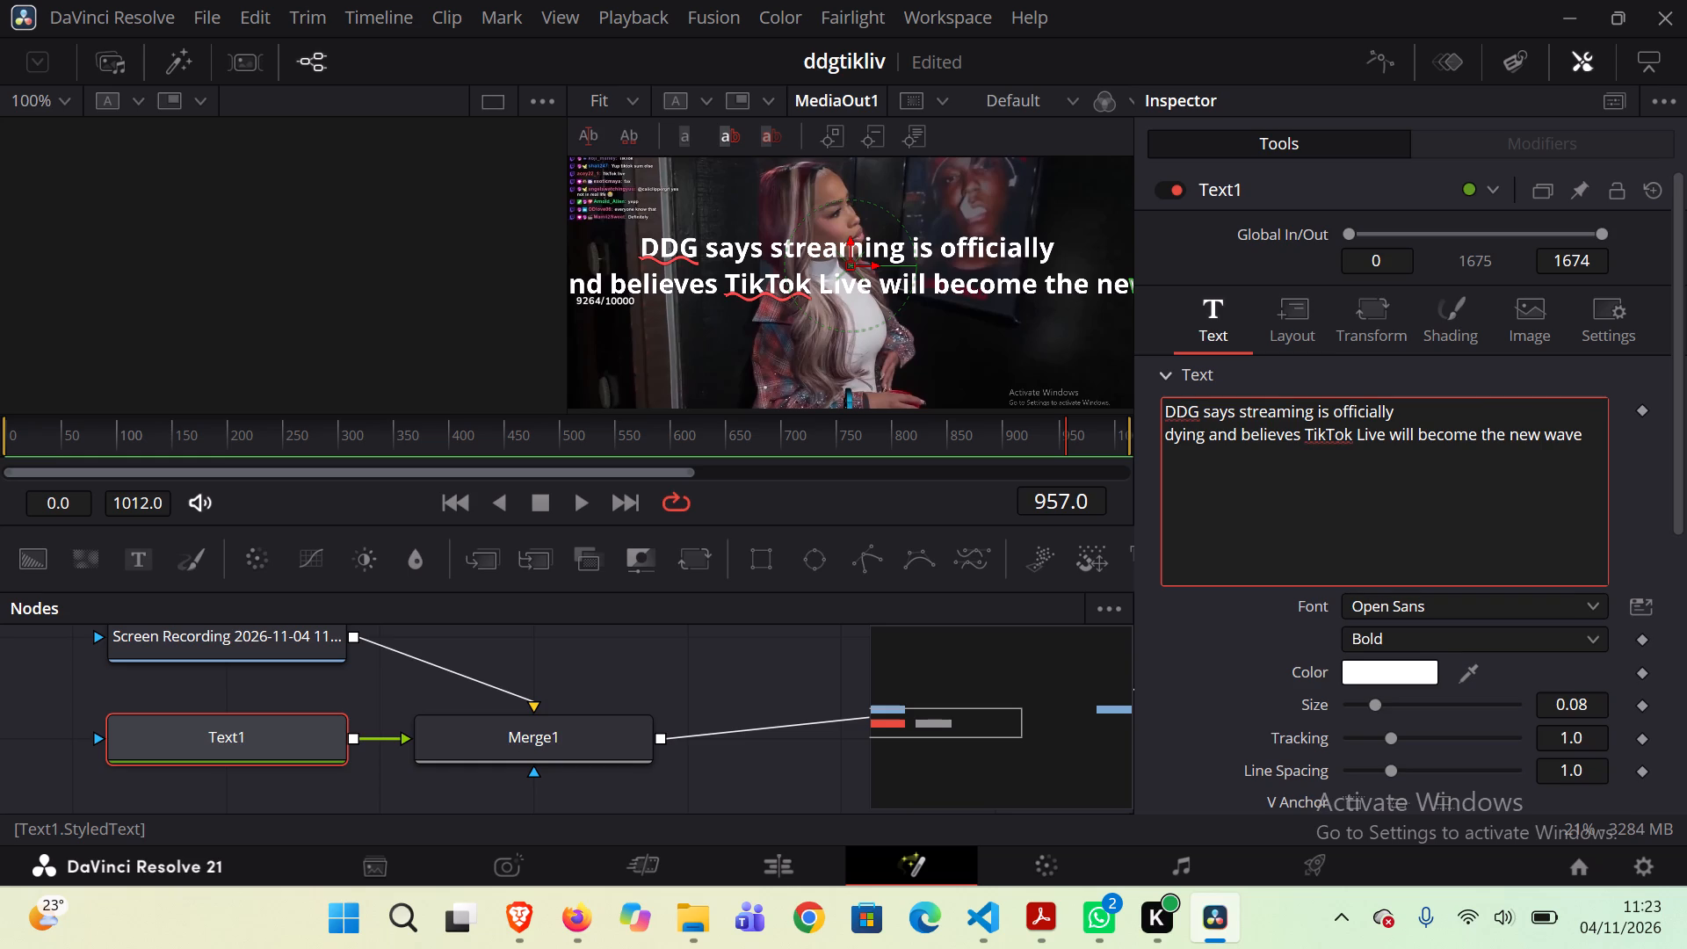
{"action": "left_click", "coordinate": [1382, 431]}
{"action": "key", "text": "Return"}
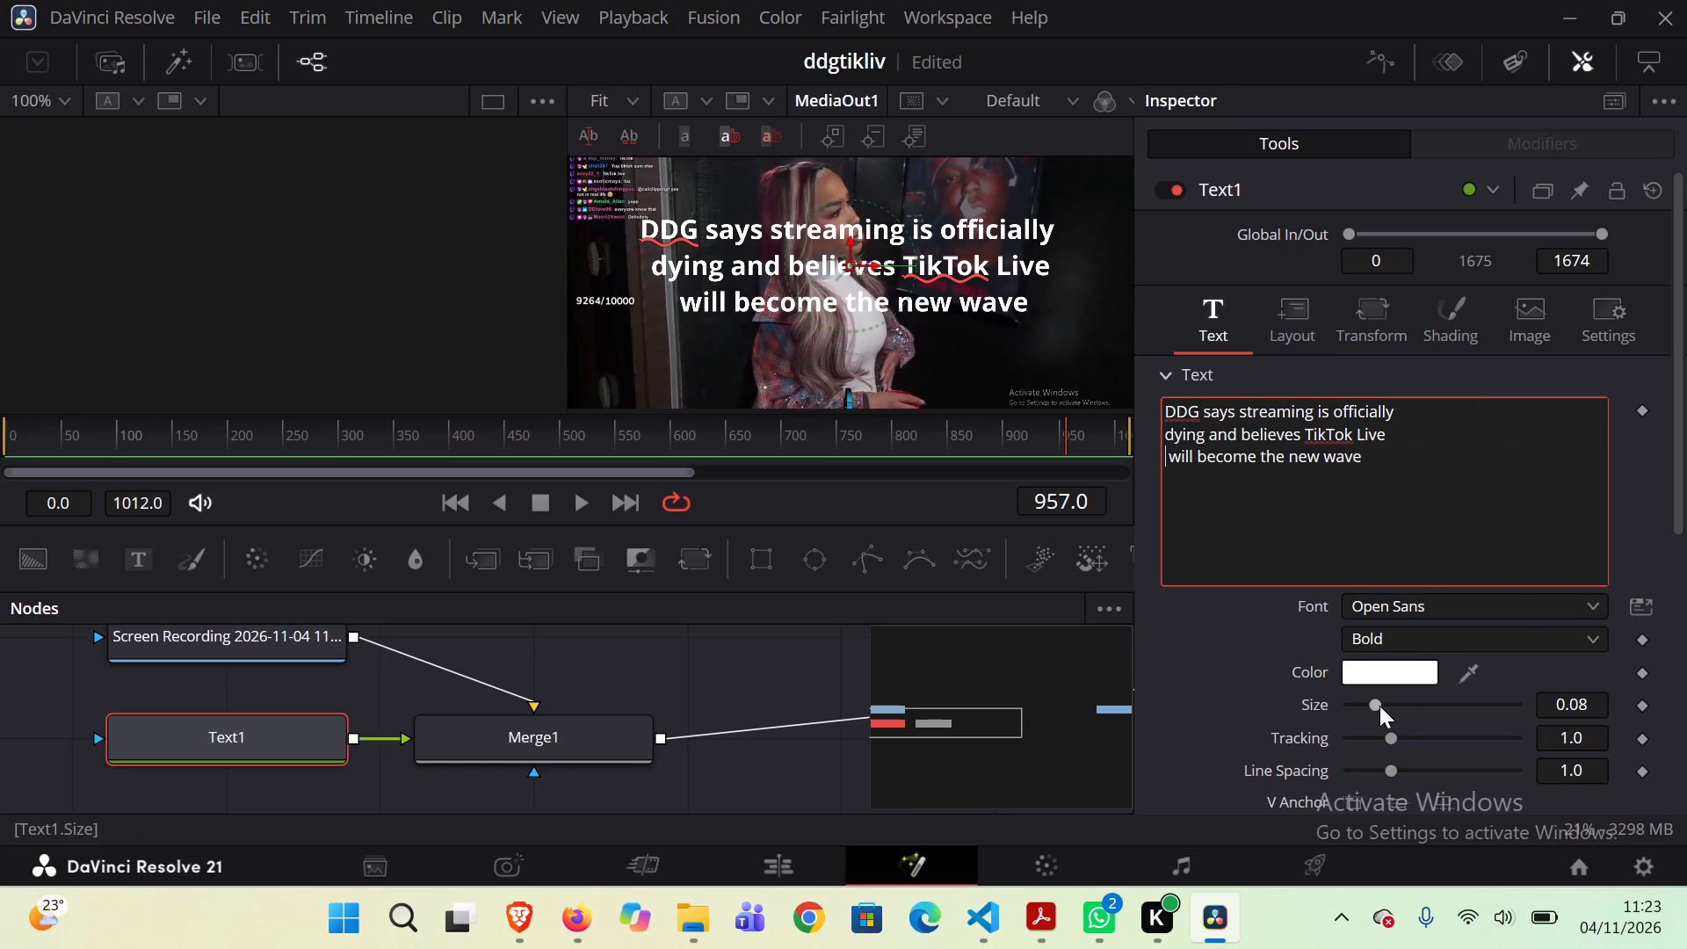
Reduce the caption's text size to about 0.043 and set its tracking to about 1.04.
{"action": "left_click_drag", "start_coordinate": [1379, 706], "coordinate": [1368, 707]}
{"action": "left_click", "coordinate": [1387, 735]}
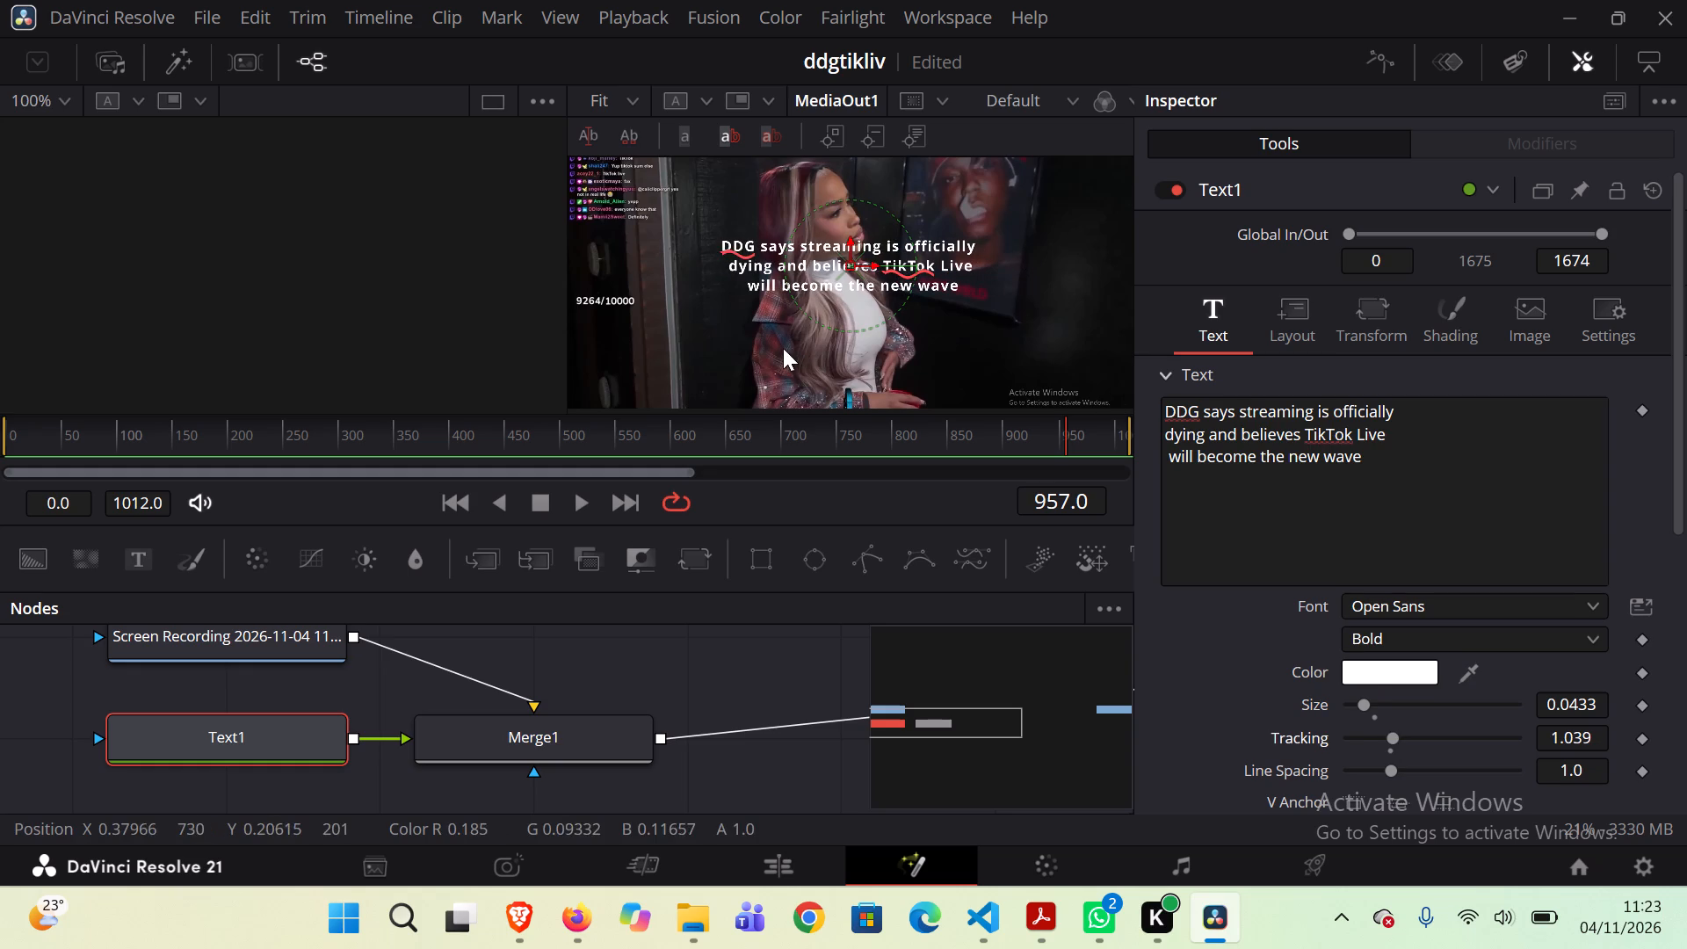
Move the caption down into the lower half of the frame, roughly centred horizontally, and return to the edit timeline.
{"action": "left_click_drag", "start_coordinate": [850, 264], "coordinate": [832, 291]}
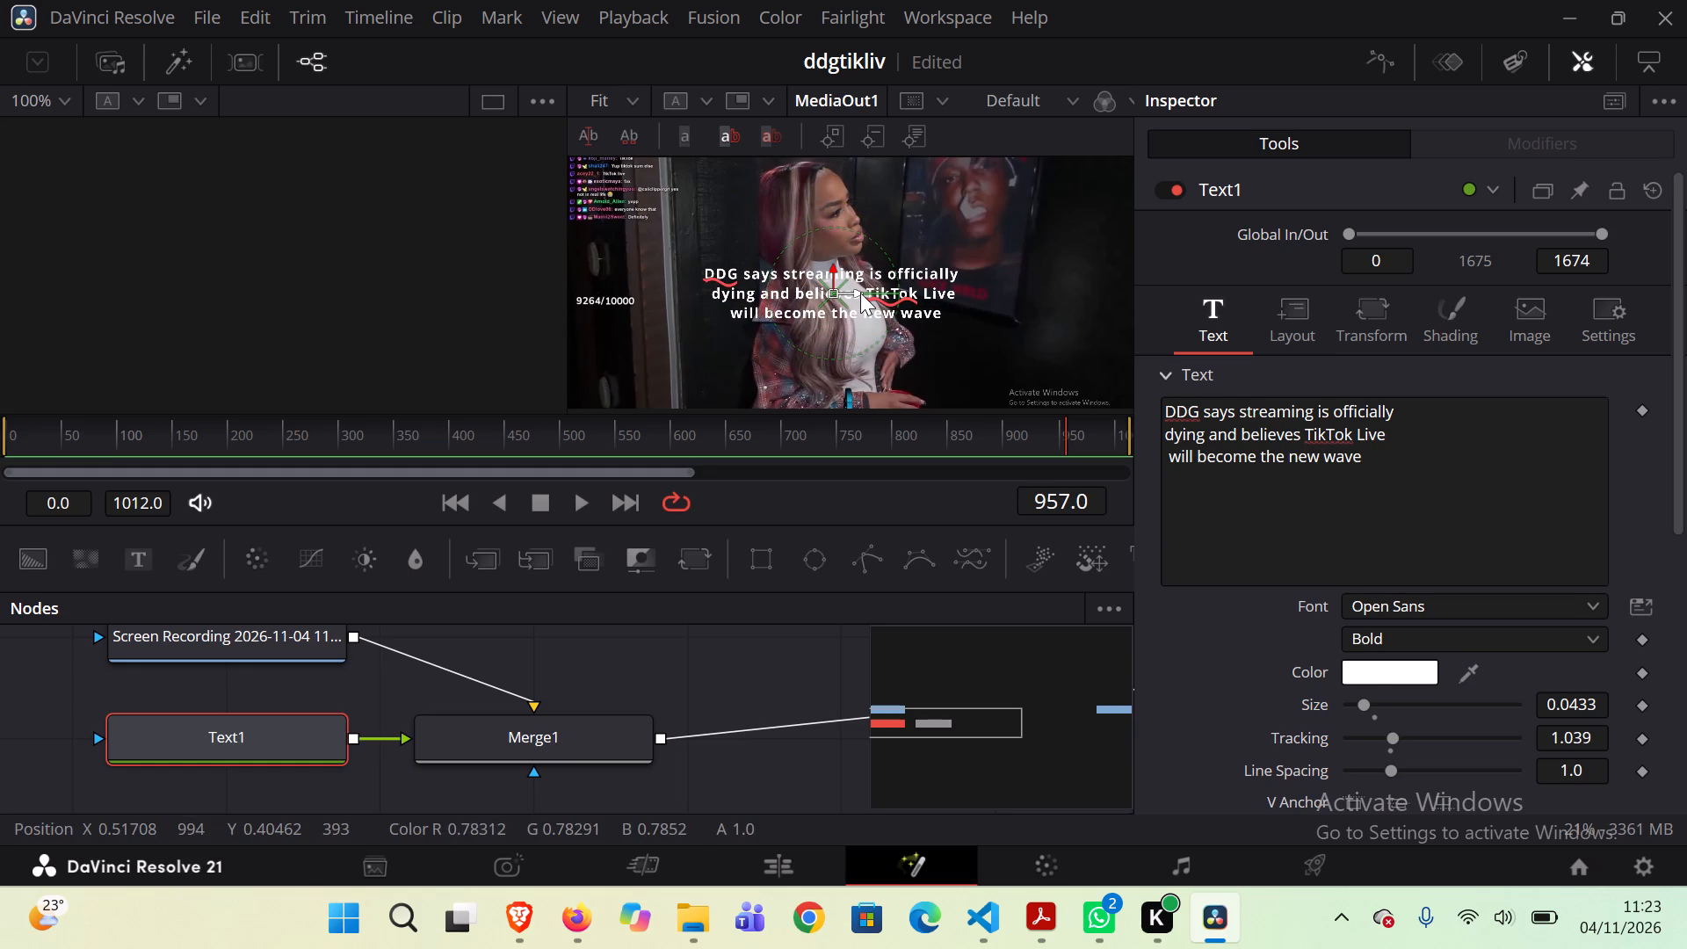
{"action": "left_click_drag", "start_coordinate": [836, 293], "coordinate": [886, 306]}
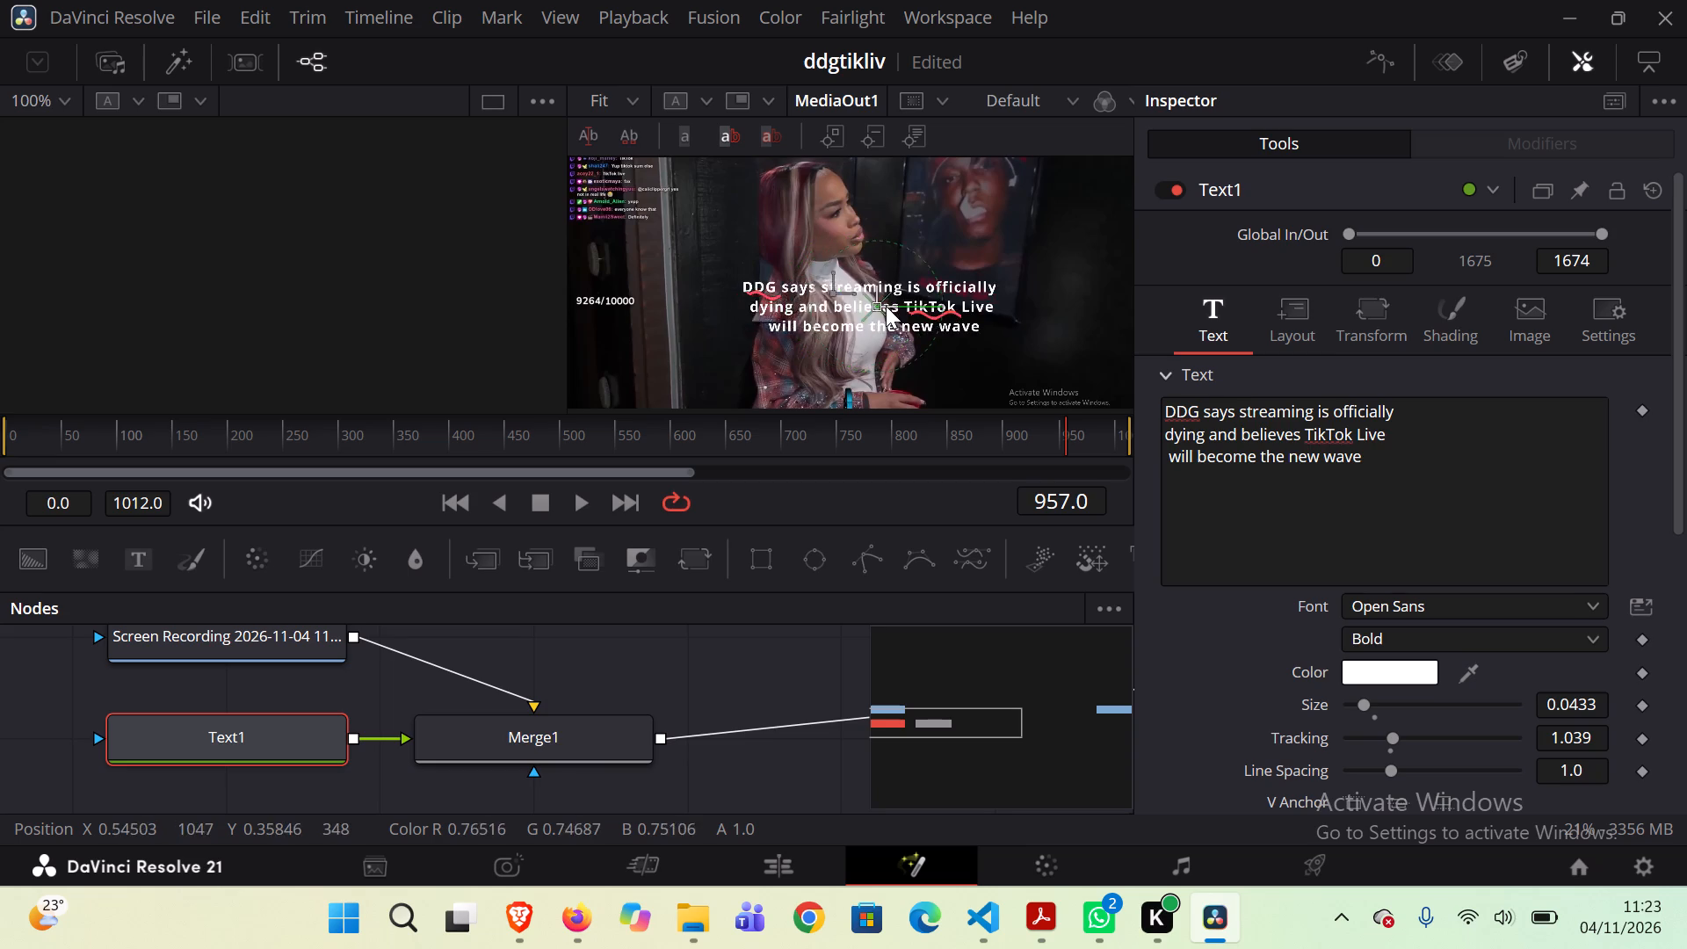
{"action": "left_click_drag", "start_coordinate": [886, 306], "coordinate": [851, 308]}
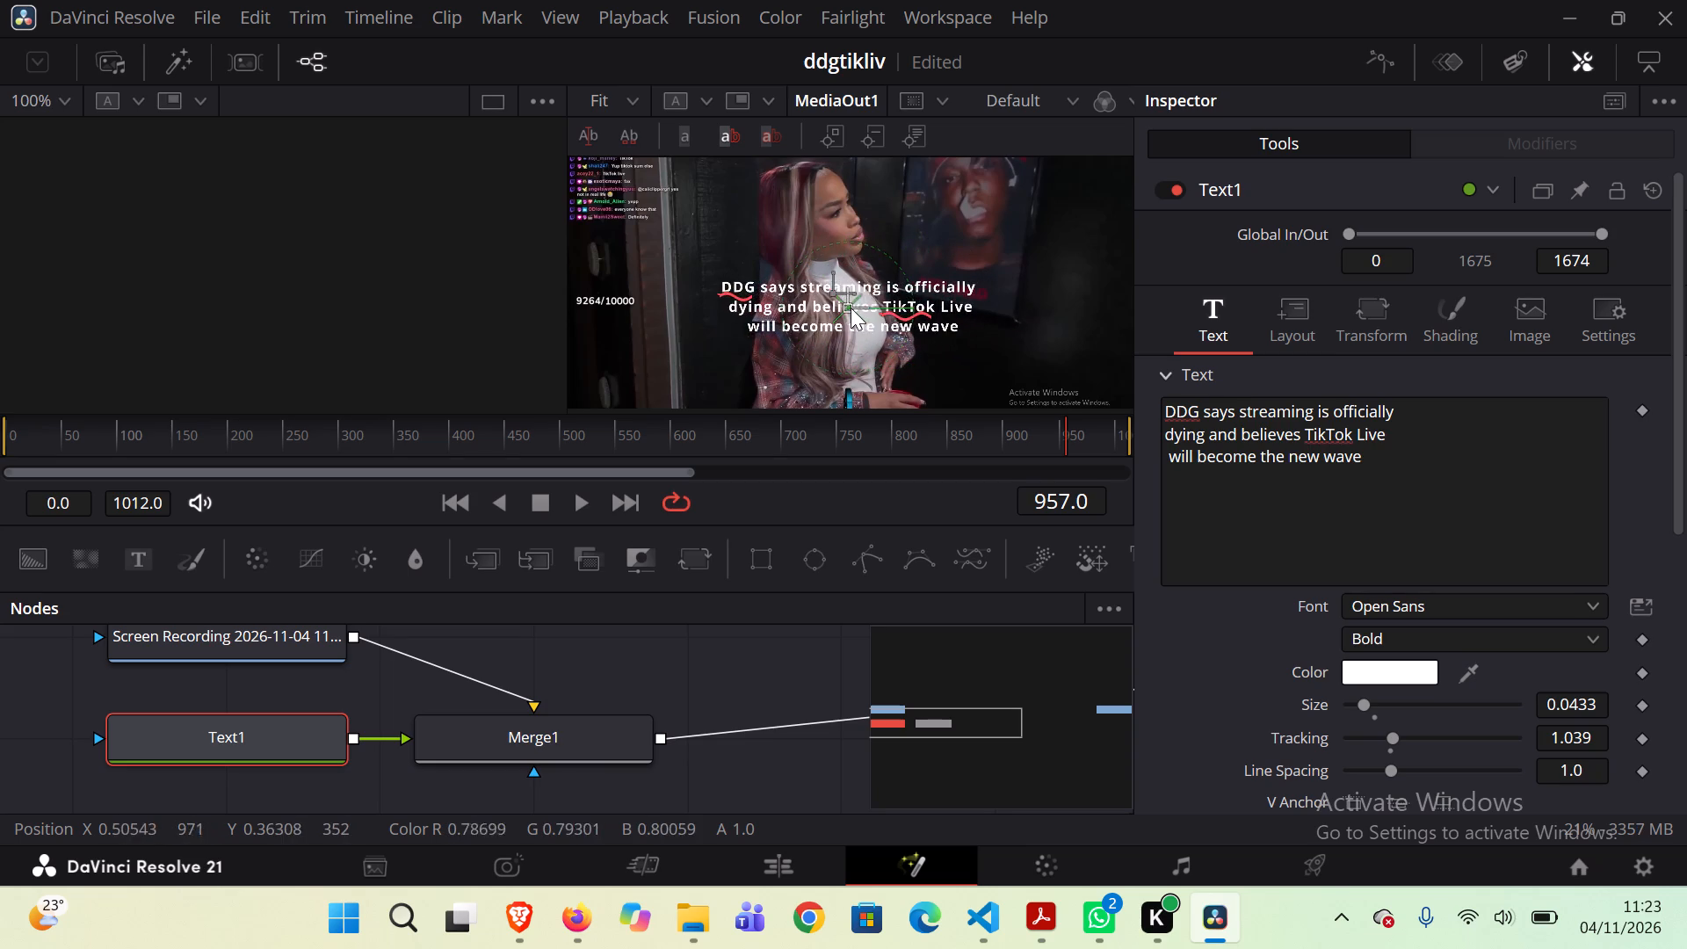
{"action": "left_click_drag", "start_coordinate": [851, 308], "coordinate": [848, 314]}
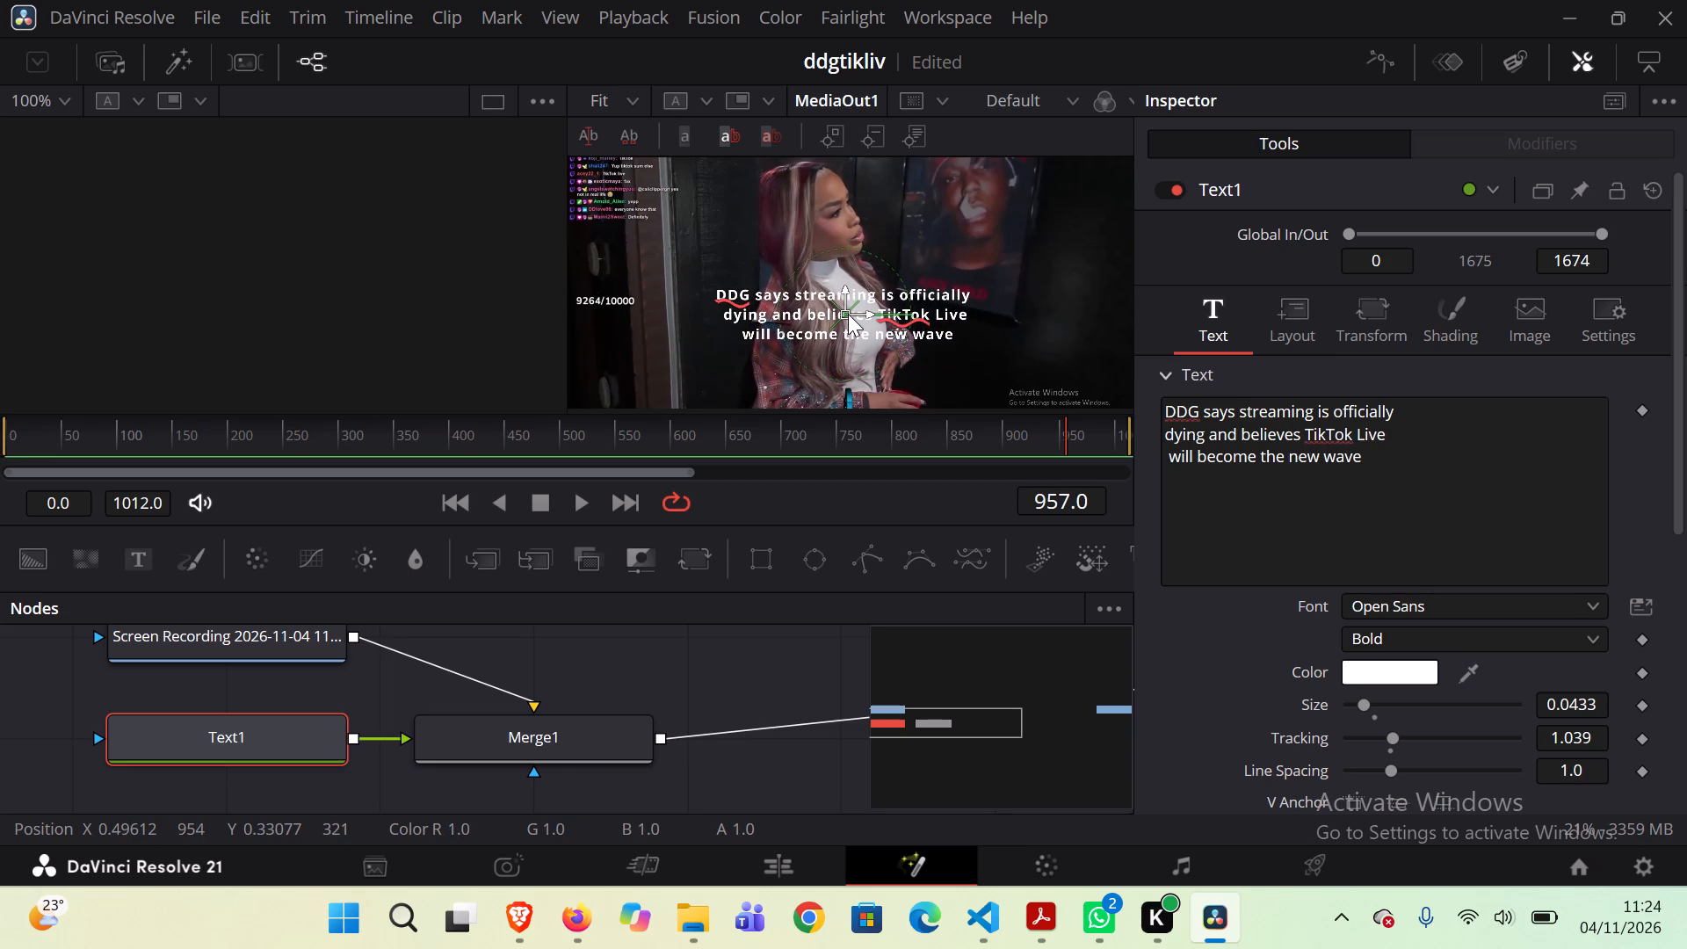
{"action": "left_click", "coordinate": [779, 870]}
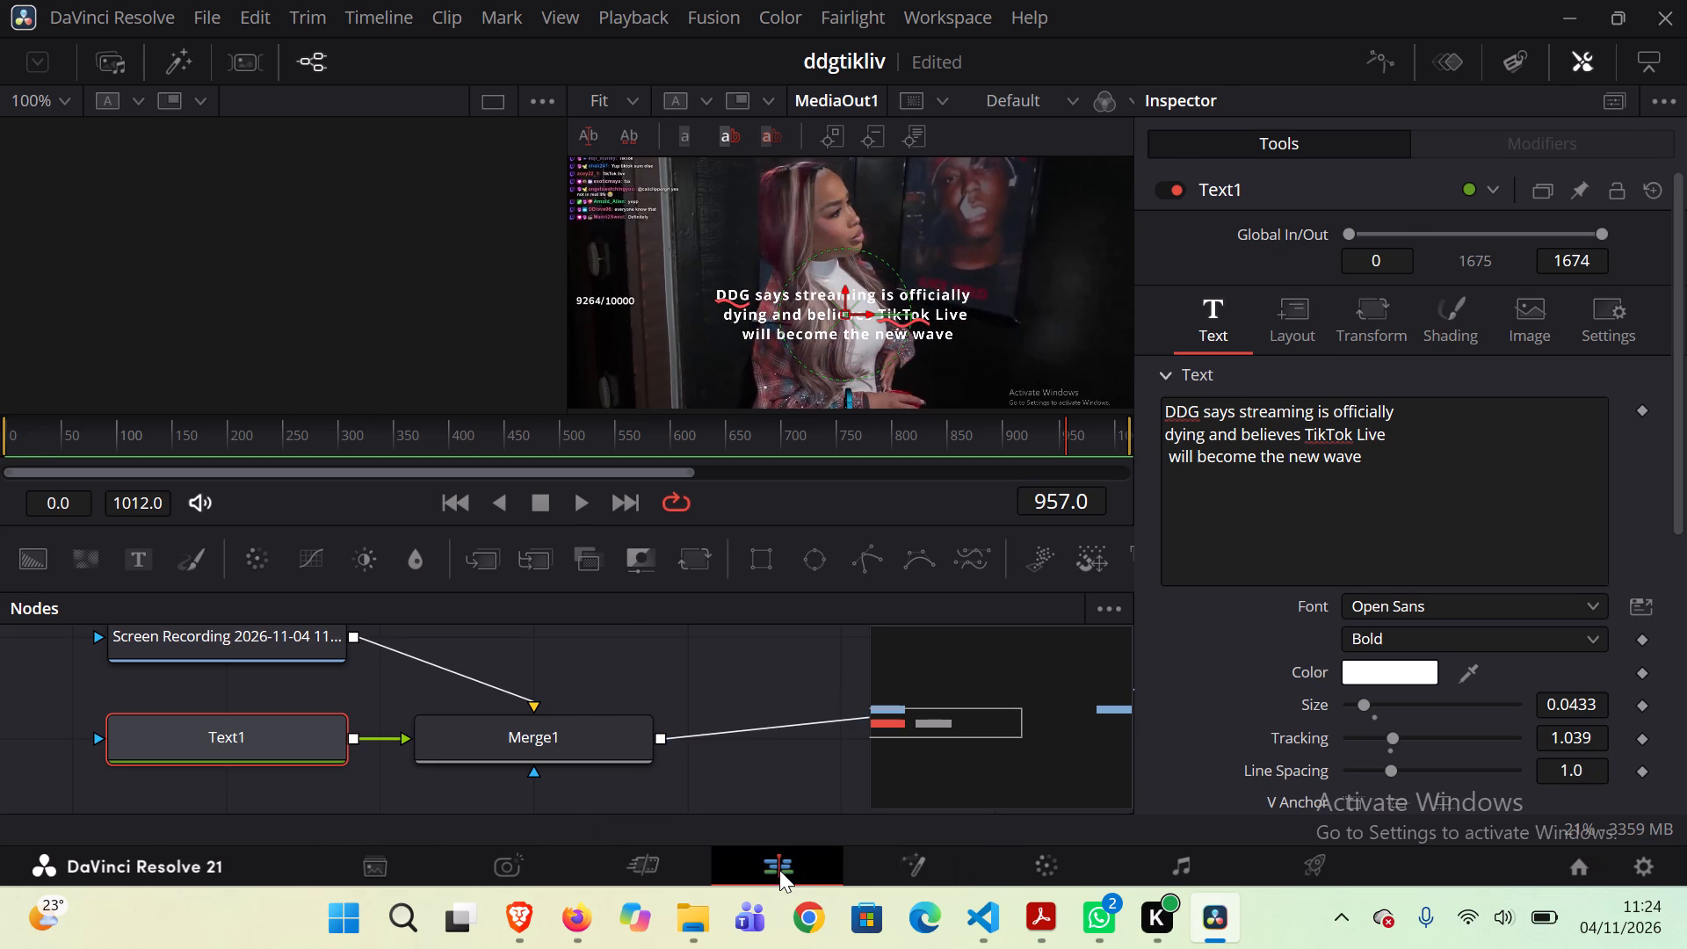
Copy the last Twitch banner clip on Video 2 and paste the duplicate directly after it at 01:00:29:14.
{"action": "left_click_drag", "start_coordinate": [727, 607], "coordinate": [608, 656]}
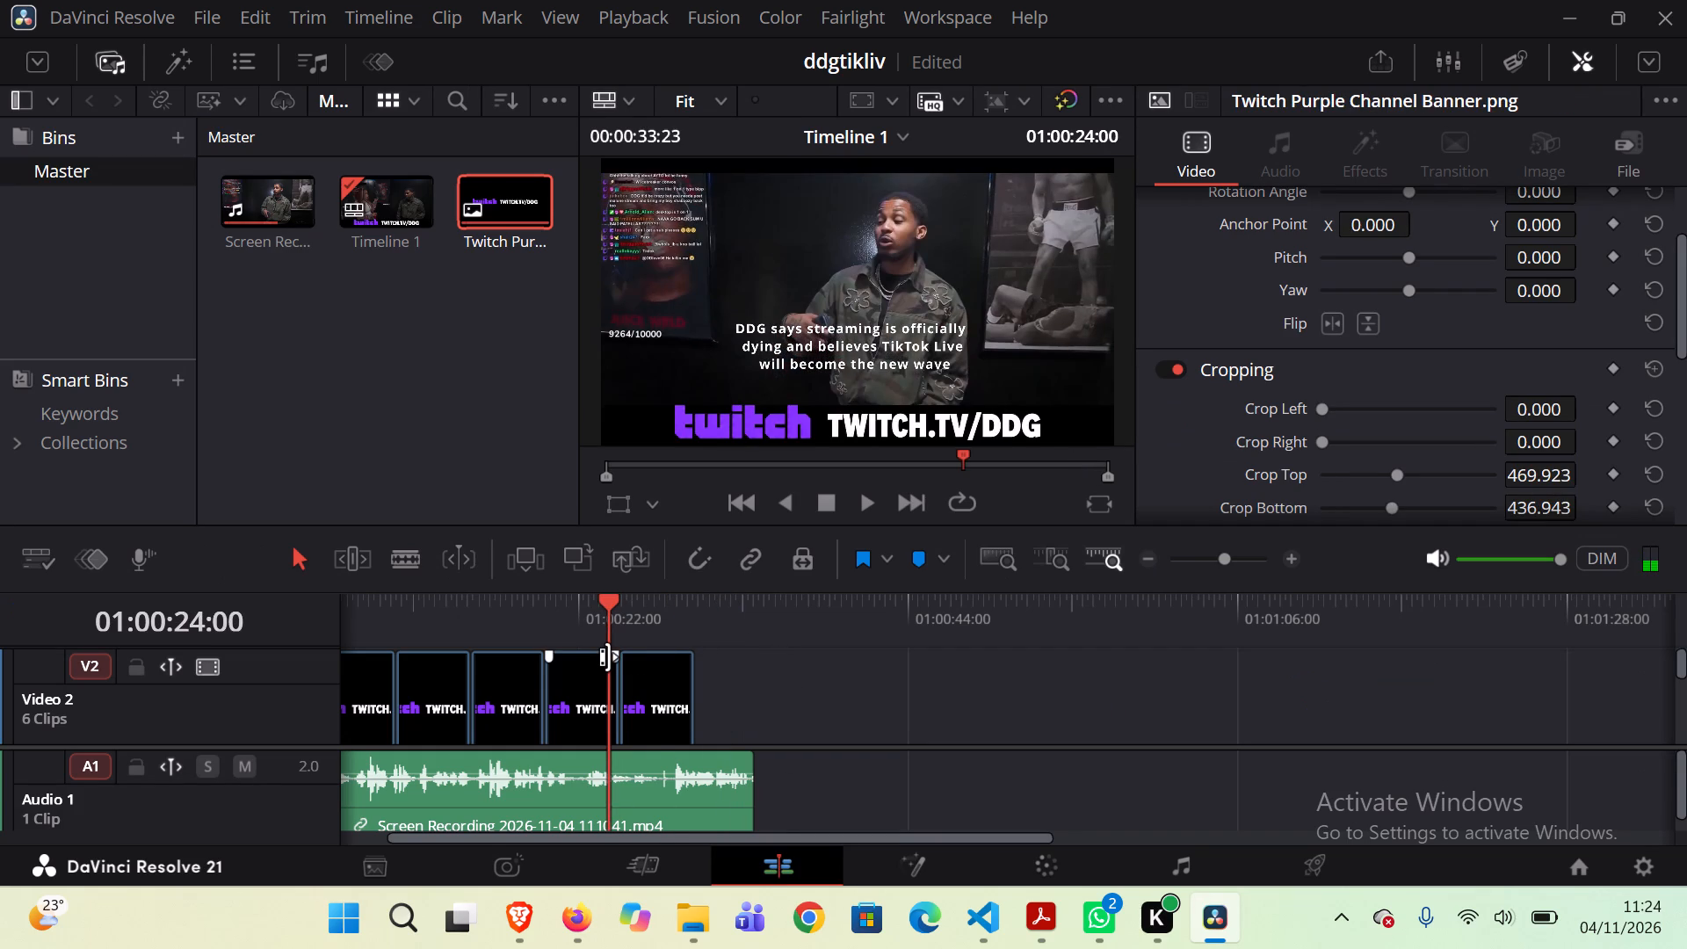
{"action": "left_click", "coordinate": [655, 700]}
{"action": "key", "text": "ctrl+c"}
{"action": "left_click_drag", "start_coordinate": [609, 597], "coordinate": [630, 604]}
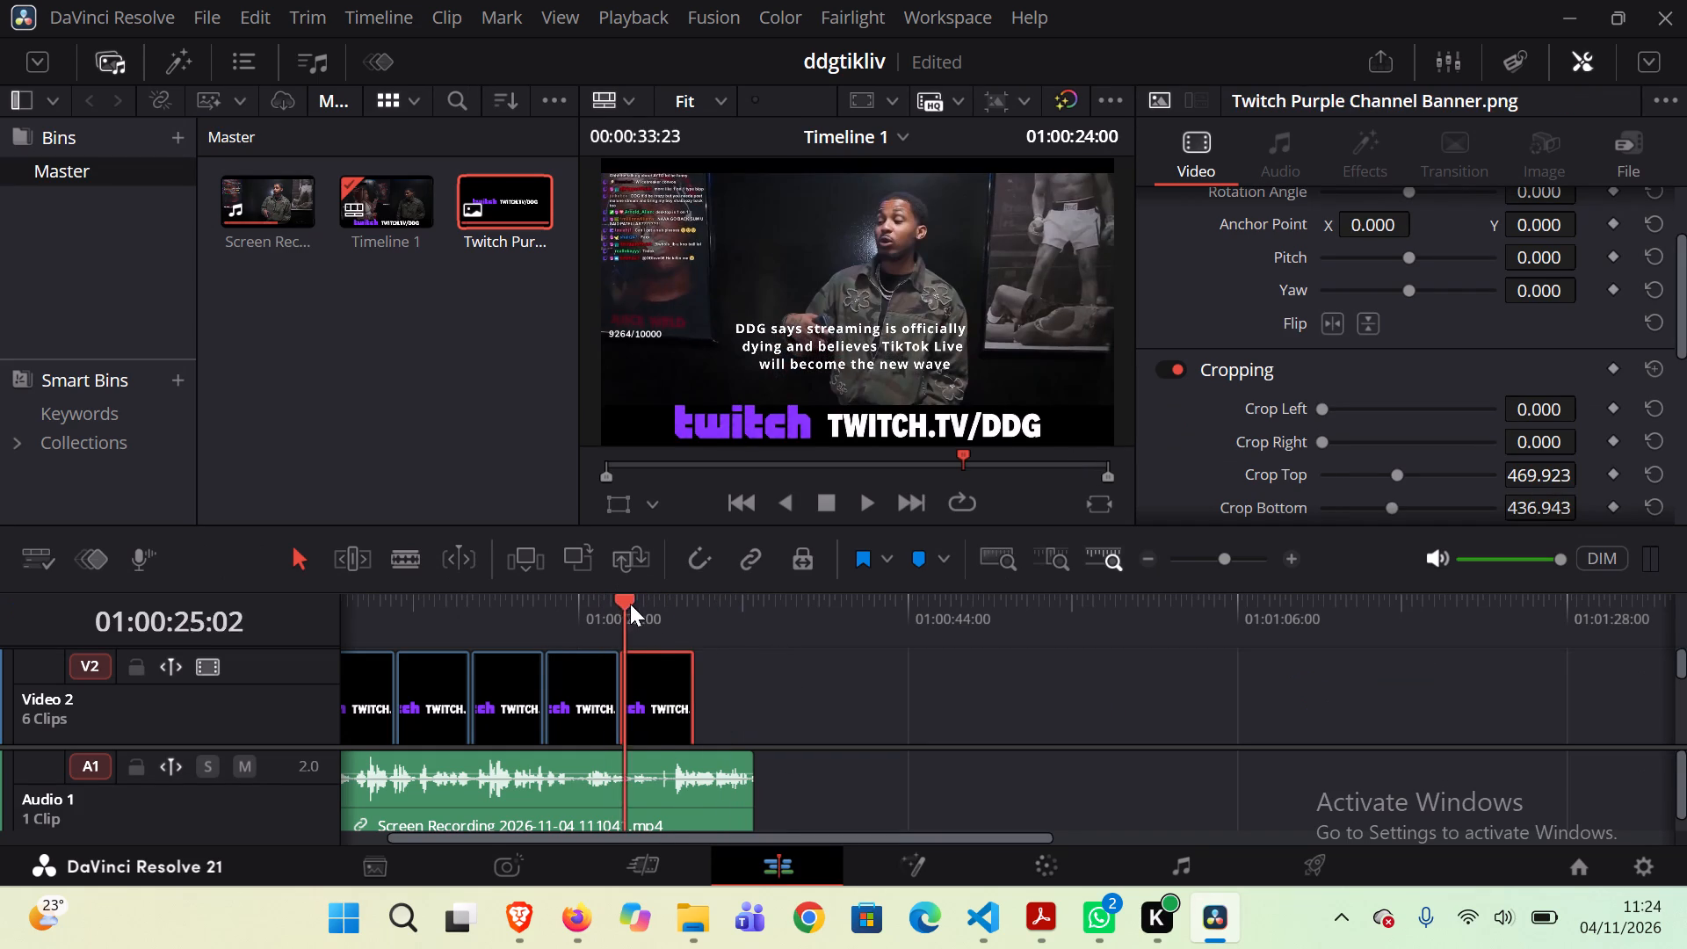
{"action": "left_click_drag", "start_coordinate": [630, 604], "coordinate": [691, 631]}
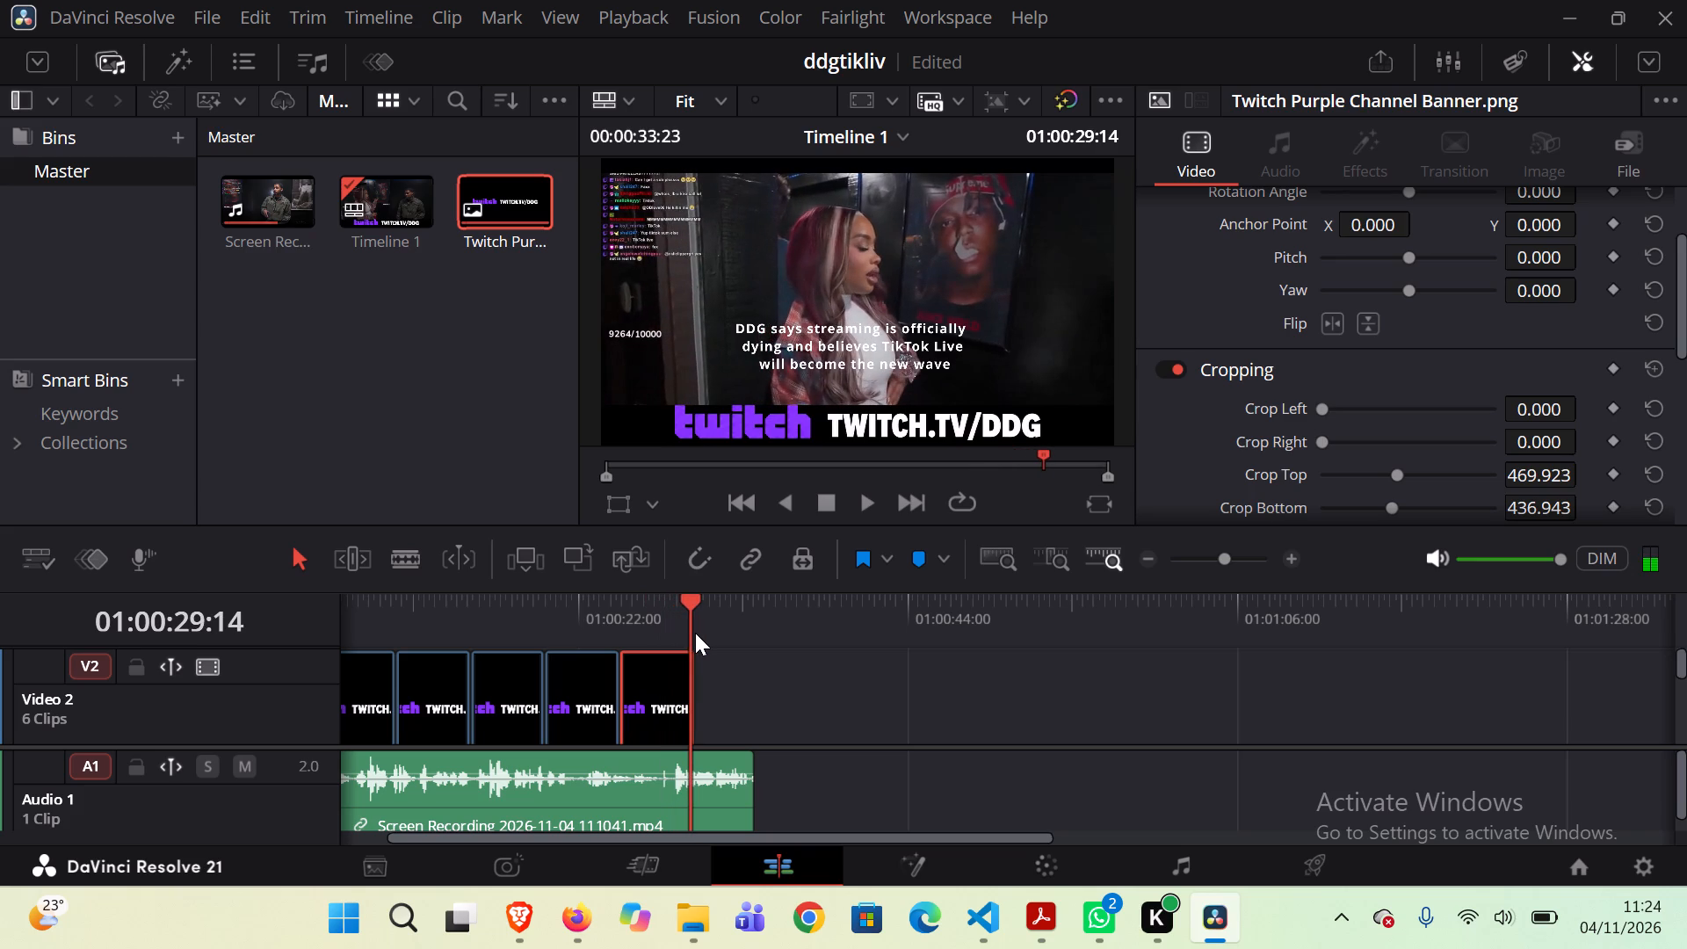
{"action": "key", "text": "ctrl+v"}
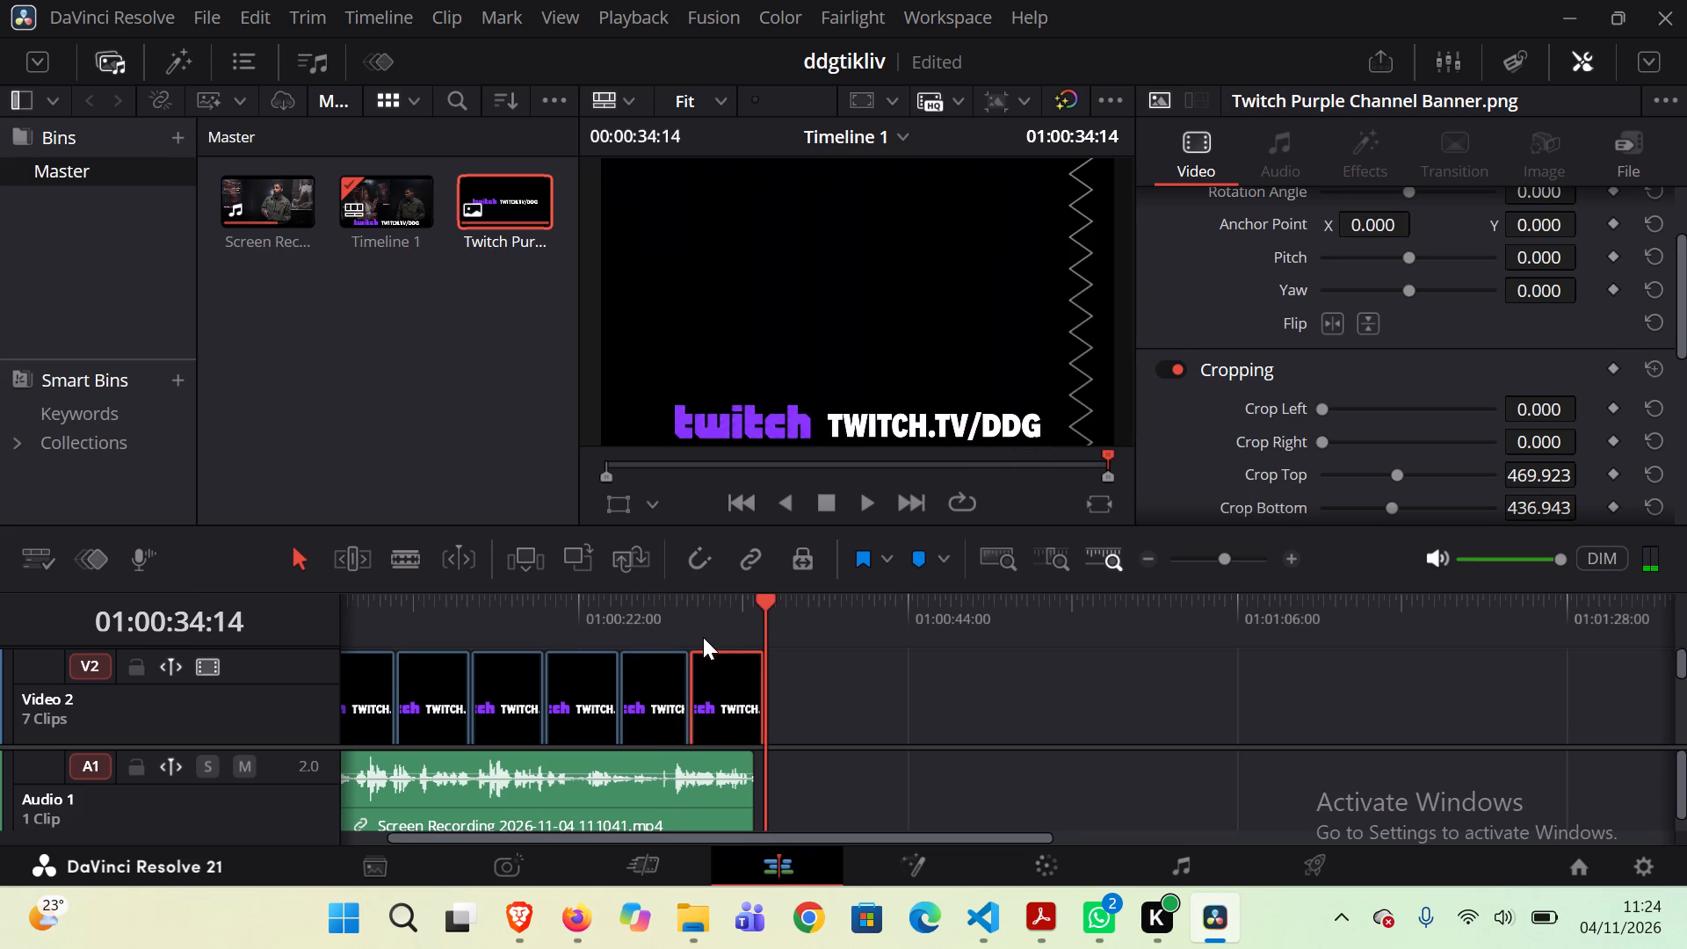
Split the pasted banner clip at 01:00:33:15, near the end of the recording, and delete the leftover piece.
{"action": "left_click_drag", "start_coordinate": [766, 603], "coordinate": [750, 611]}
{"action": "key", "text": "ctrl+b"}
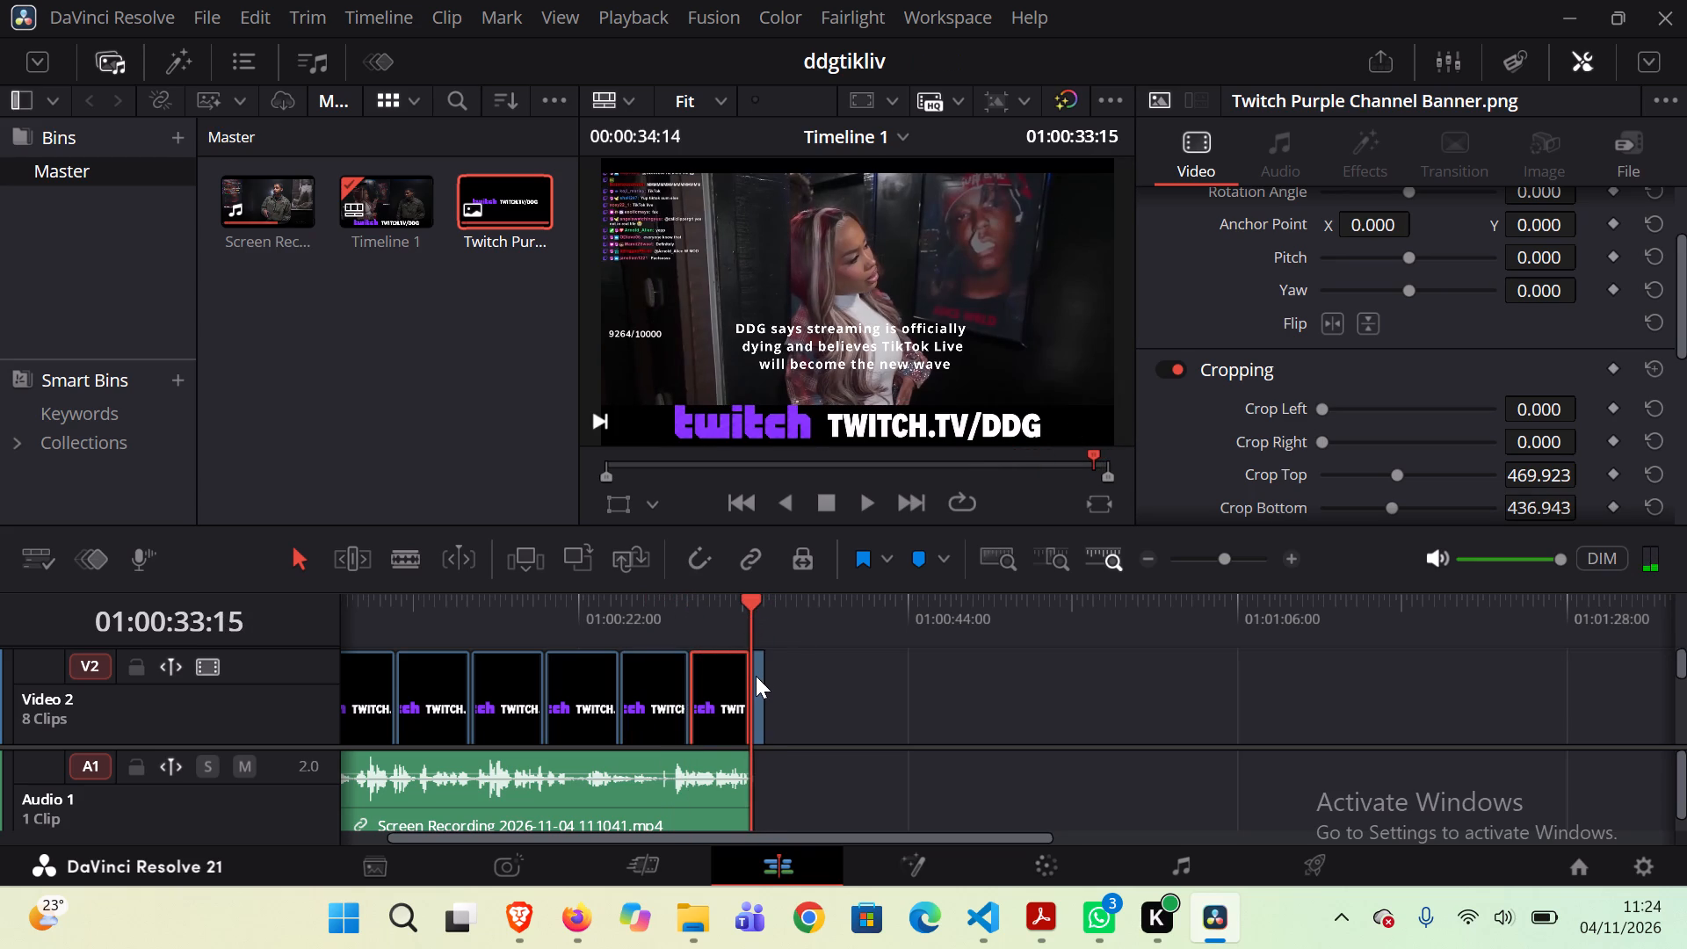
{"action": "left_click", "coordinate": [756, 676]}
{"action": "key", "text": "BackSpace"}
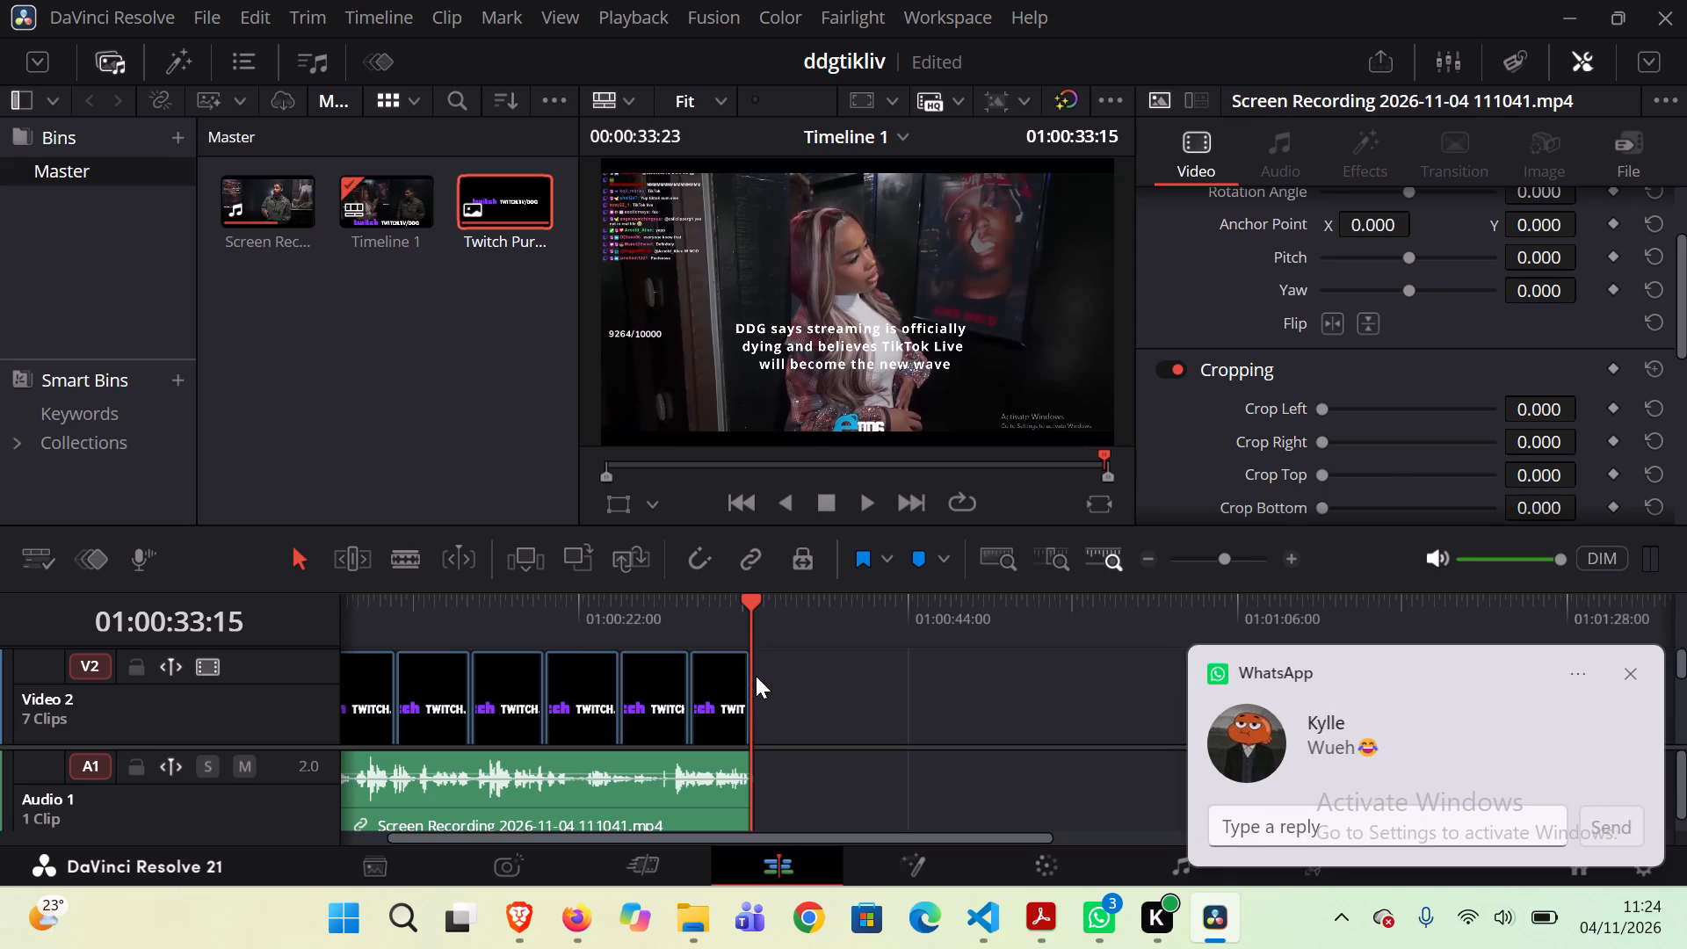
Scrub back through the timeline to its start at 01:00:00:00, checking the caption and banner over the video.
{"action": "left_click", "coordinate": [850, 677]}
{"action": "scroll", "coordinate": [850, 677], "scroll_direction": "down", "scroll_amount": 2, "text": "ctrl"}
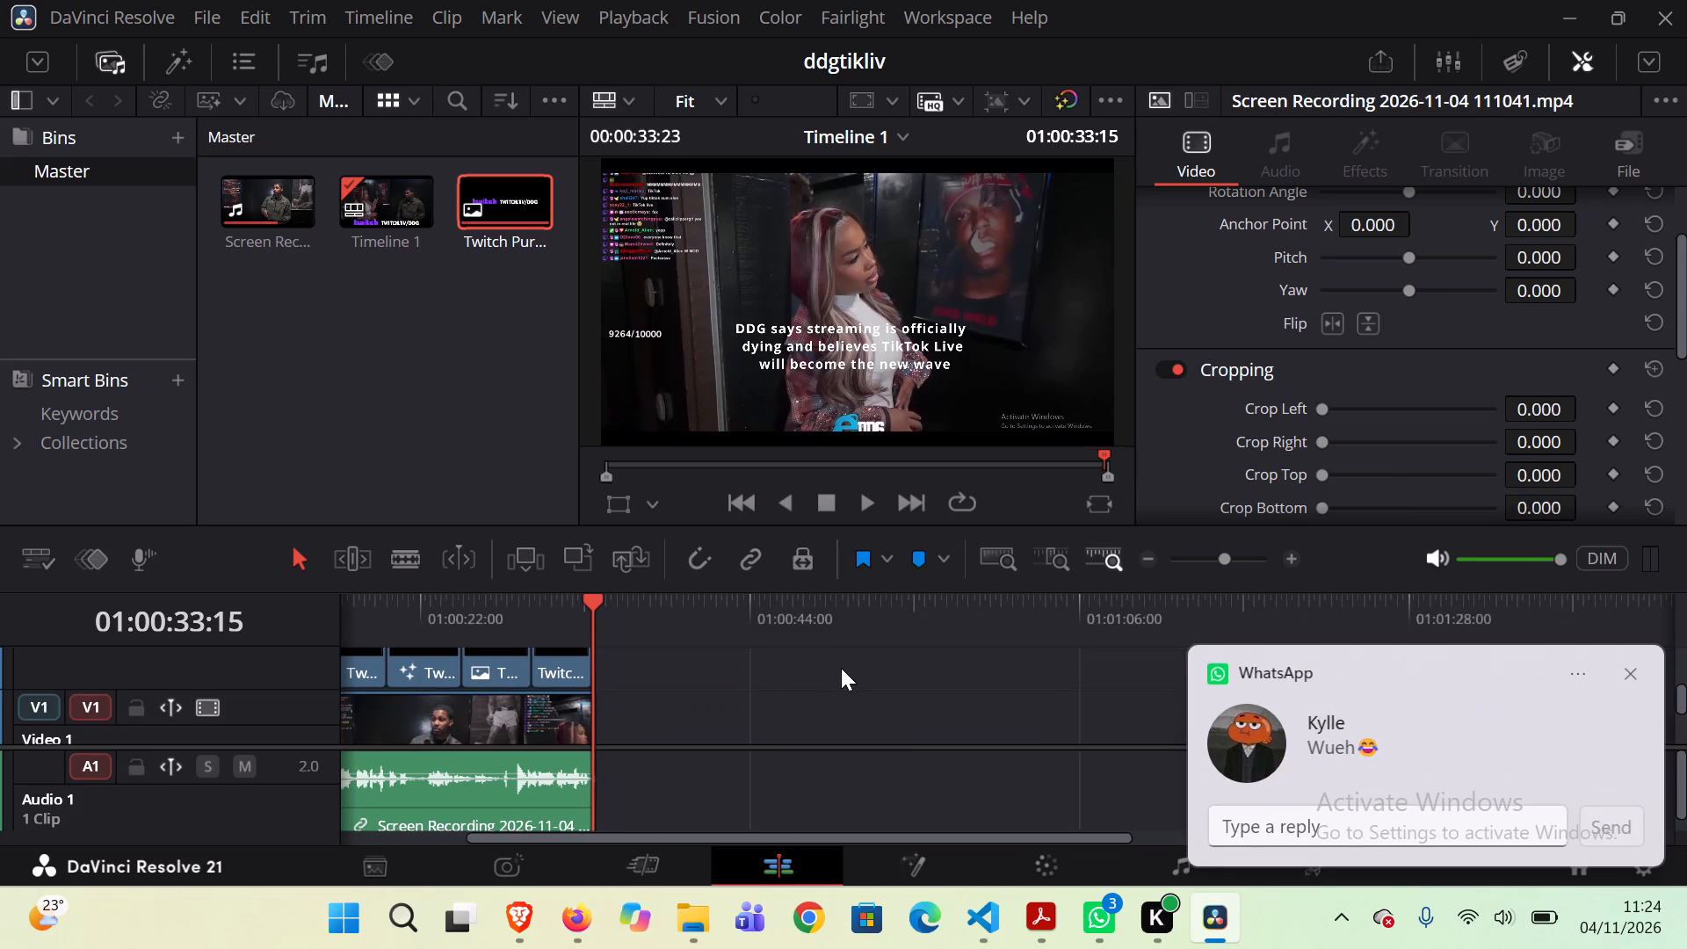
{"action": "left_click_drag", "start_coordinate": [584, 602], "coordinate": [412, 636]}
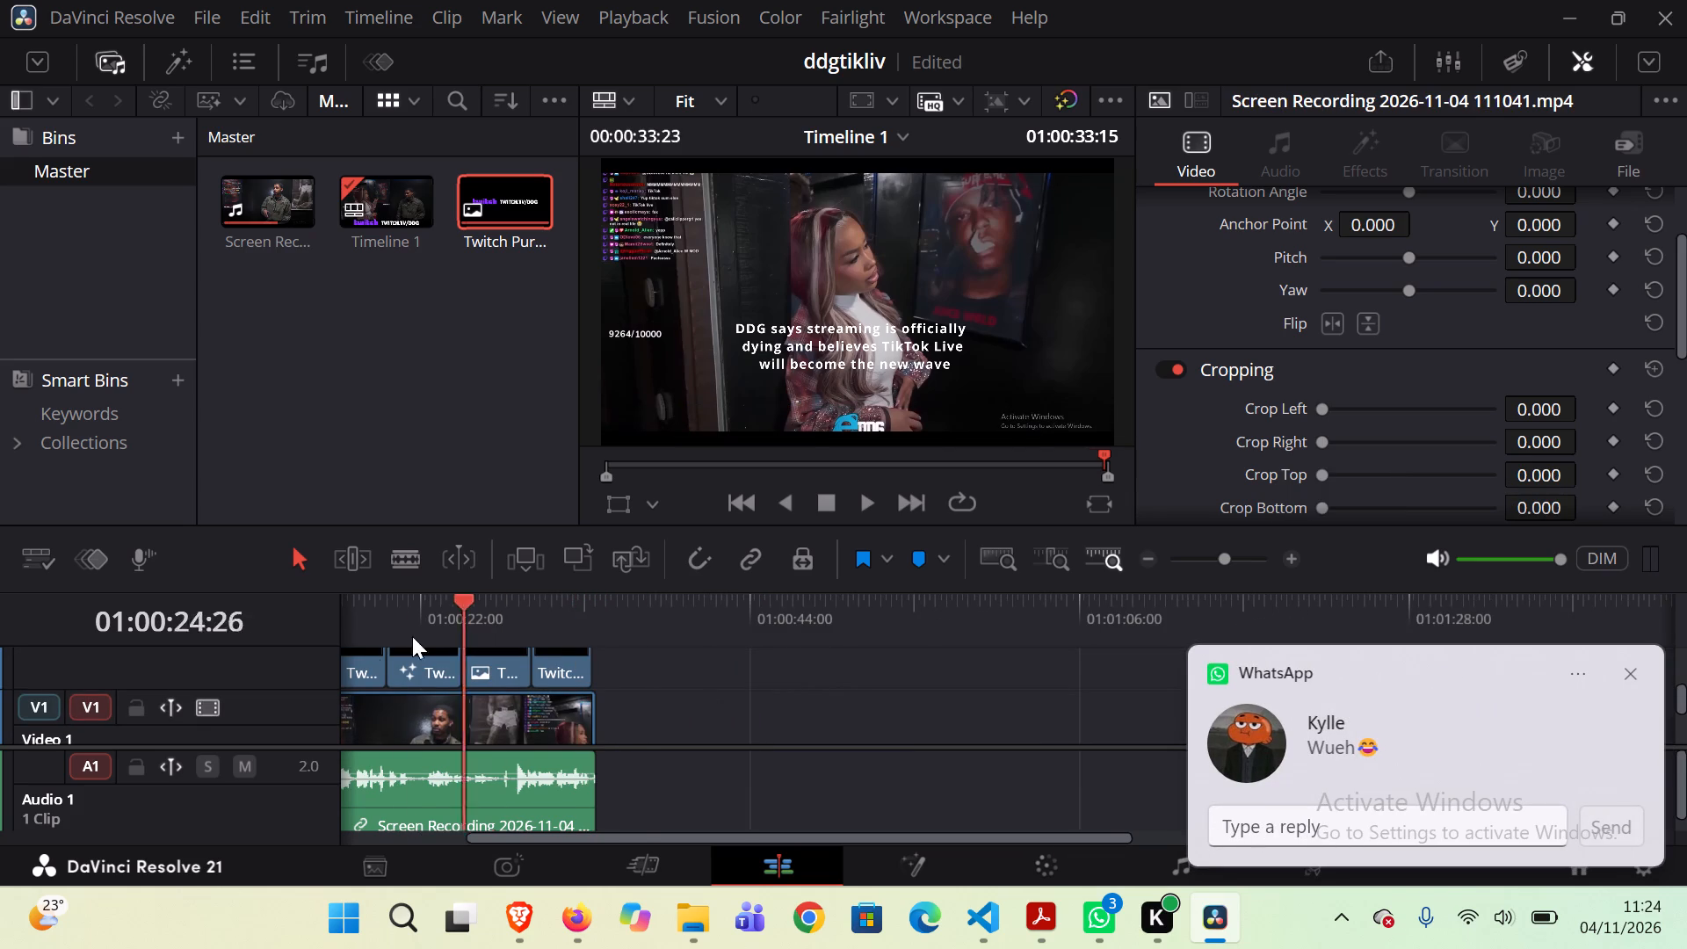
{"action": "left_click_drag", "start_coordinate": [412, 636], "coordinate": [365, 645]}
{"action": "scroll", "coordinate": [446, 699], "scroll_direction": "right", "scroll_amount": 3}
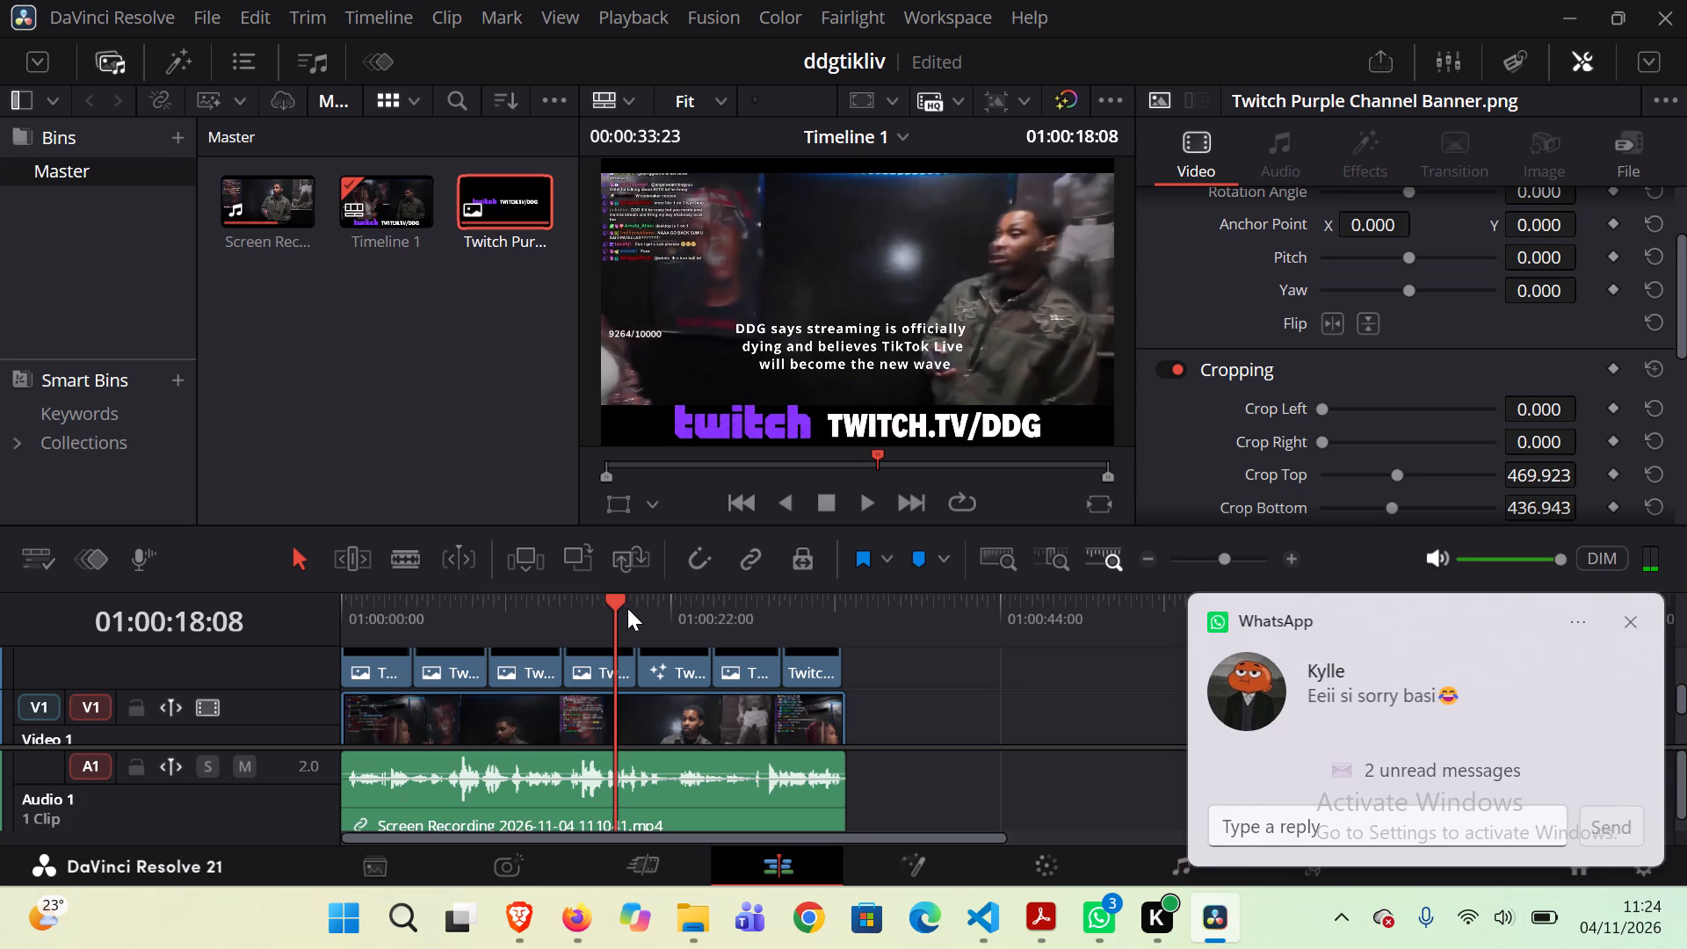
{"action": "left_click_drag", "start_coordinate": [627, 608], "coordinate": [328, 633]}
{"action": "scroll", "coordinate": [609, 608], "scroll_direction": "left", "scroll_amount": 1}
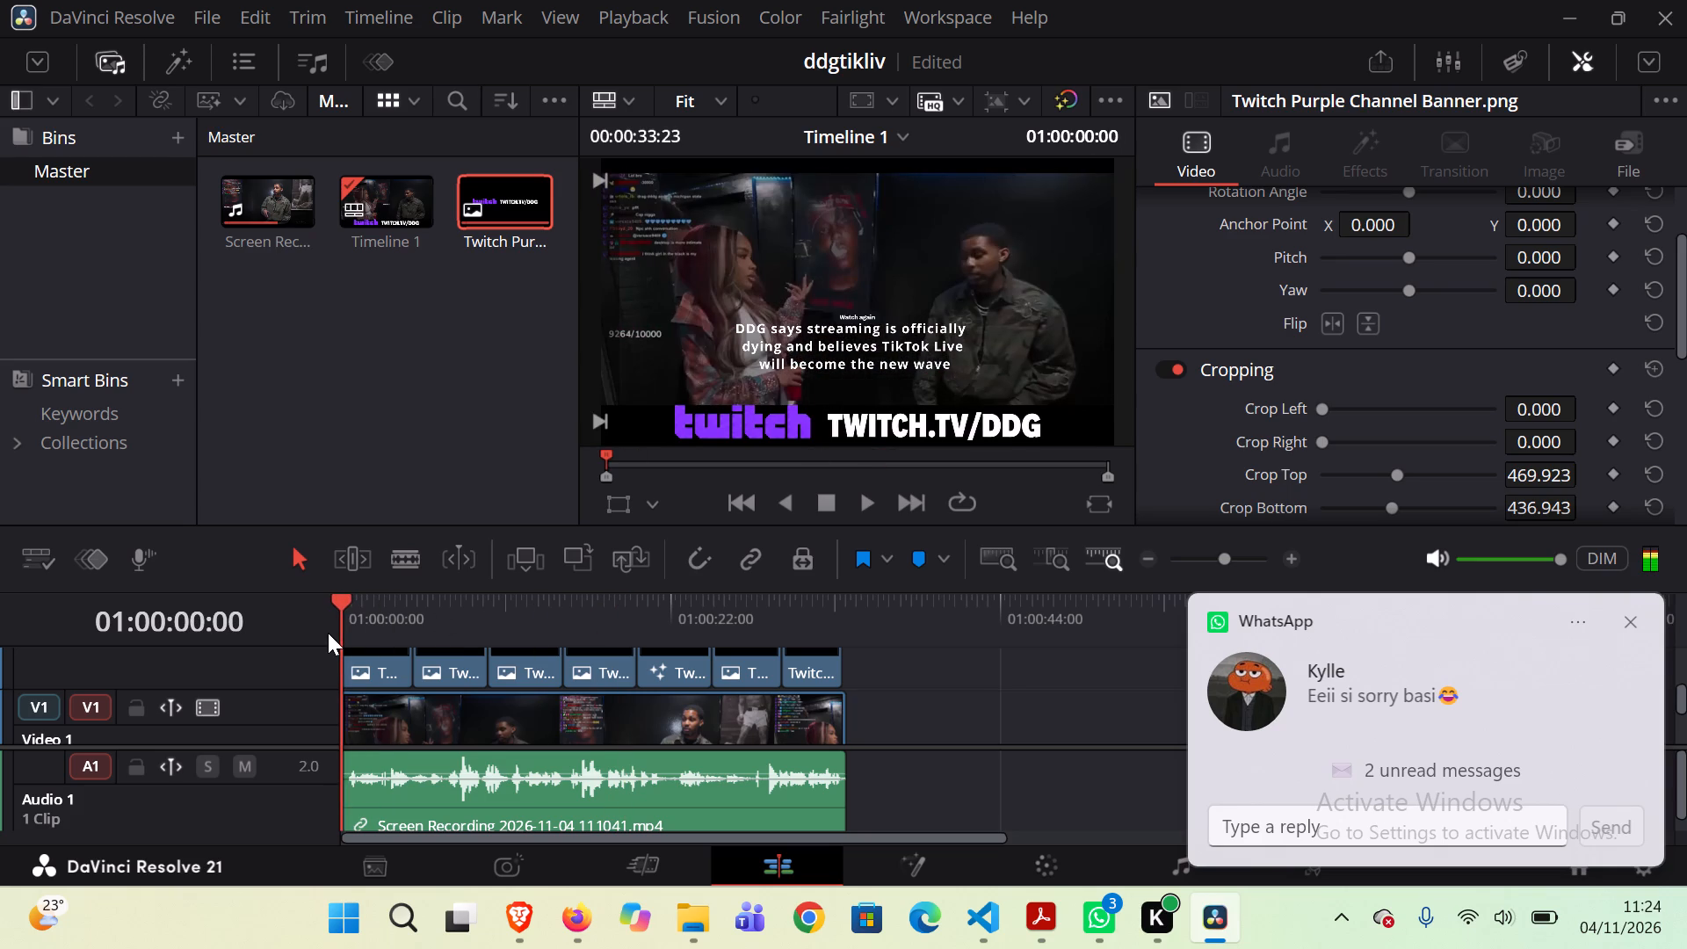
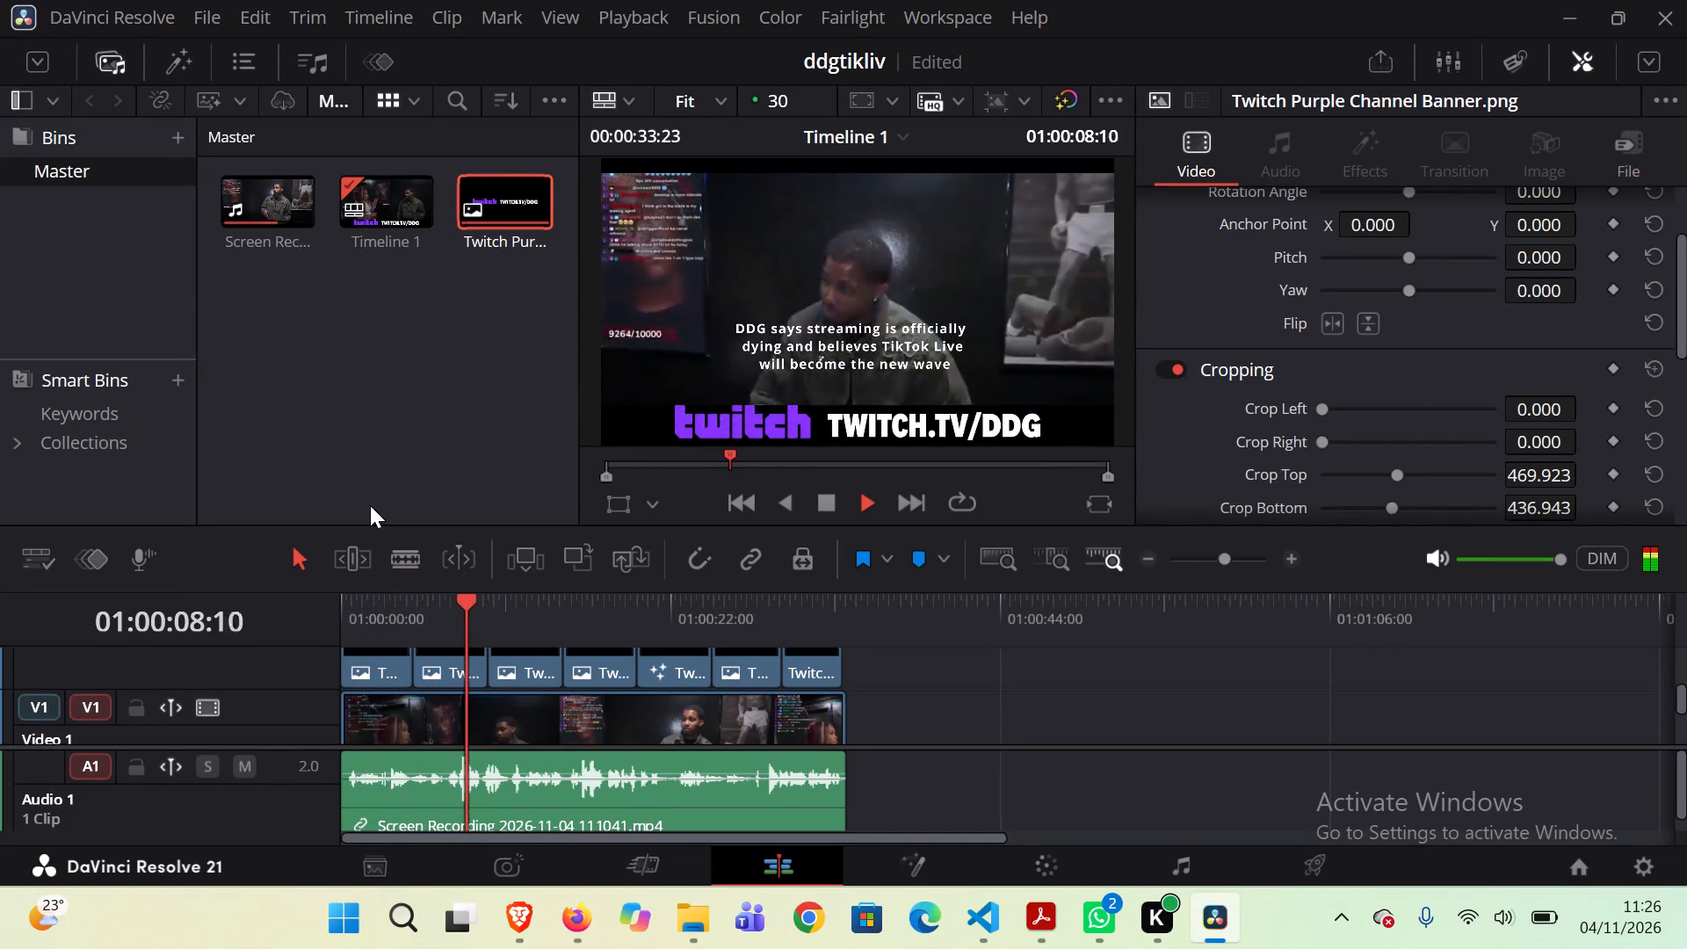
Stop the caption preview playback at about 01:00:09:09 and open the Twitch banner clip at the playhead in Fusion.
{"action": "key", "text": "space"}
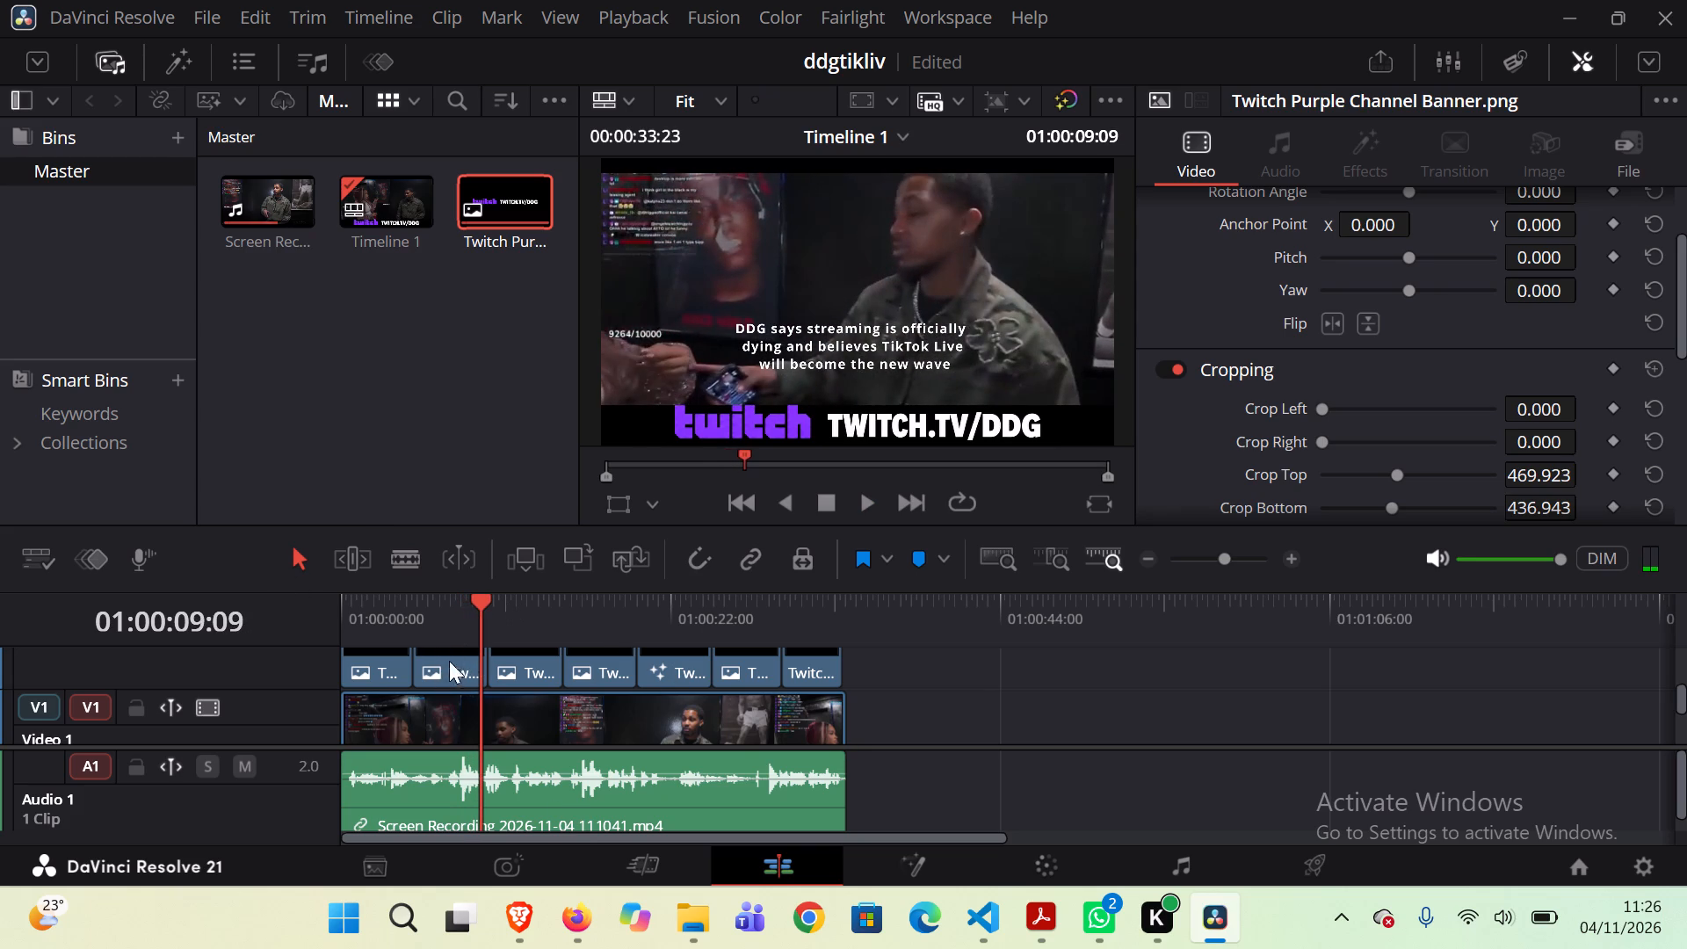
{"action": "left_click", "coordinate": [921, 869]}
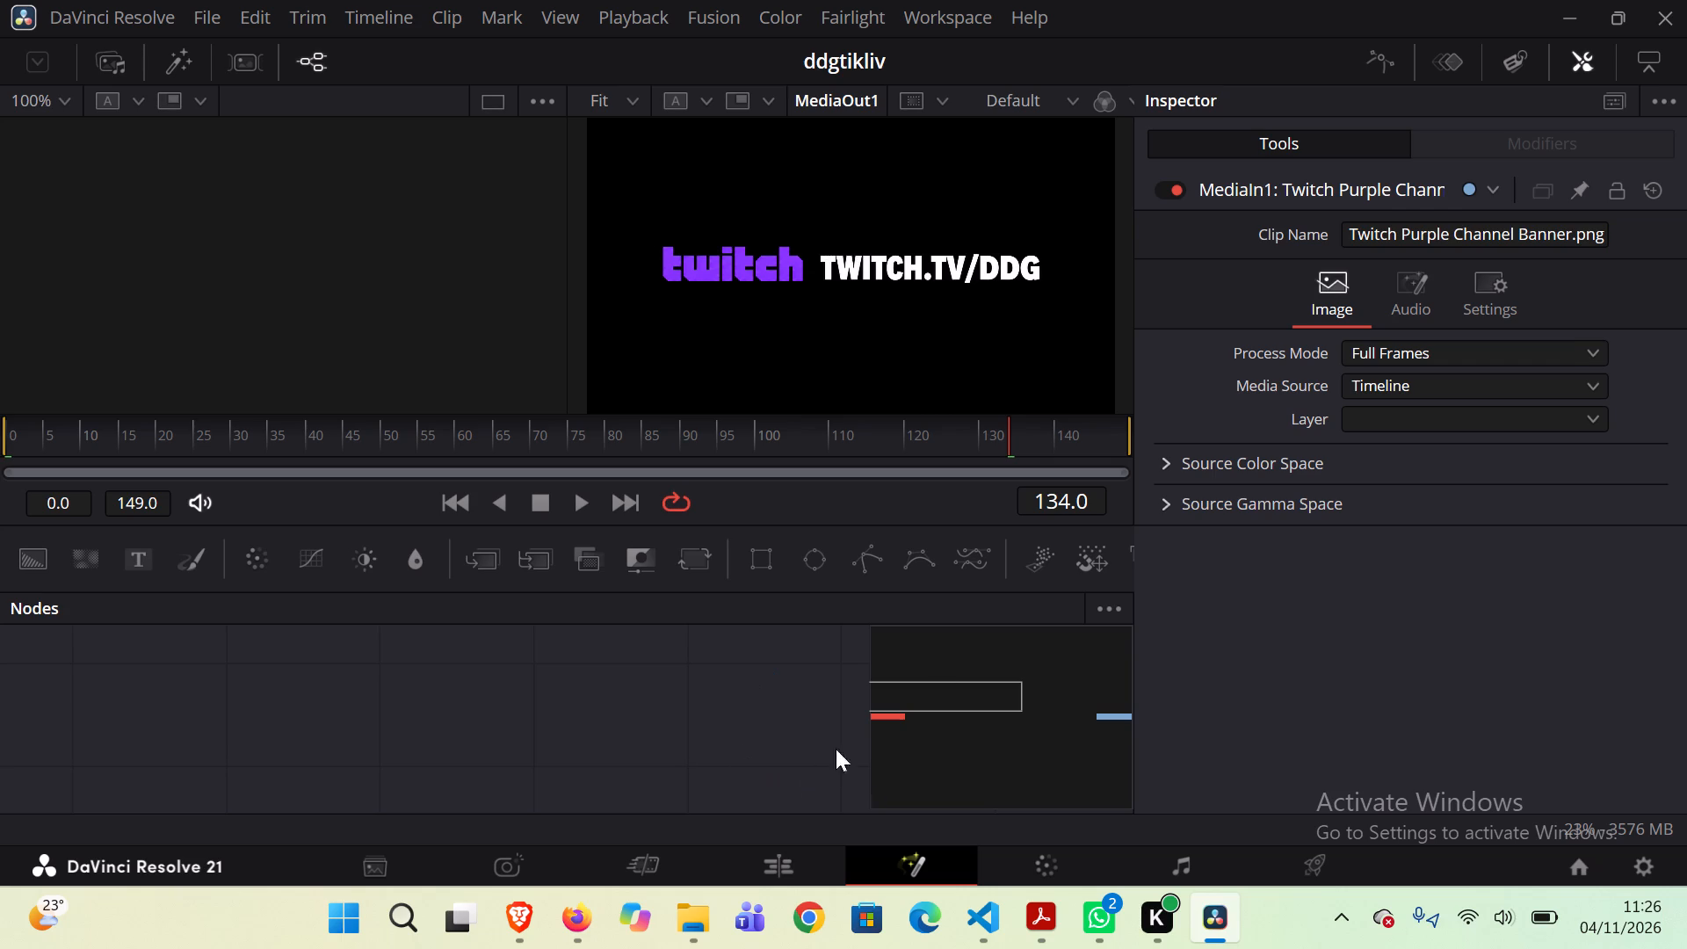
Examine the node graph of the Twitch banner clip open in Fusion, and return to the edit timeline.
{"action": "scroll", "coordinate": [801, 683], "scroll_direction": "down", "scroll_amount": 1}
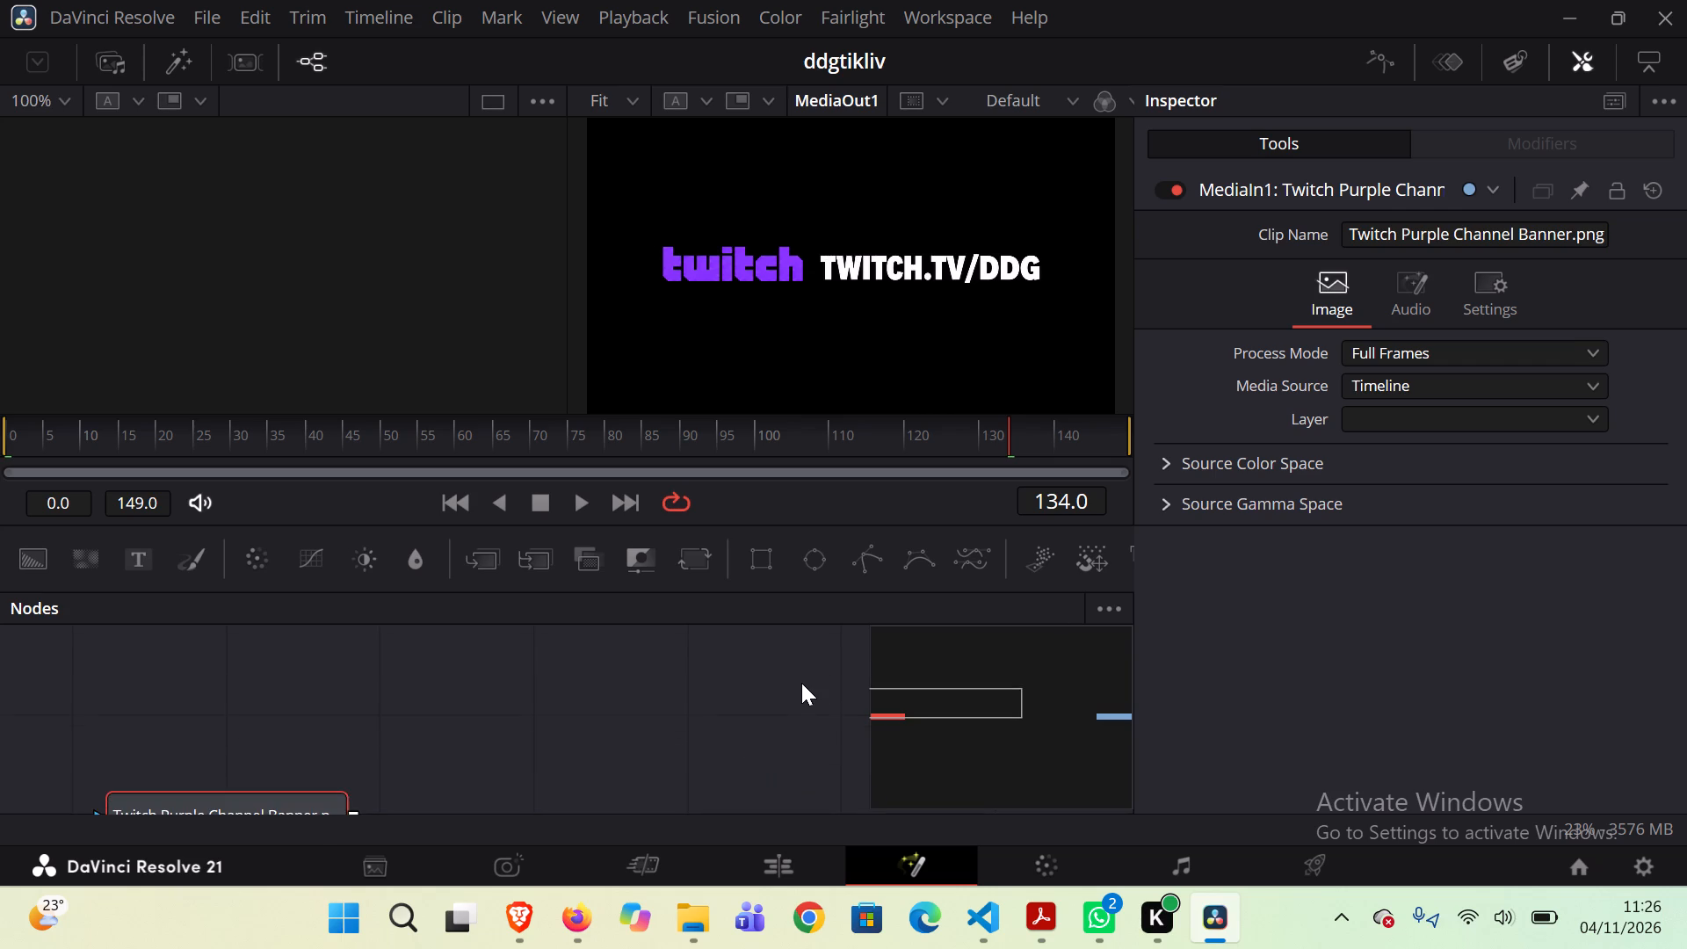
{"action": "scroll", "coordinate": [801, 683], "scroll_direction": "down", "scroll_amount": 2}
{"action": "scroll", "coordinate": [801, 683], "scroll_direction": "left", "scroll_amount": 1}
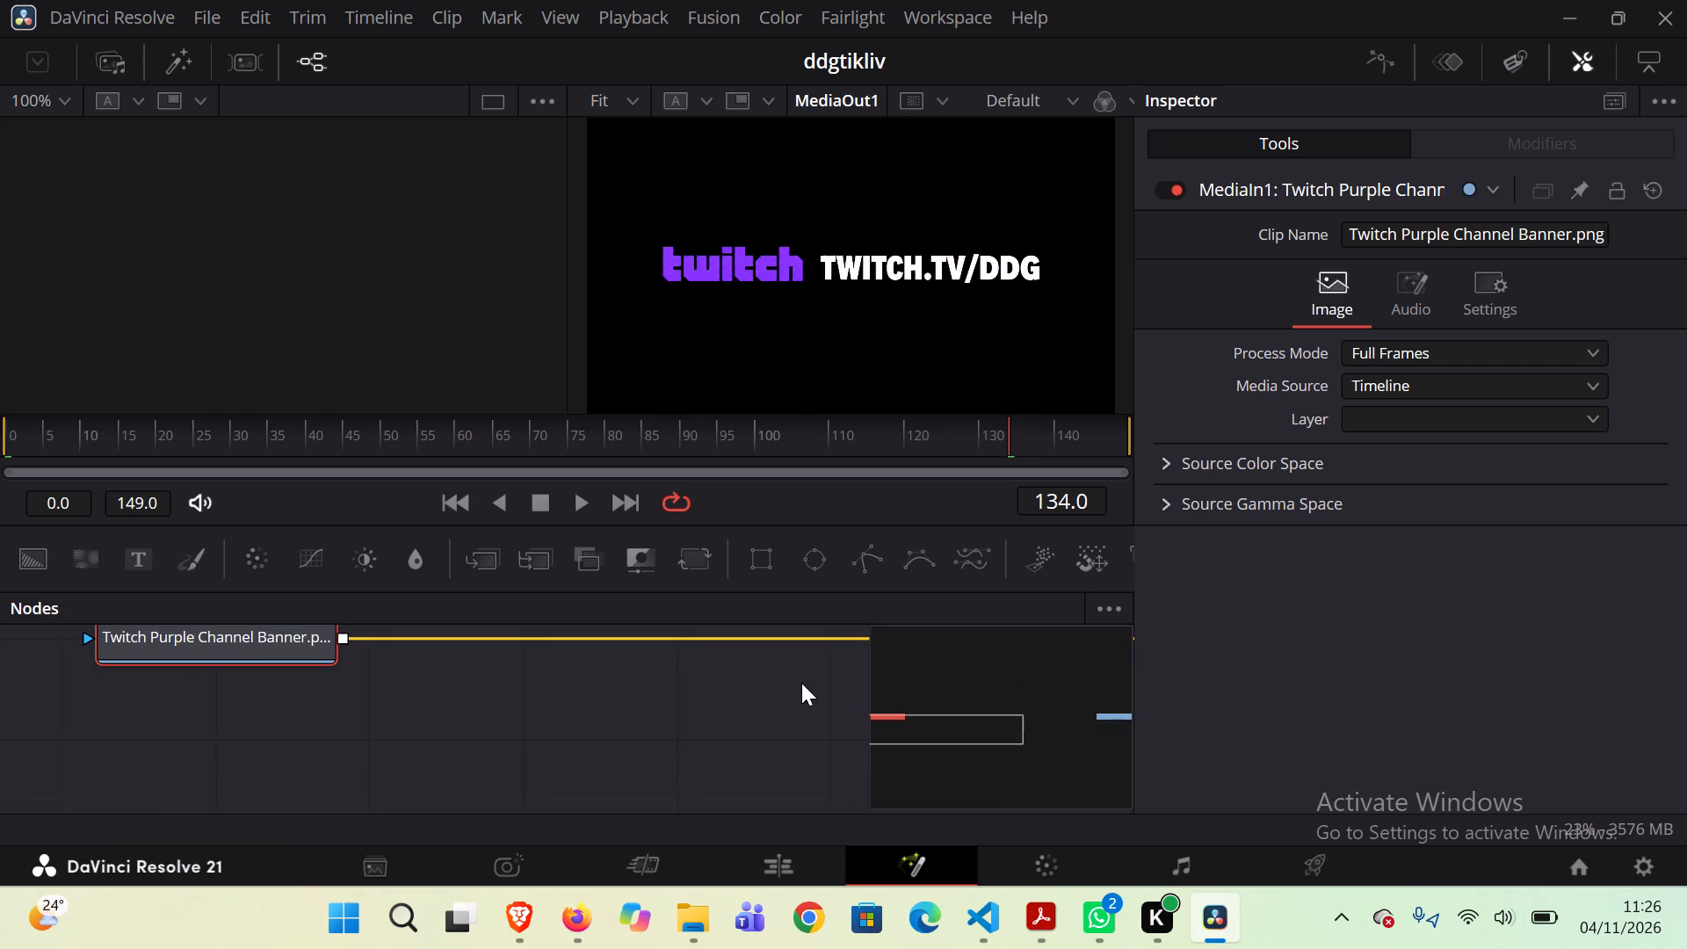
{"action": "scroll", "coordinate": [801, 683], "scroll_direction": "left", "scroll_amount": 4}
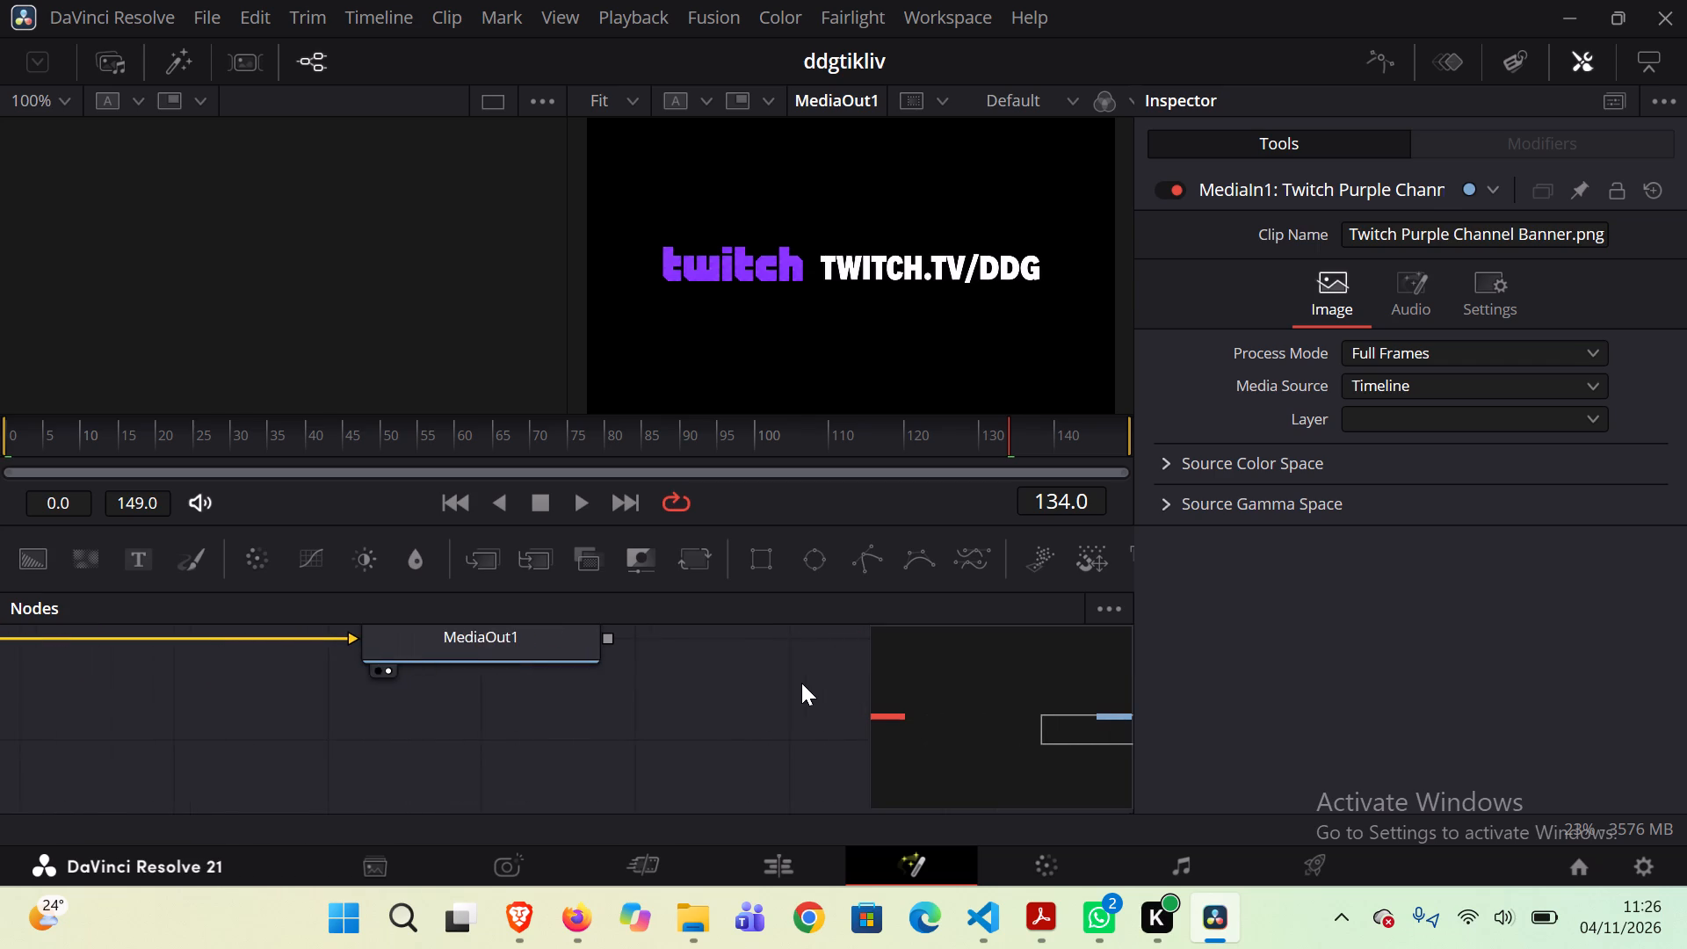
{"action": "scroll", "coordinate": [801, 683], "scroll_direction": "right", "scroll_amount": 1}
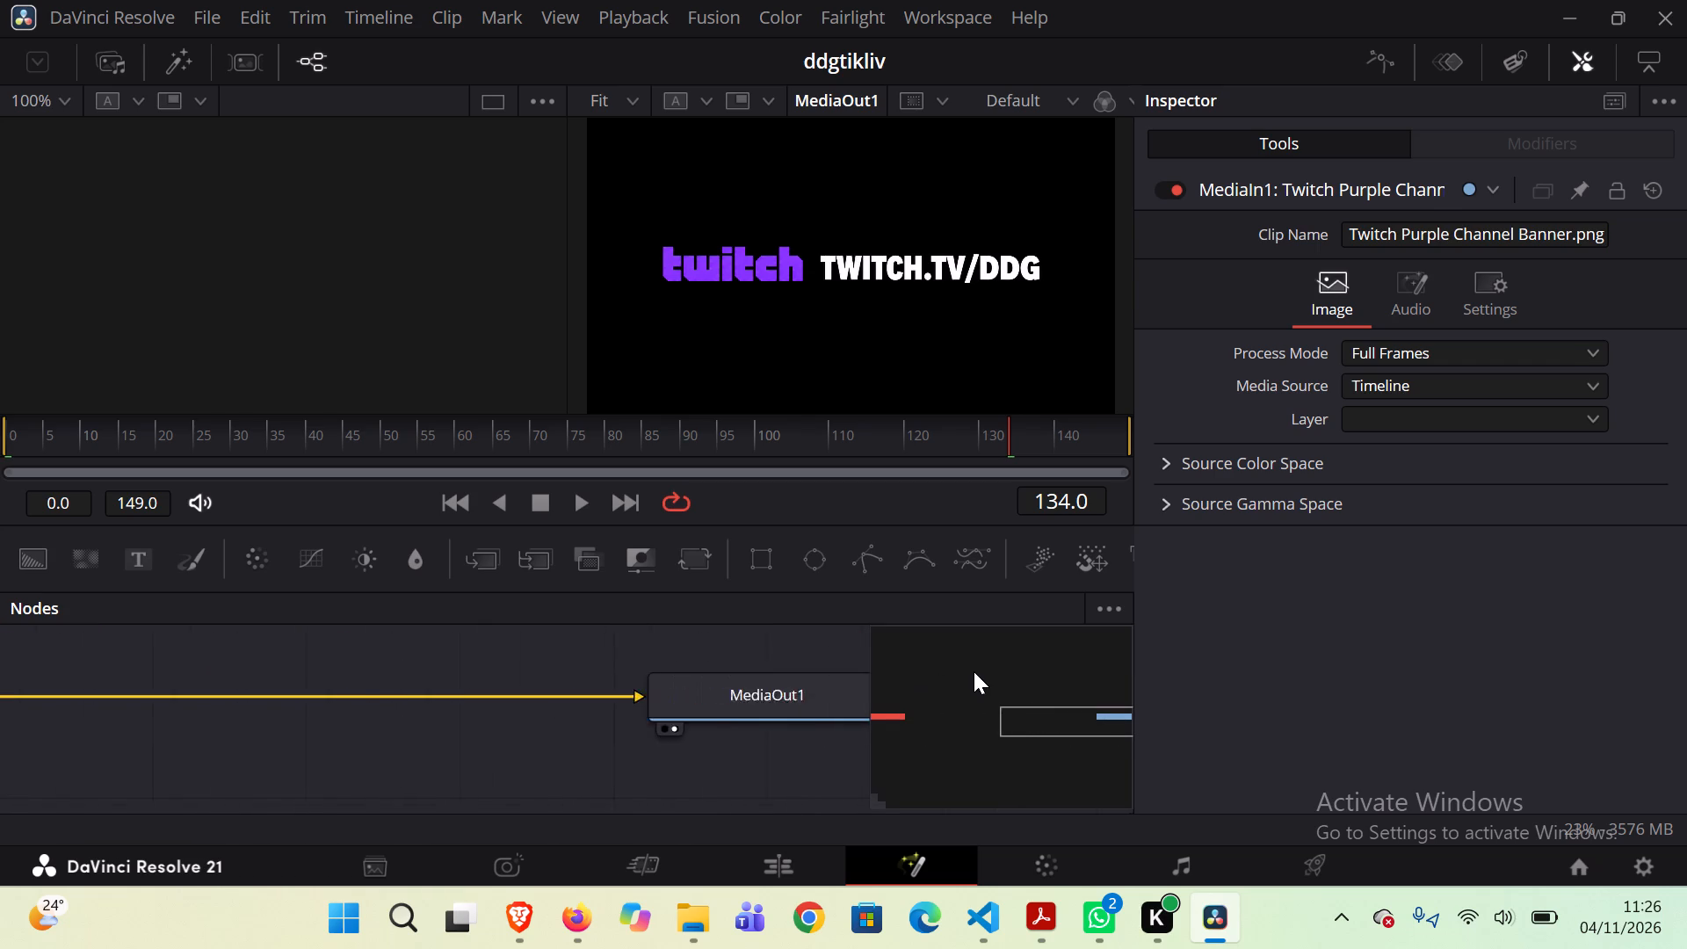
{"action": "scroll", "coordinate": [974, 671], "scroll_direction": "right", "scroll_amount": 1}
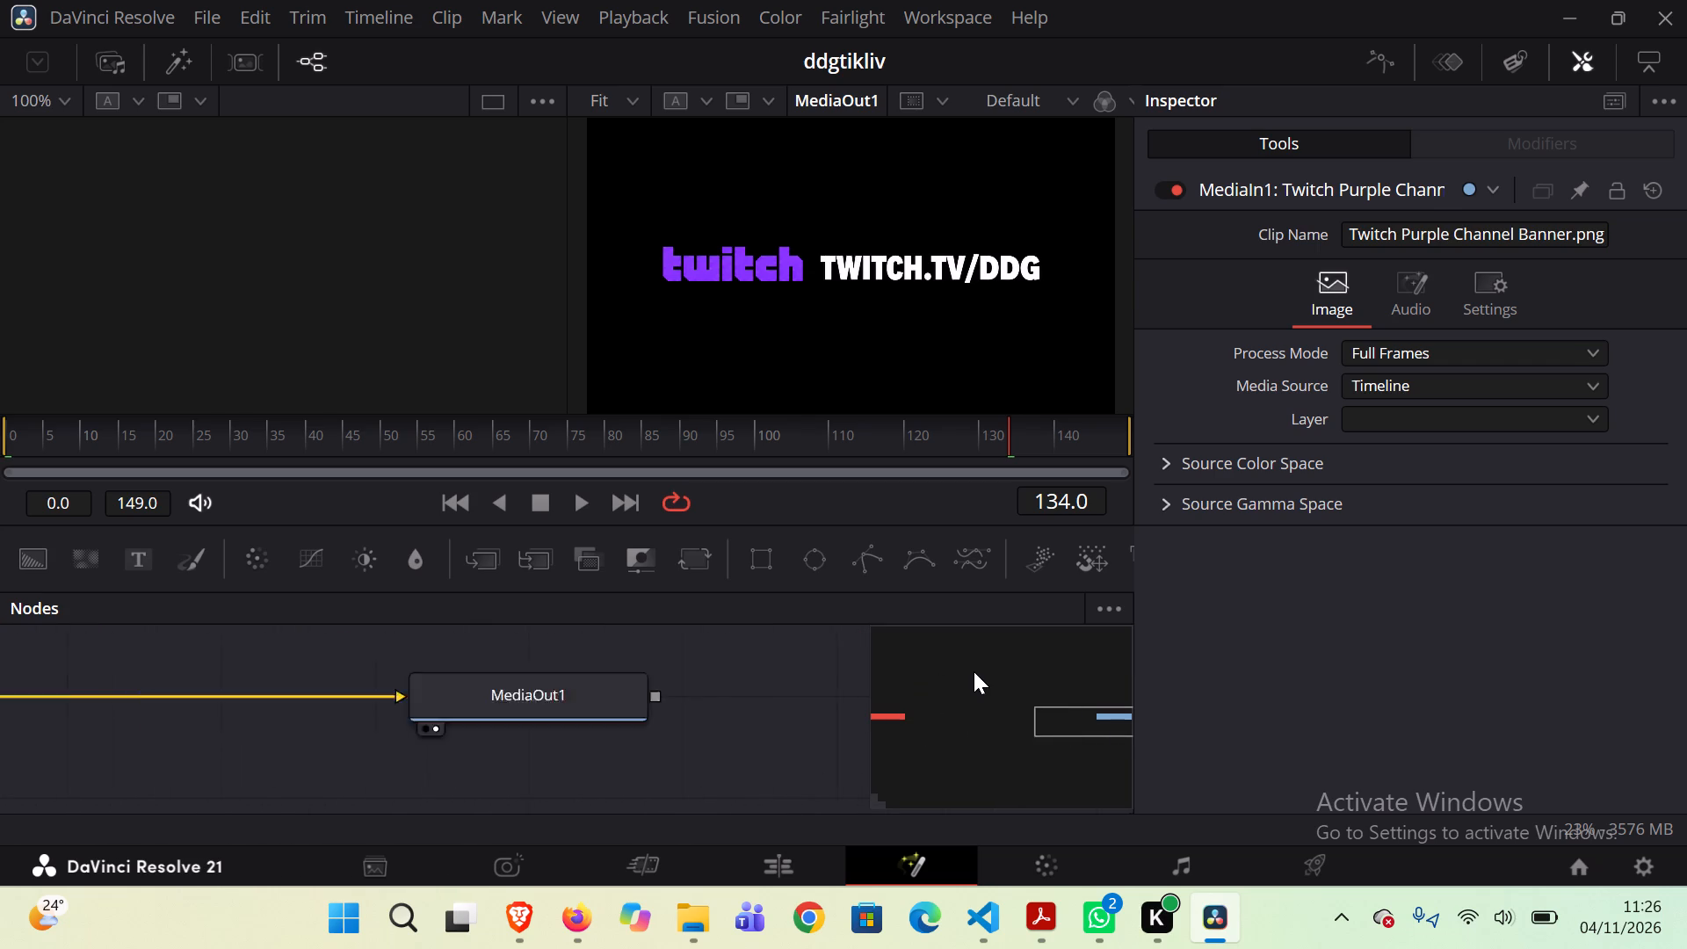
{"action": "scroll", "coordinate": [974, 671], "scroll_direction": "right", "scroll_amount": 8}
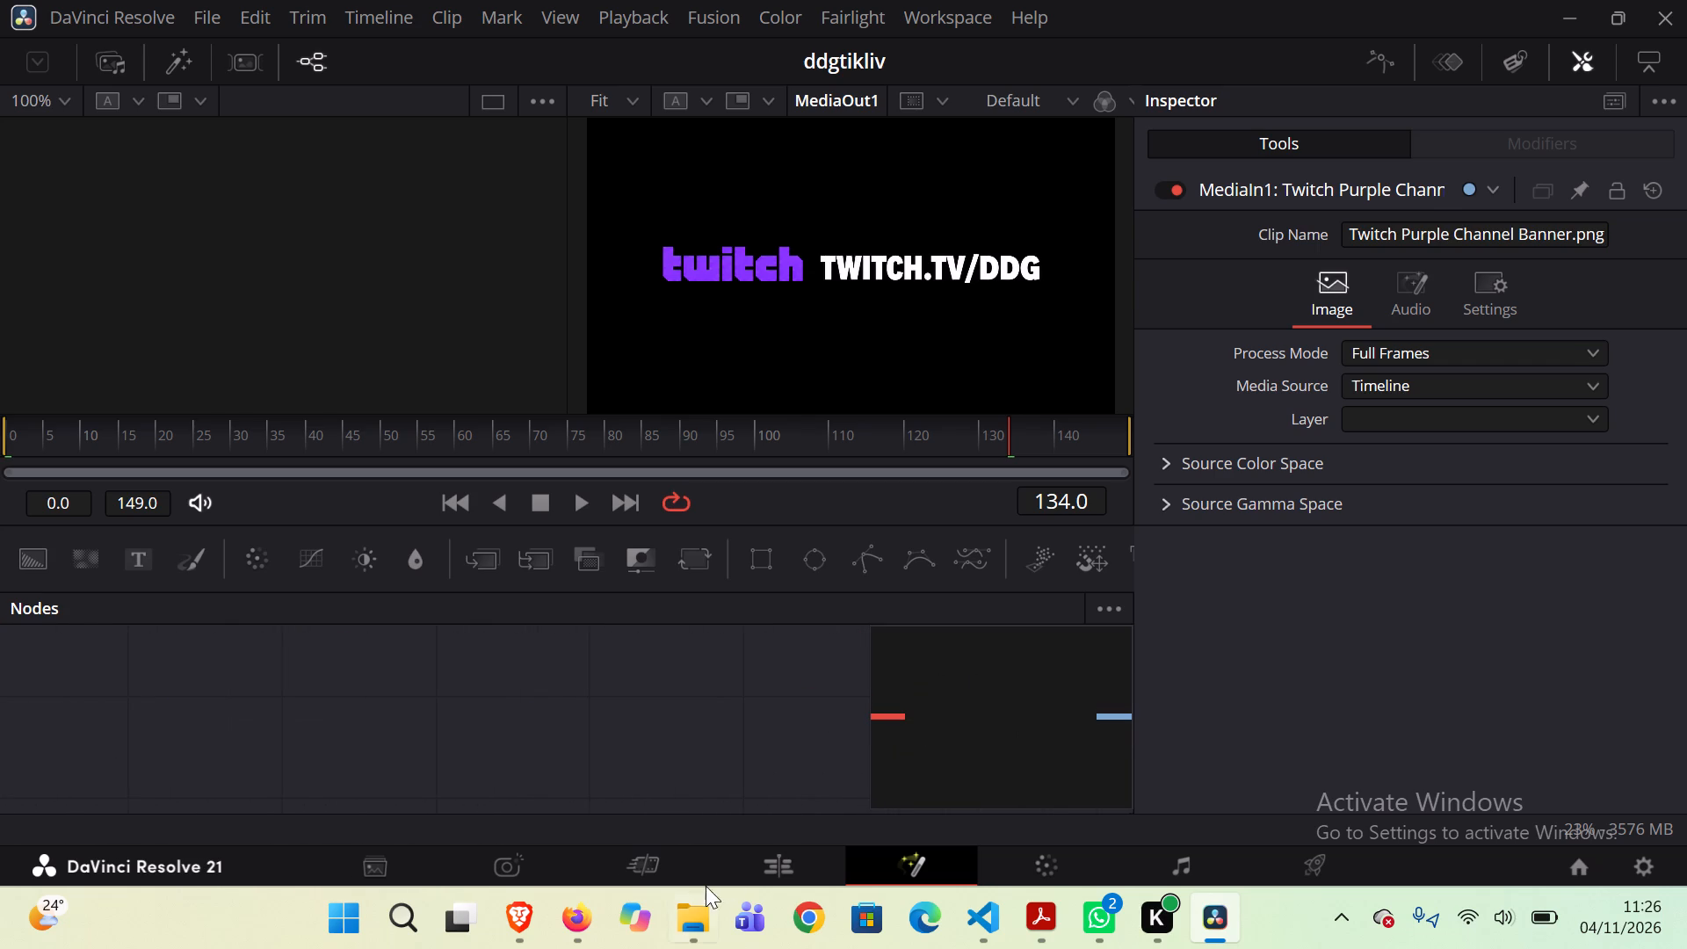
{"action": "left_click", "coordinate": [757, 868]}
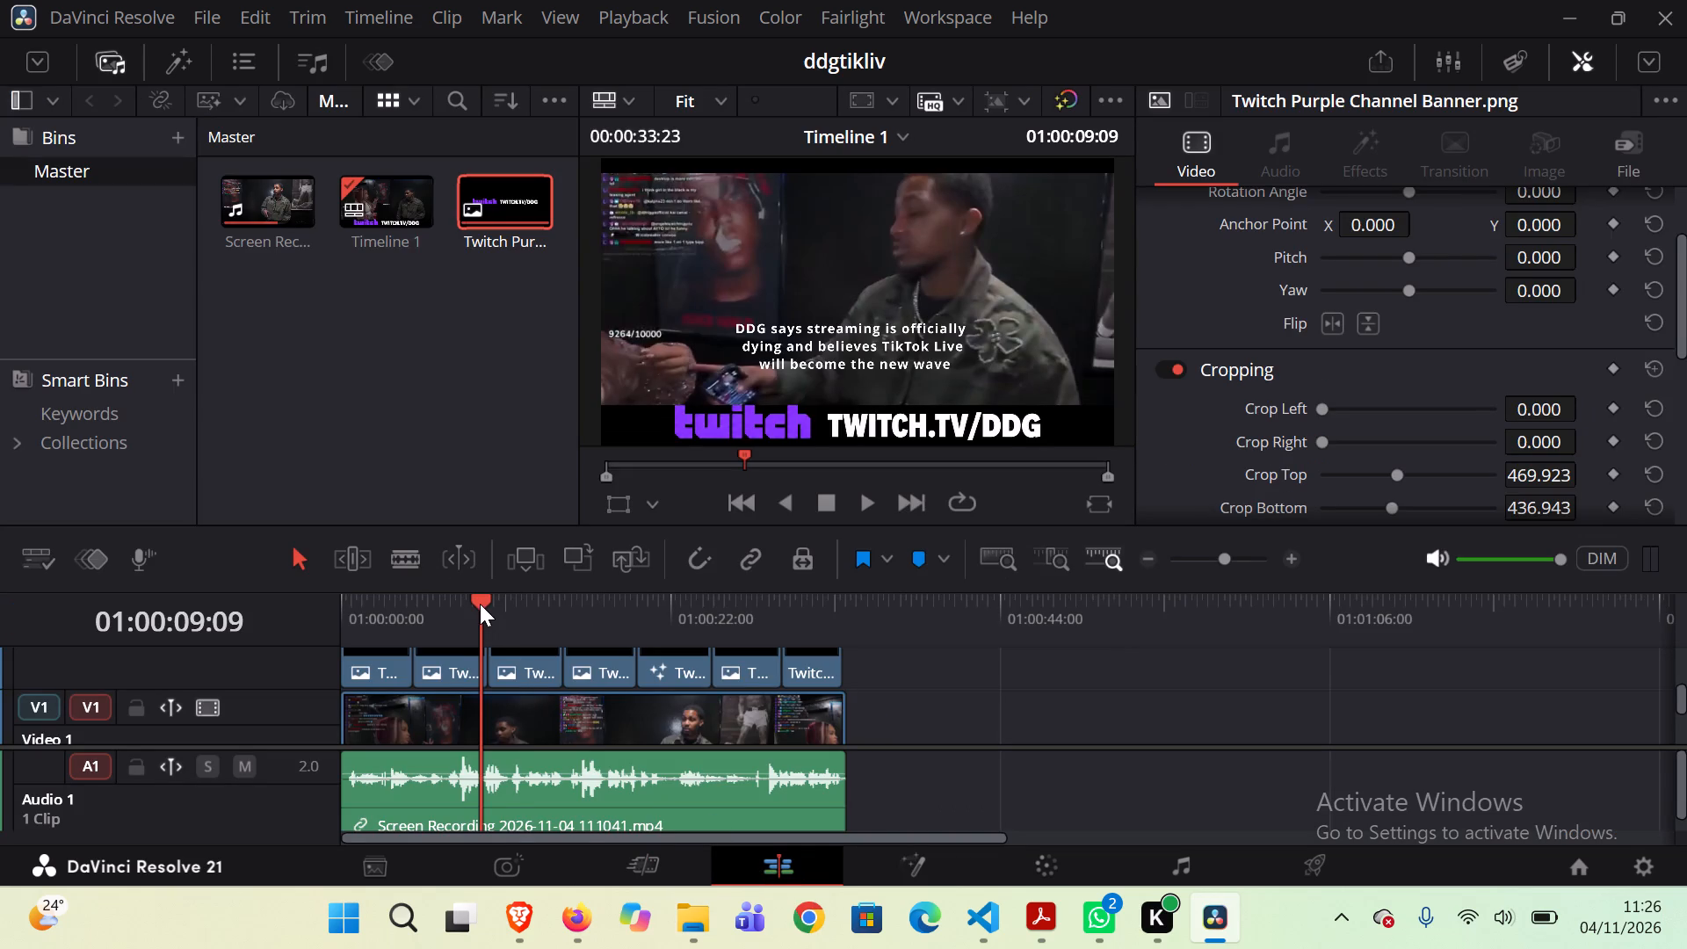
Move the playhead to 01:00:25:15, inspect that banner clip's node graph in Fusion, and return to the edit timeline.
{"action": "left_click_drag", "start_coordinate": [480, 604], "coordinate": [723, 646]}
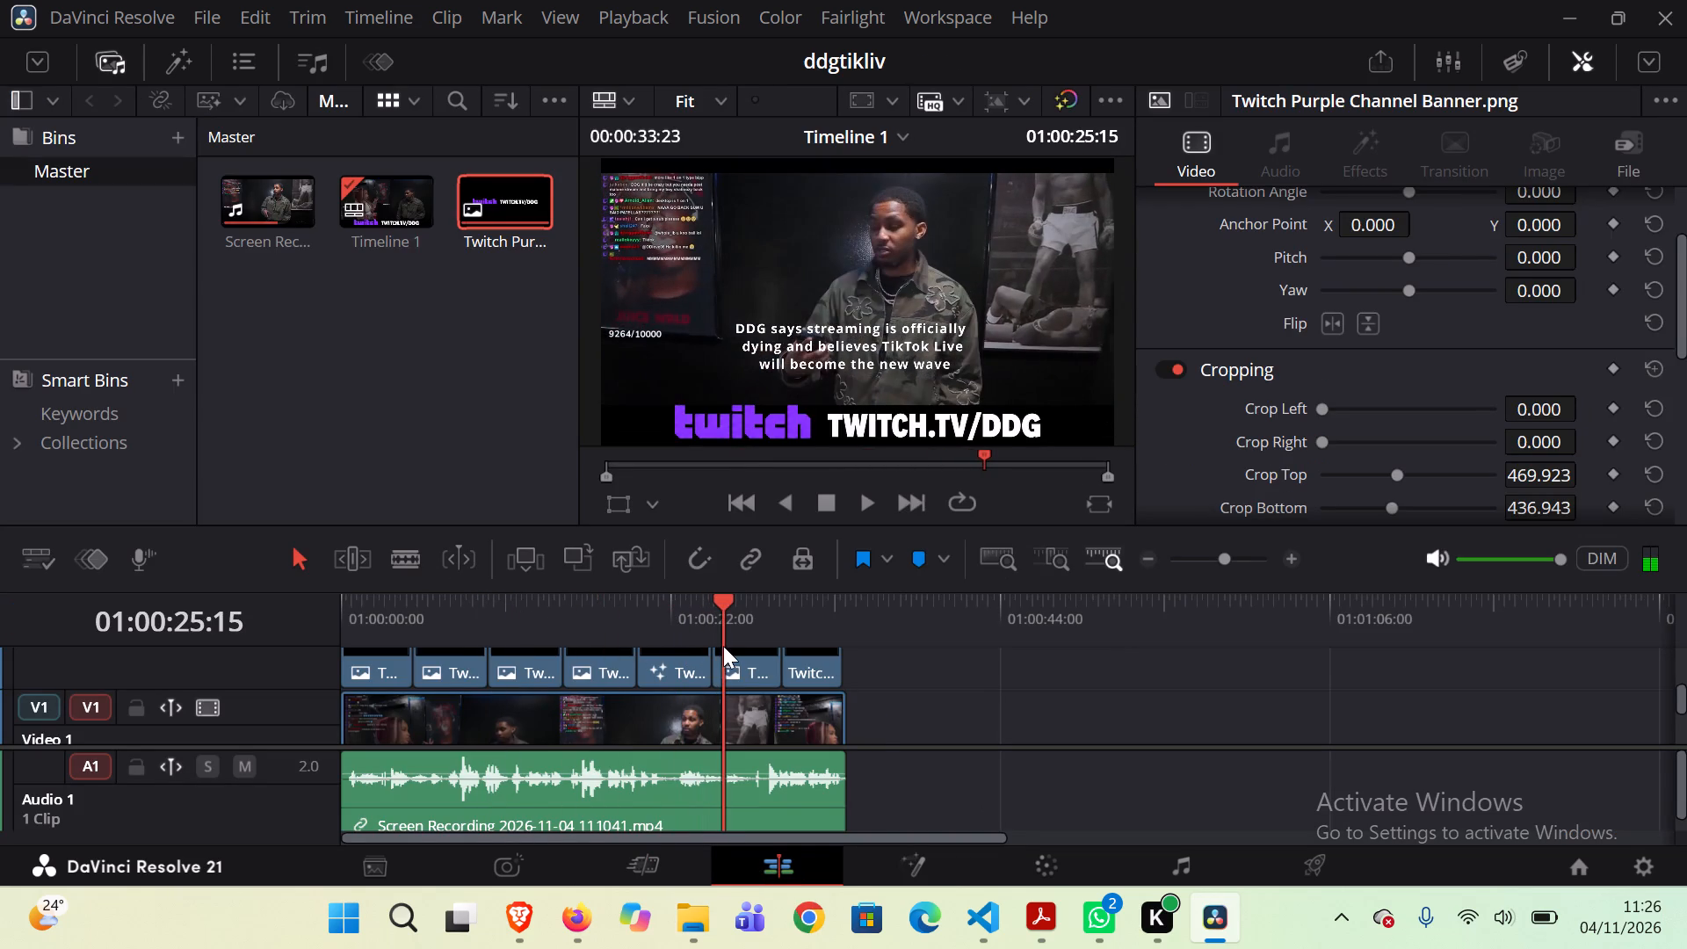
{"action": "left_click", "coordinate": [911, 873]}
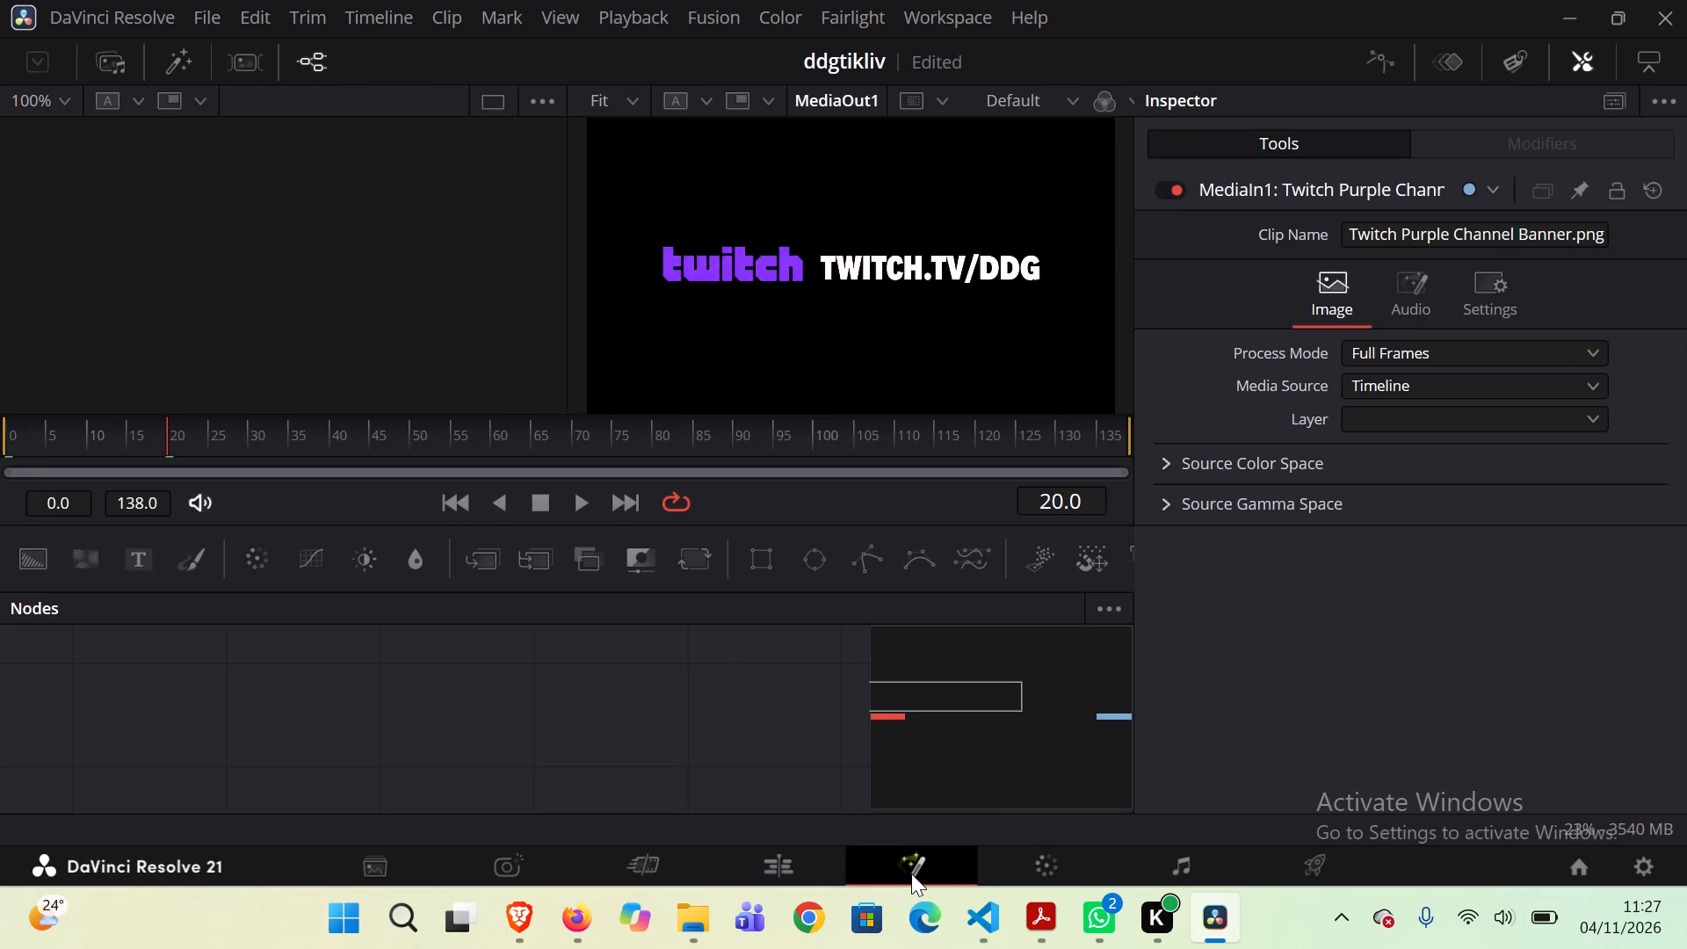
{"action": "scroll", "coordinate": [928, 730], "scroll_direction": "right", "scroll_amount": 4}
{"action": "scroll", "coordinate": [928, 730], "scroll_direction": "left", "scroll_amount": 3}
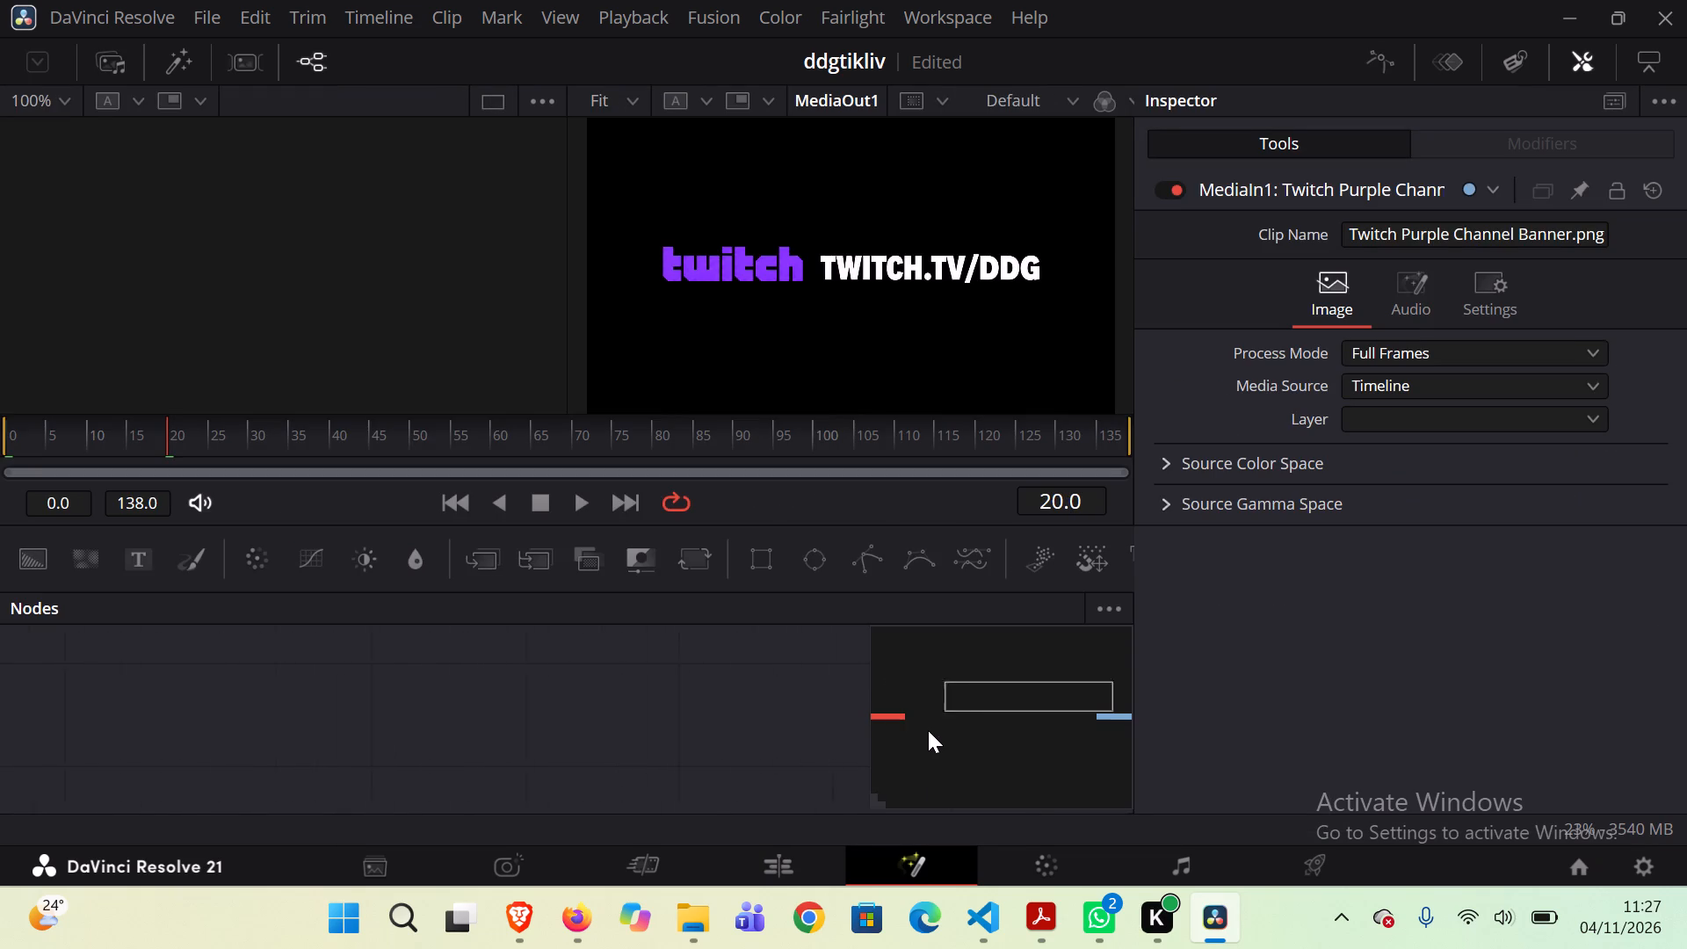
{"action": "scroll", "coordinate": [928, 730], "scroll_direction": "left", "scroll_amount": 10}
{"action": "scroll", "coordinate": [928, 730], "scroll_direction": "down", "scroll_amount": 6, "text": "ctrl"}
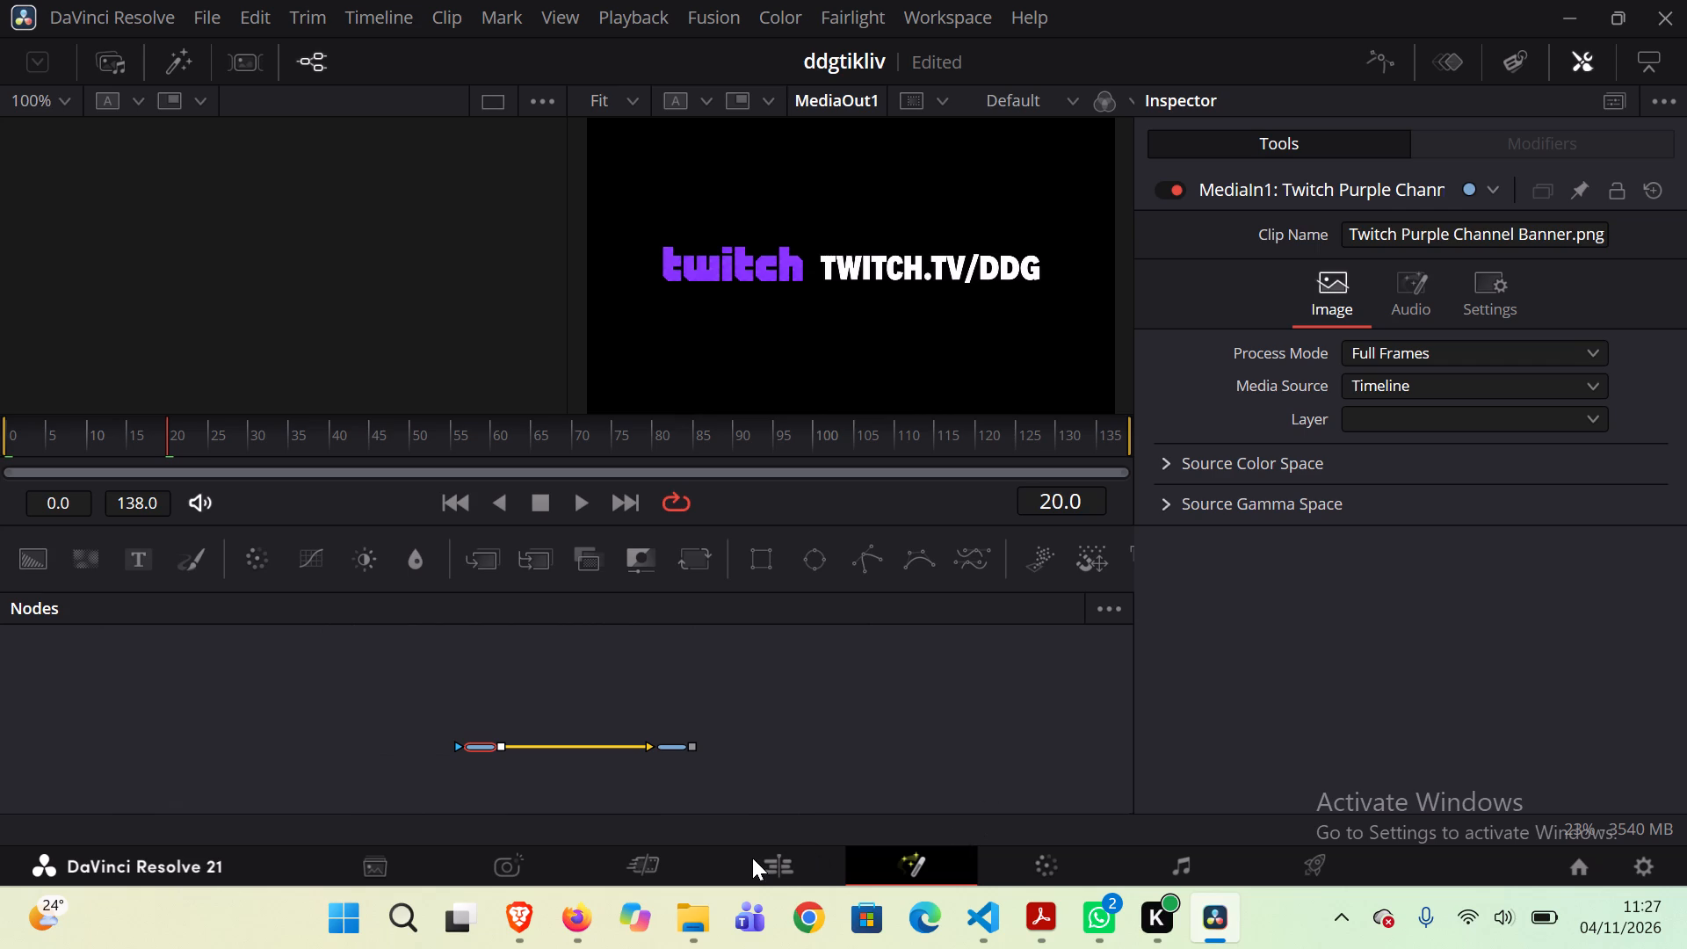
{"action": "left_click", "coordinate": [752, 857]}
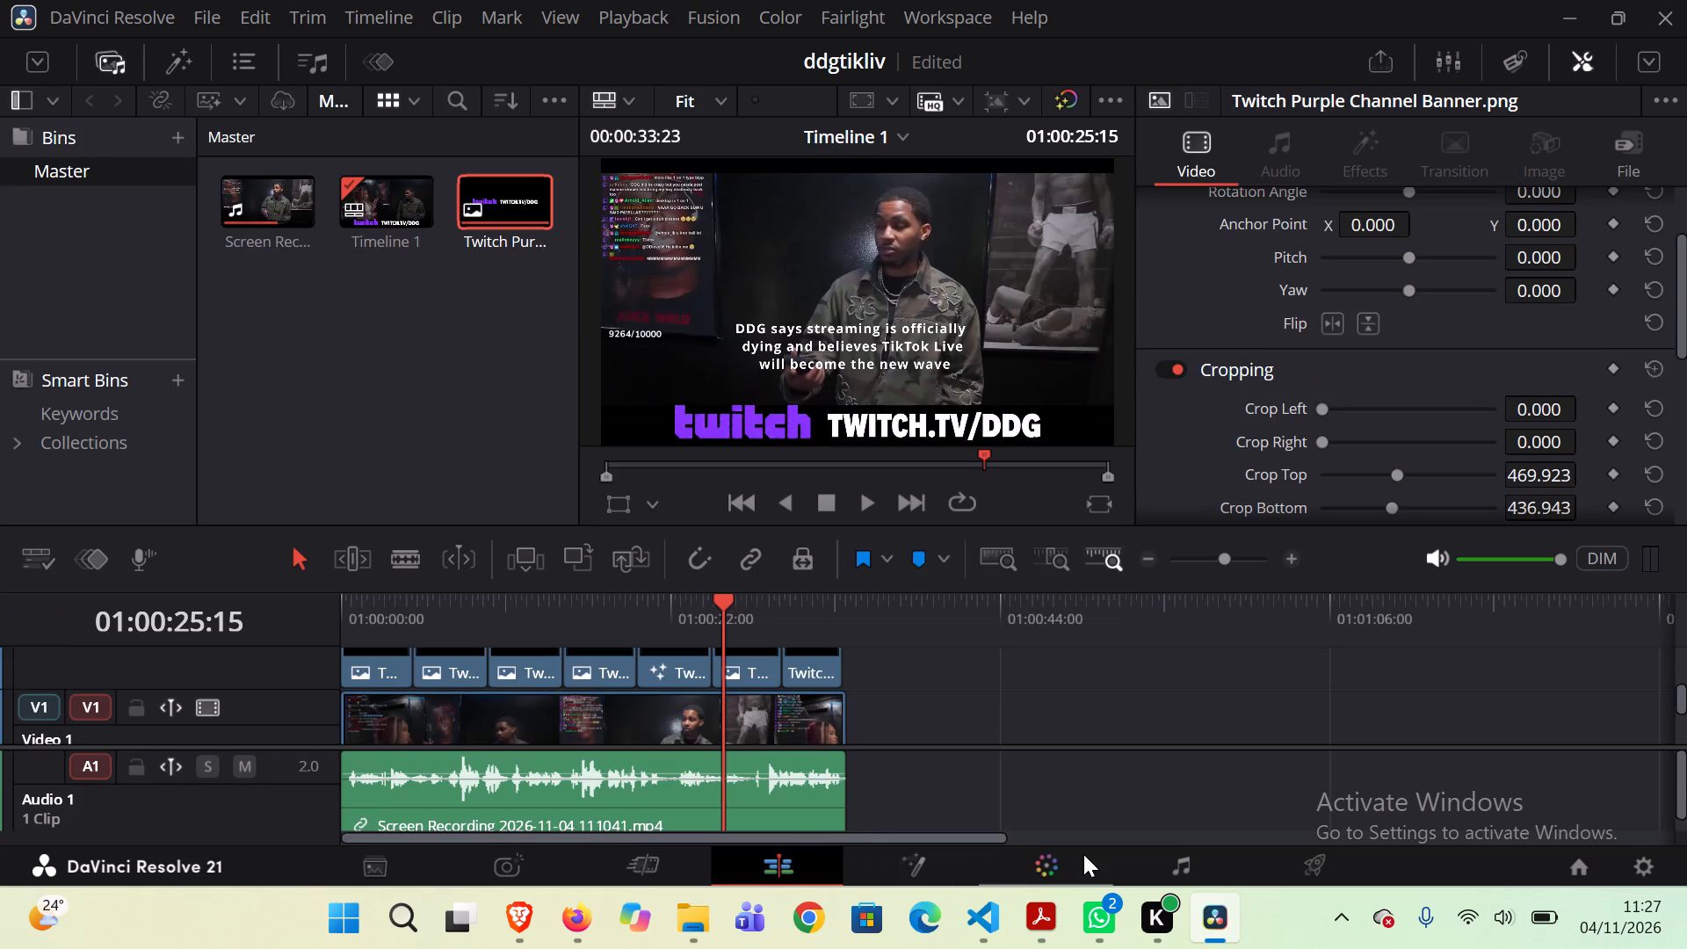
Open the Deliver page and choose the TikTok render preset at 1080p.
{"action": "left_click", "coordinate": [1310, 859]}
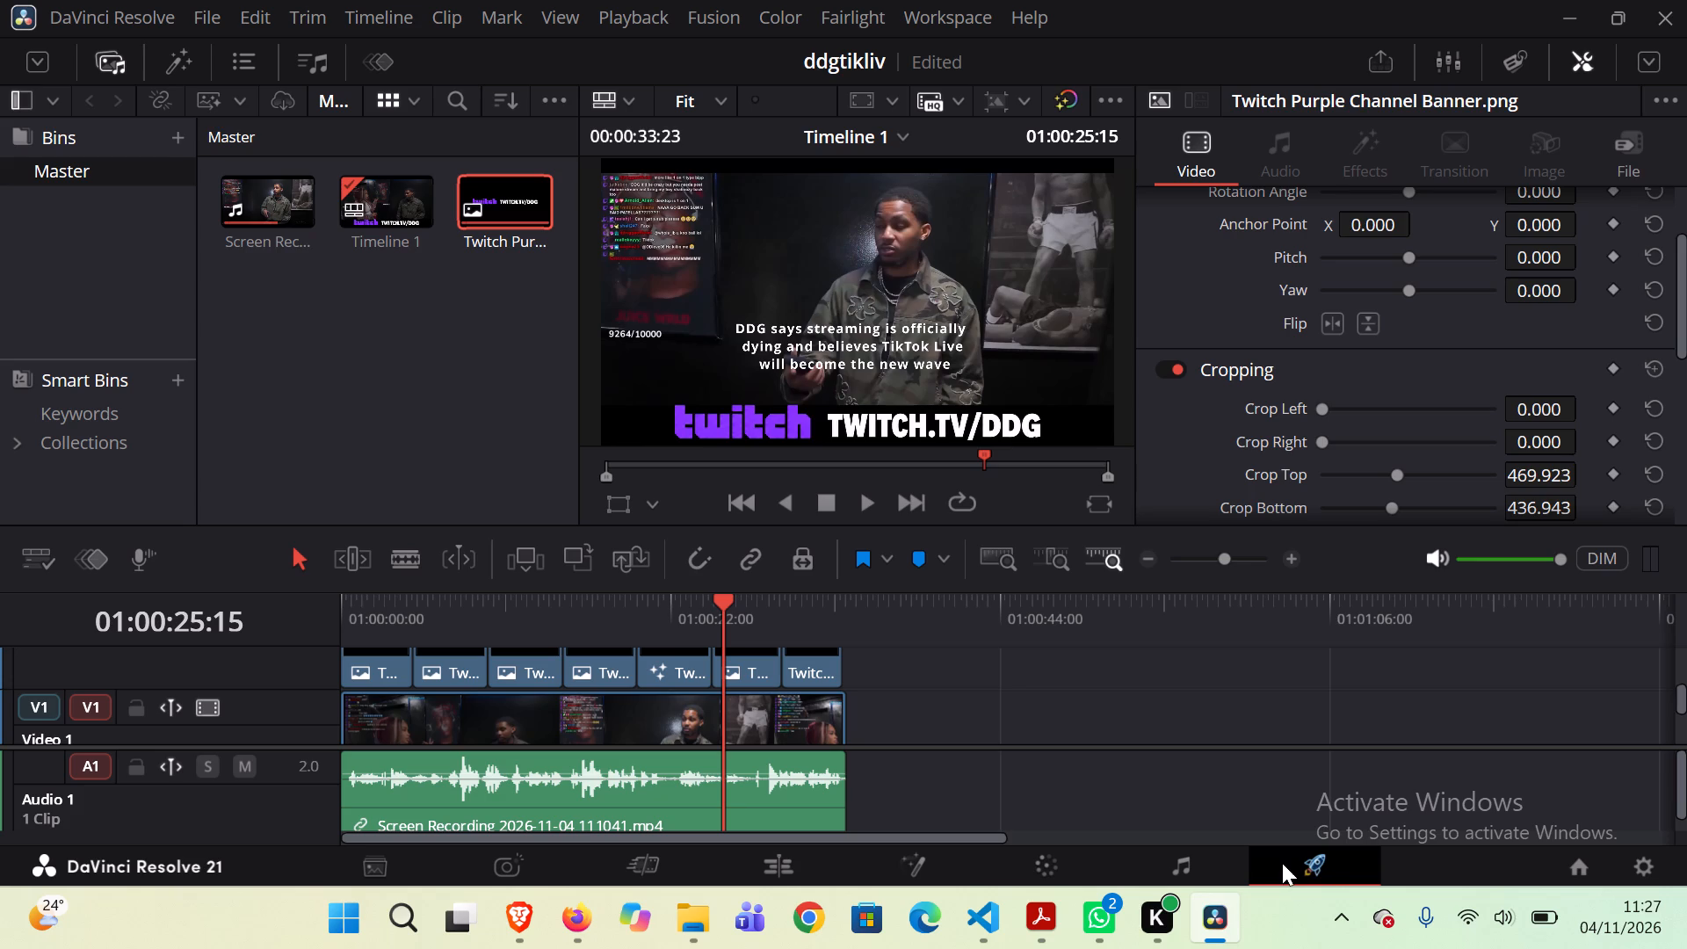
{"action": "left_click", "coordinate": [1285, 861]}
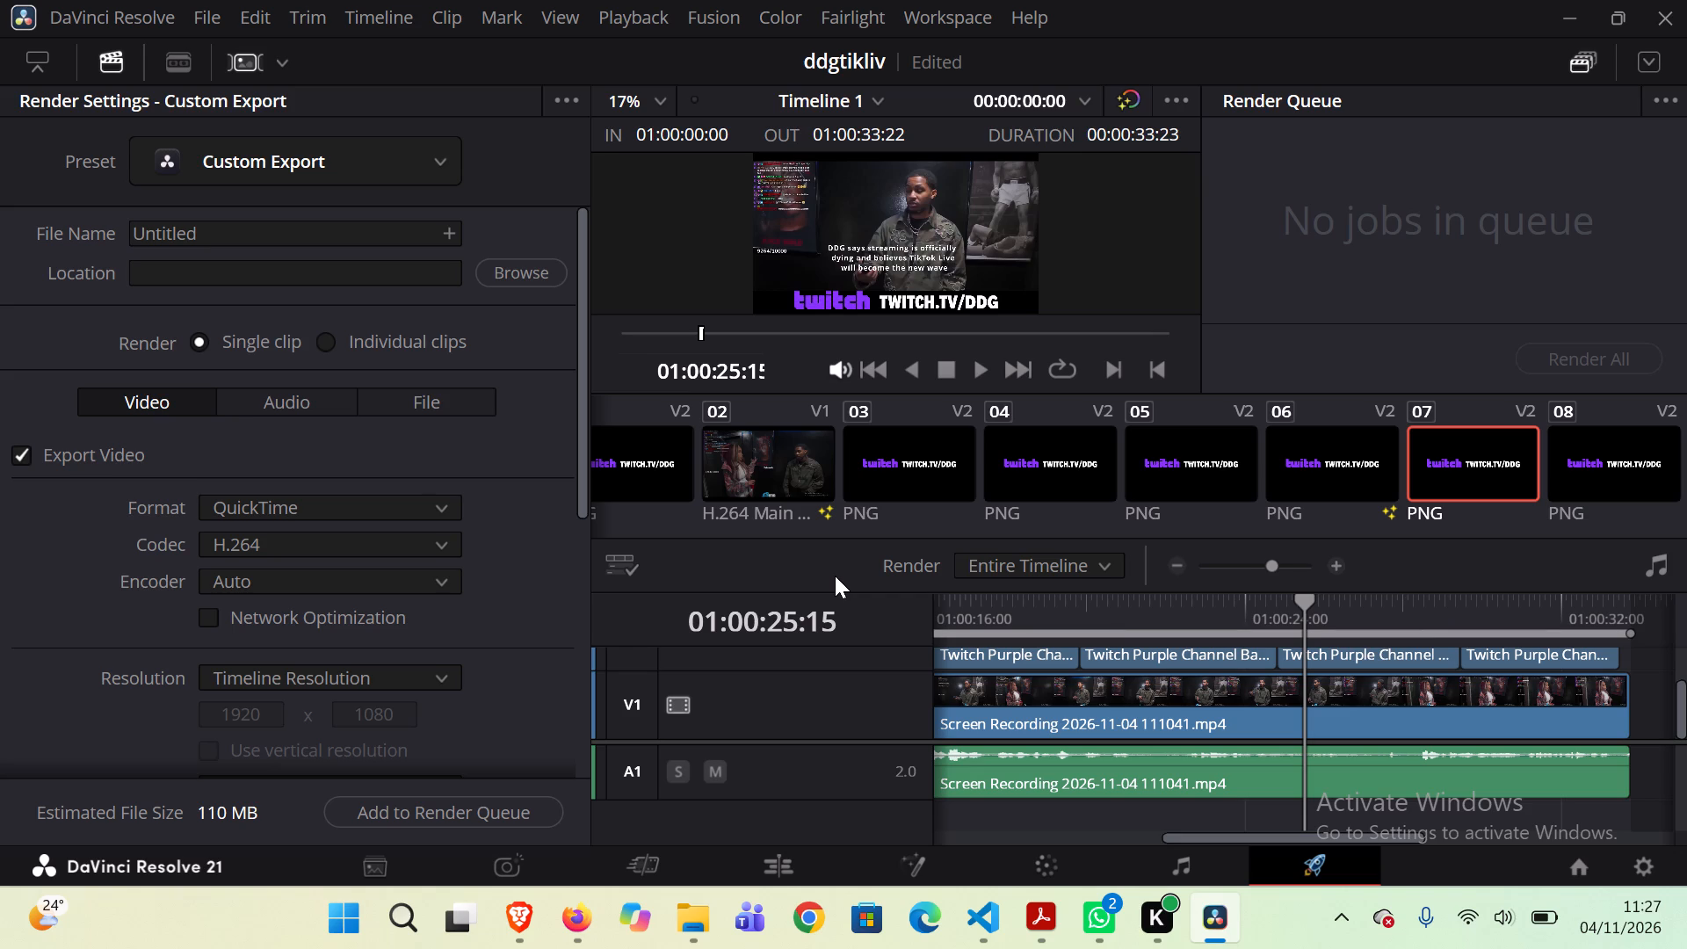
{"action": "left_click", "coordinate": [448, 151]}
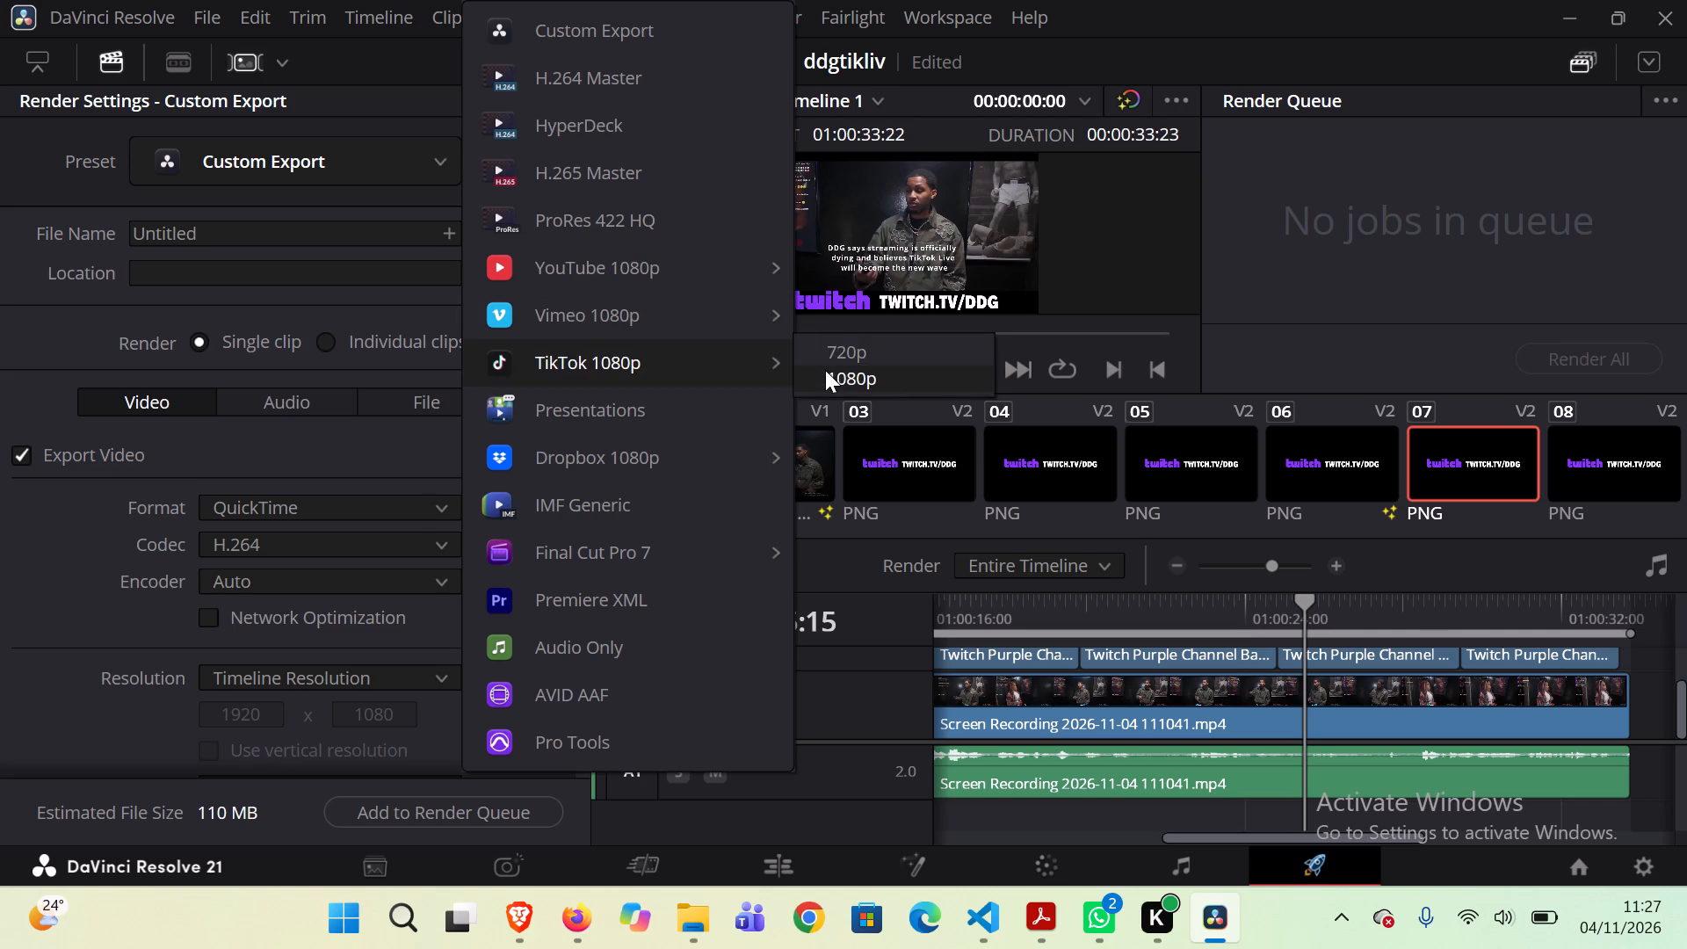
{"action": "left_click", "coordinate": [825, 372]}
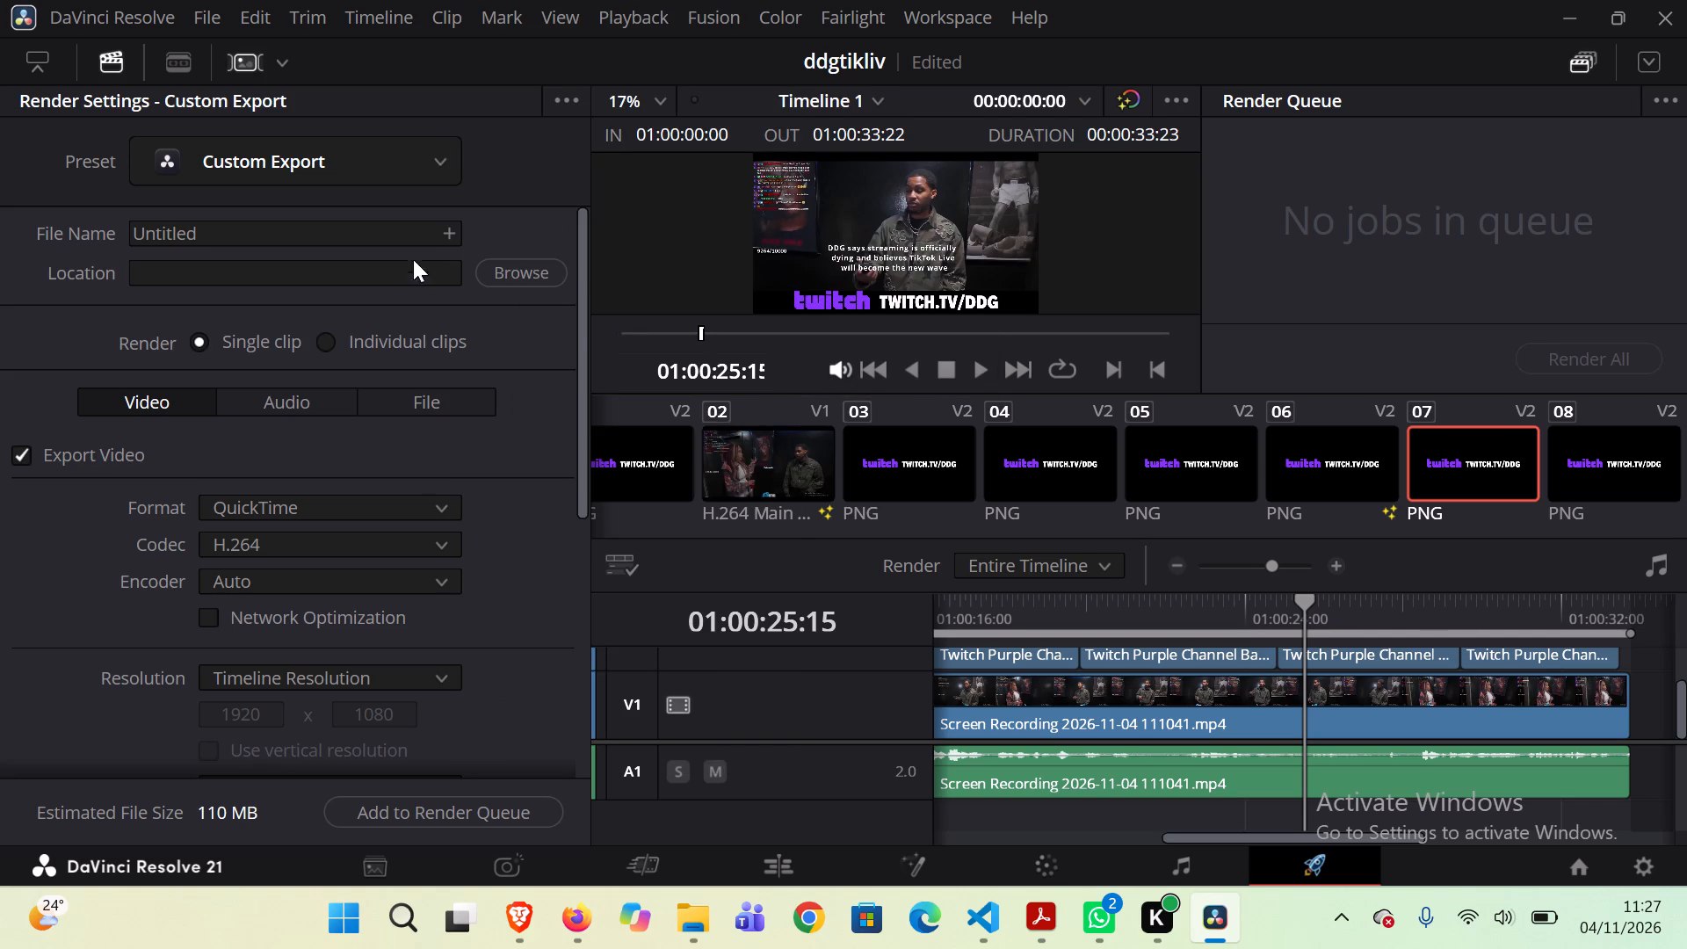
Replace the default render file name with ddgli.
{"action": "left_click", "coordinate": [361, 231]}
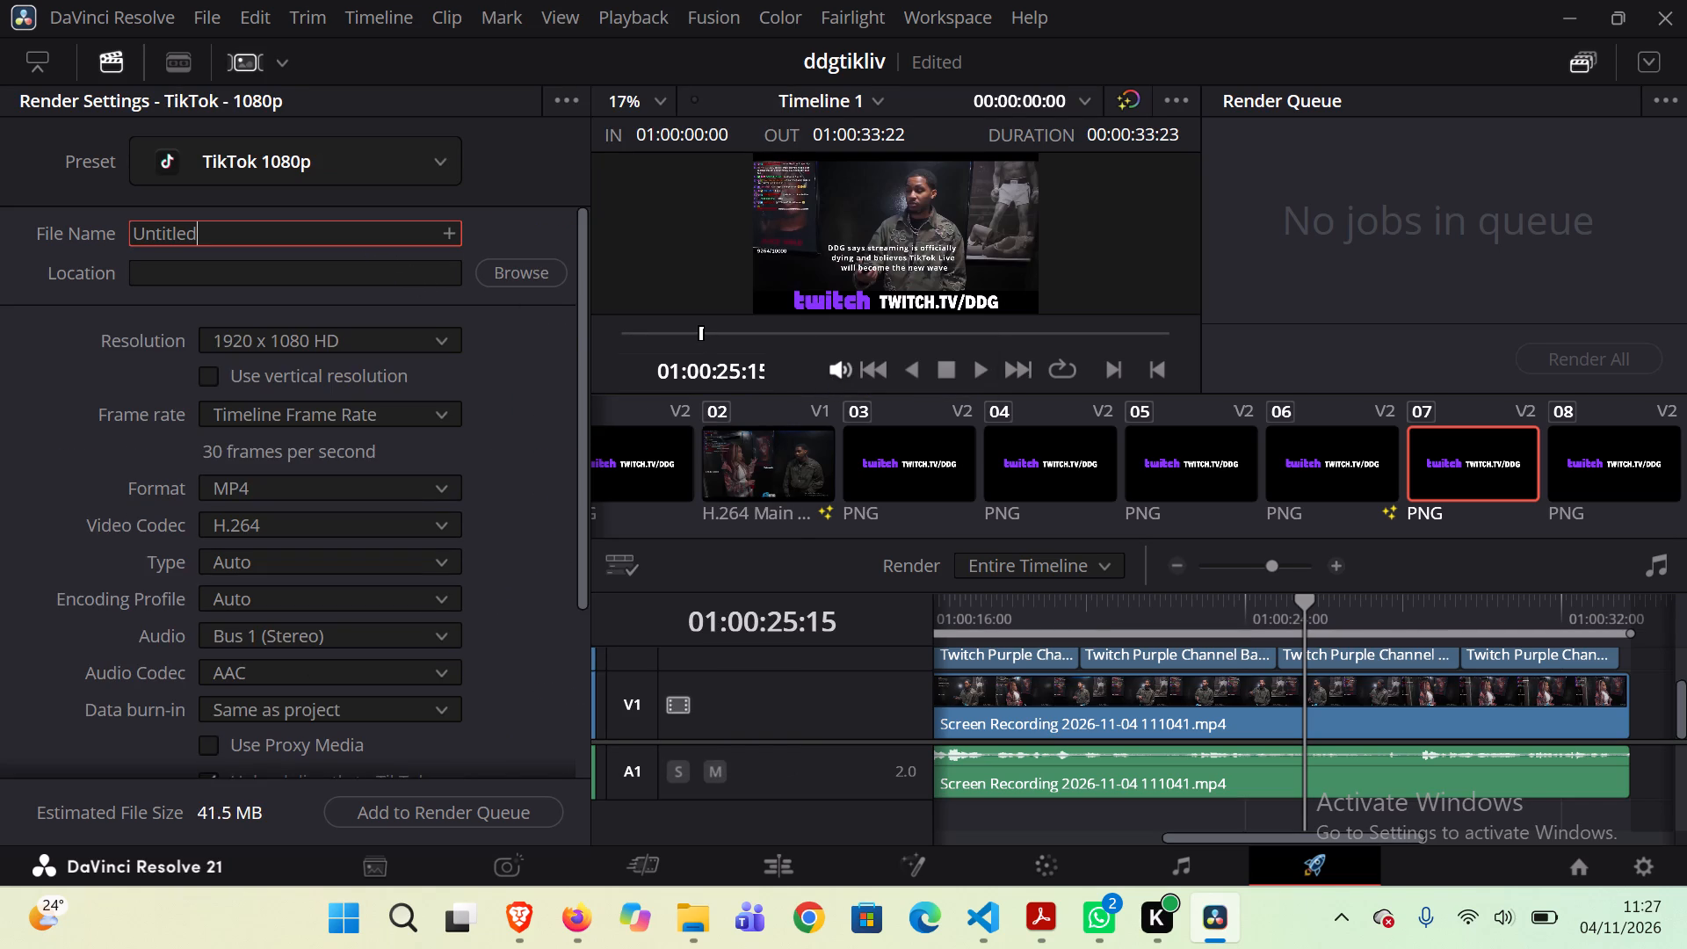
{"action": "key", "text": "BackSpace"}
{"action": "key", "text": "BackSpace"}
{"action": "key", "text": "BackSpace"}
{"action": "key", "text": "BackSpace"}
{"action": "key", "text": "BackSpace"}
{"action": "key", "text": "BackSpace"}
{"action": "key", "text": "BackSpace"}
{"action": "key", "text": "BackSpace"}
{"action": "type", "text": "ddg"}
{"action": "type", "text": "li"}
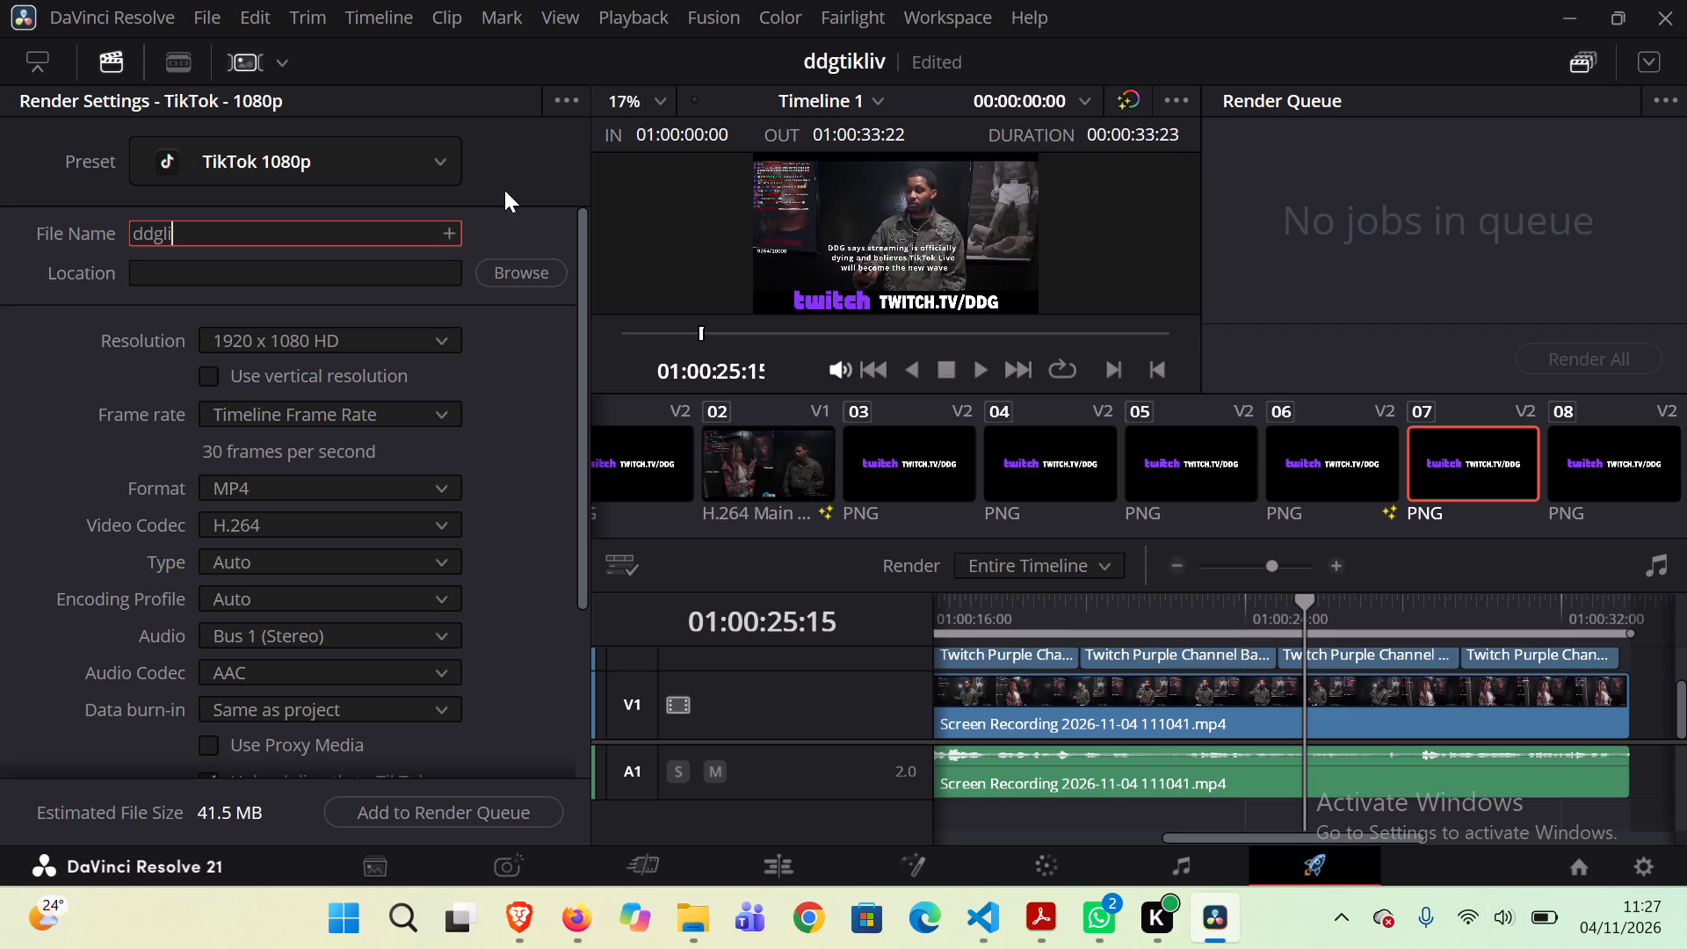
Set the render location to the actual folder inside balledits on the Desktop.
{"action": "left_click", "coordinate": [523, 272]}
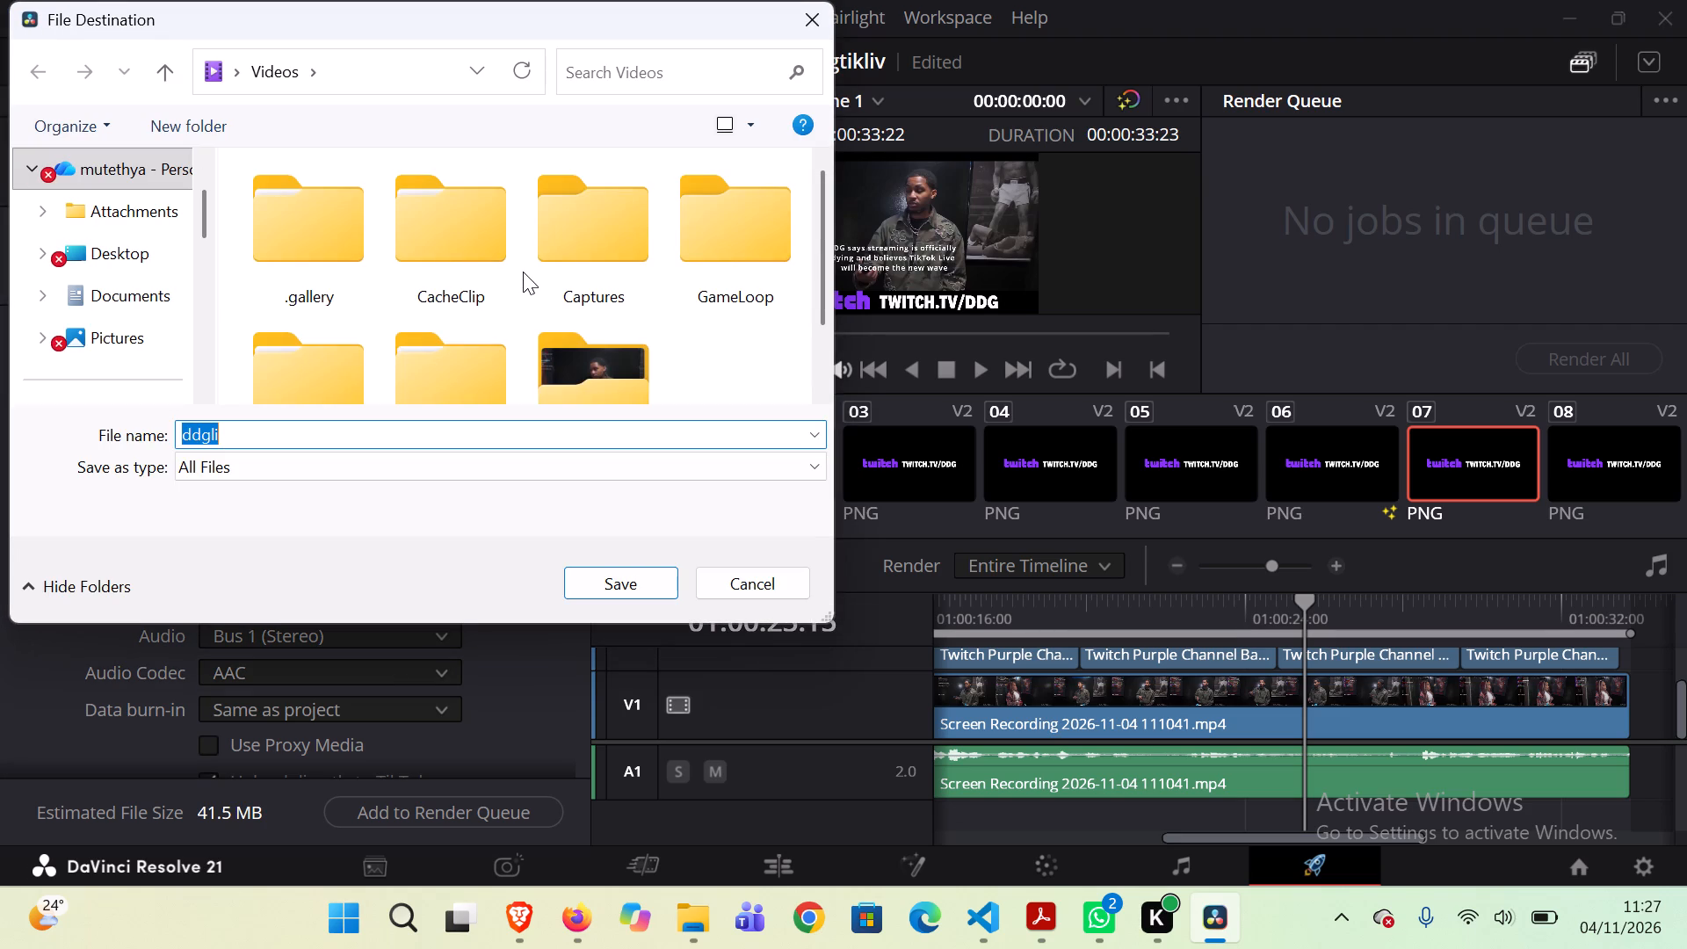
{"action": "scroll", "coordinate": [523, 272], "scroll_direction": "down", "scroll_amount": 2}
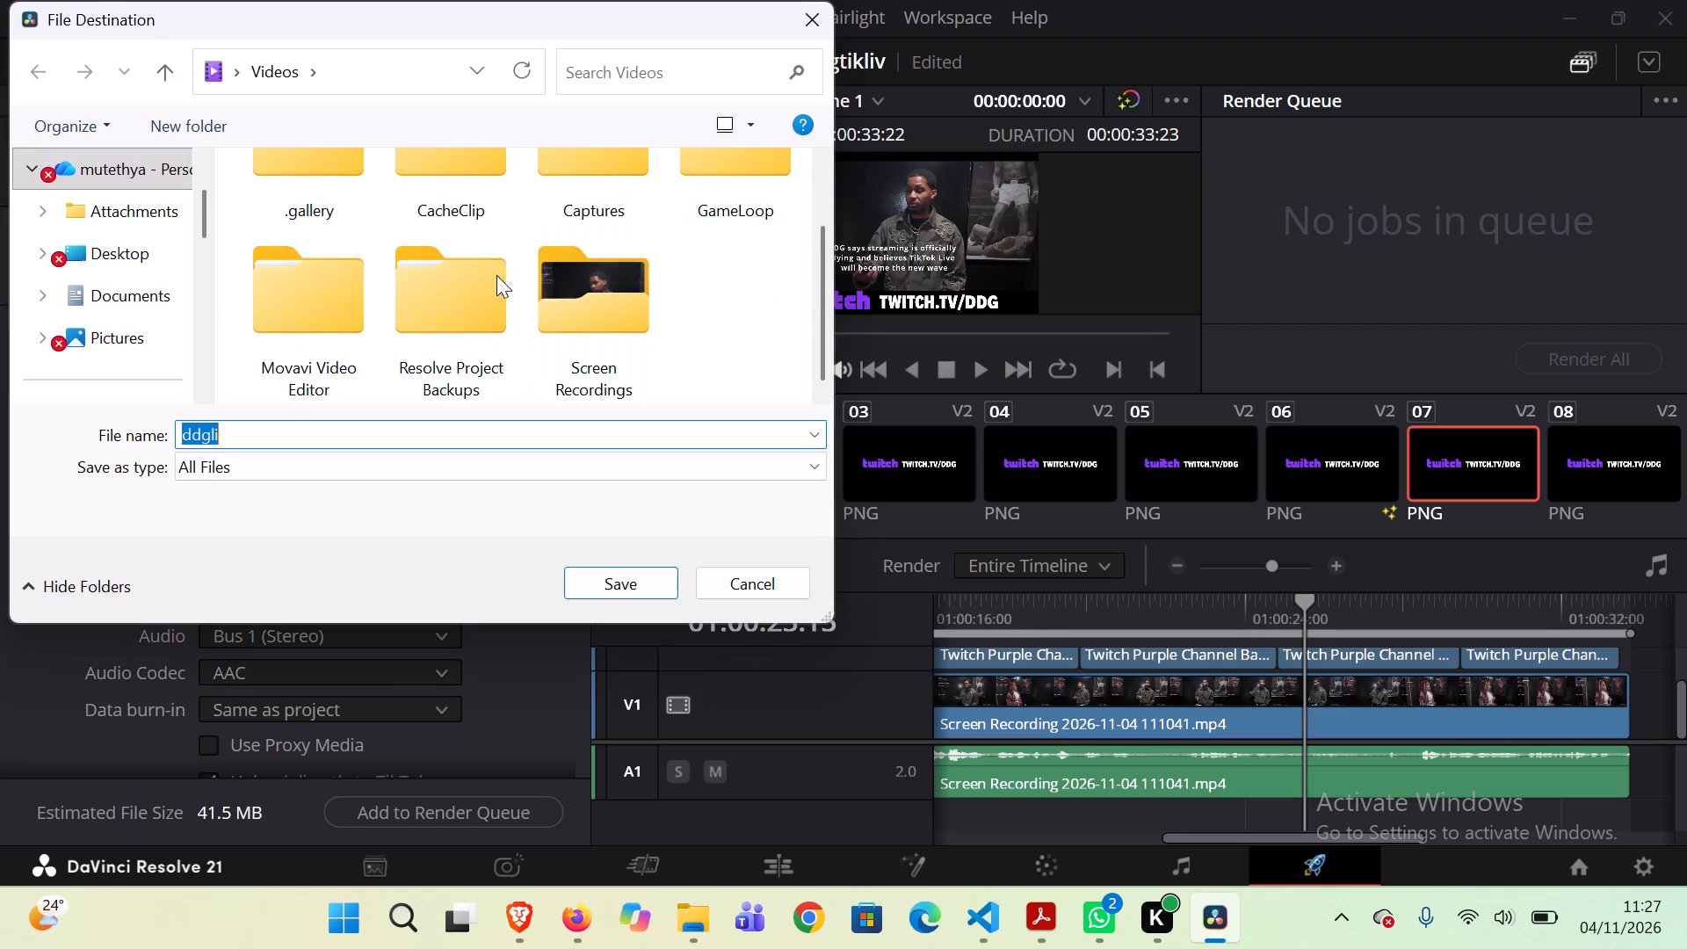
{"action": "double_click", "coordinate": [113, 248]}
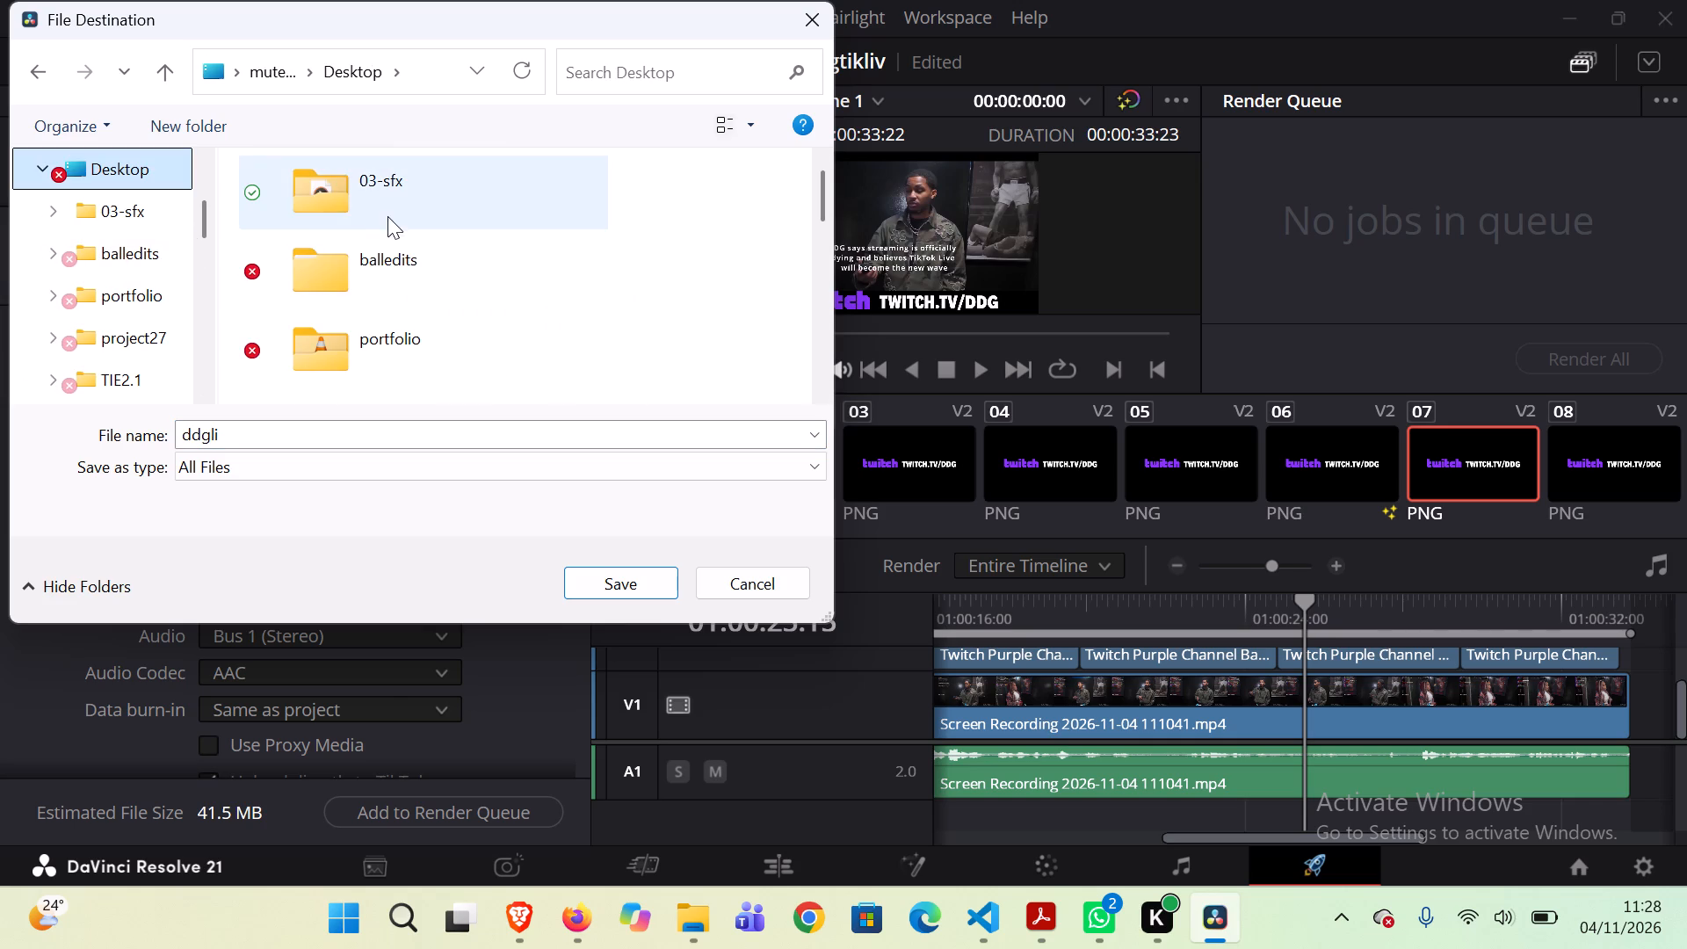
{"action": "double_click", "coordinate": [431, 278]}
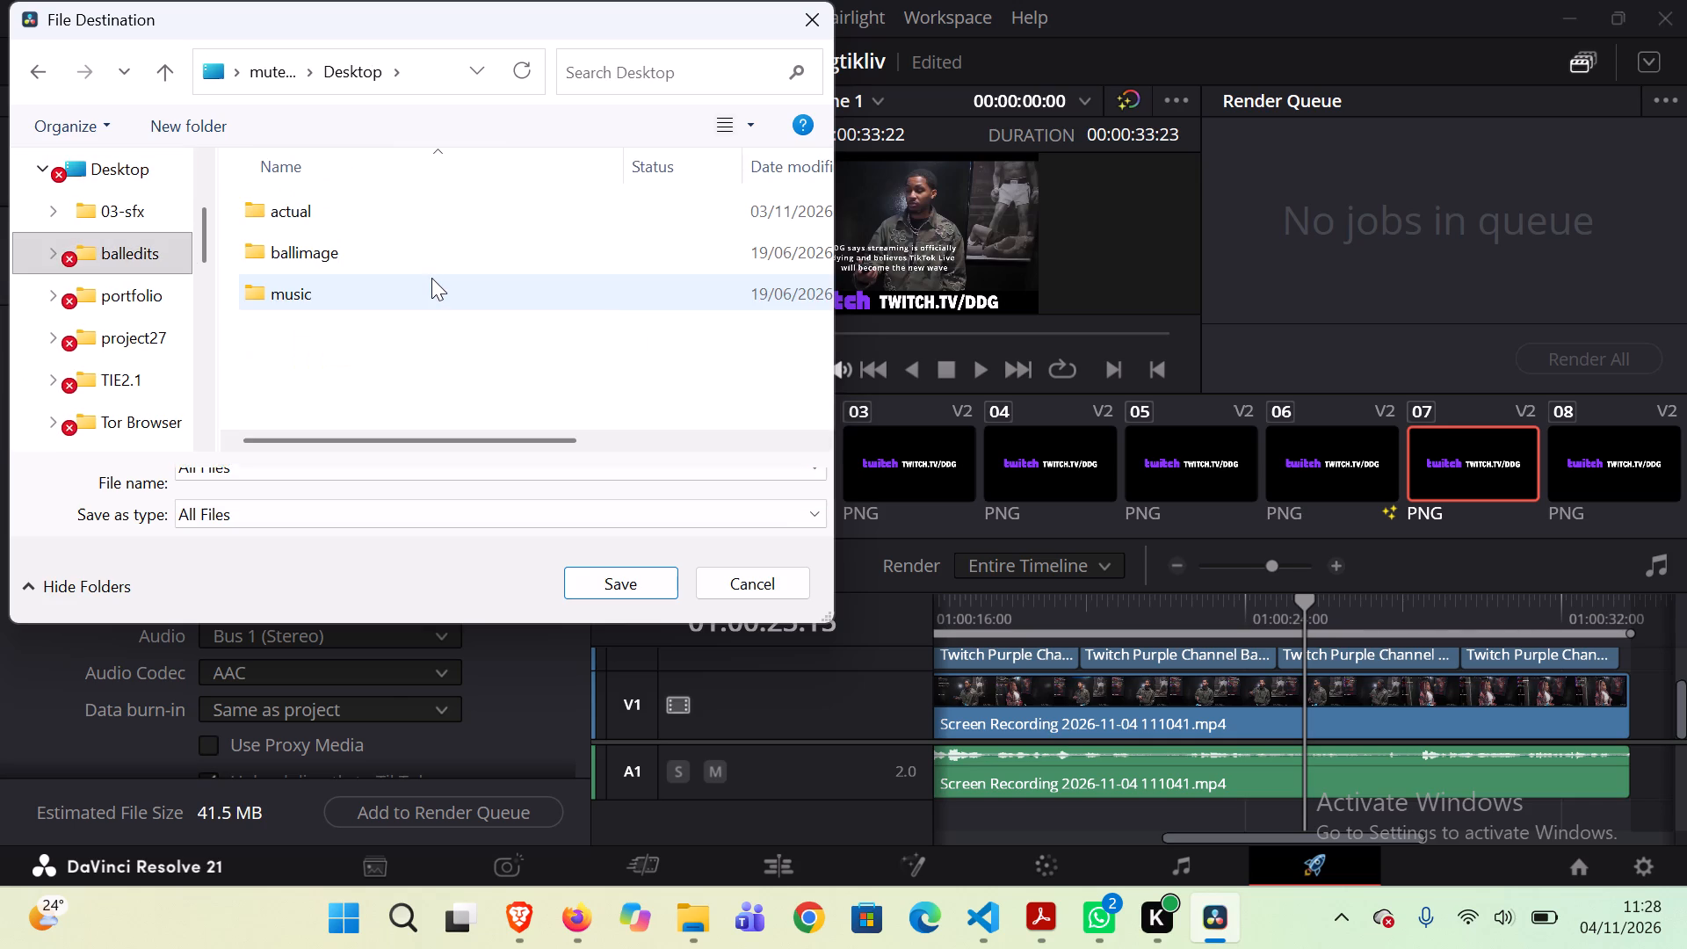
{"action": "double_click", "coordinate": [378, 223]}
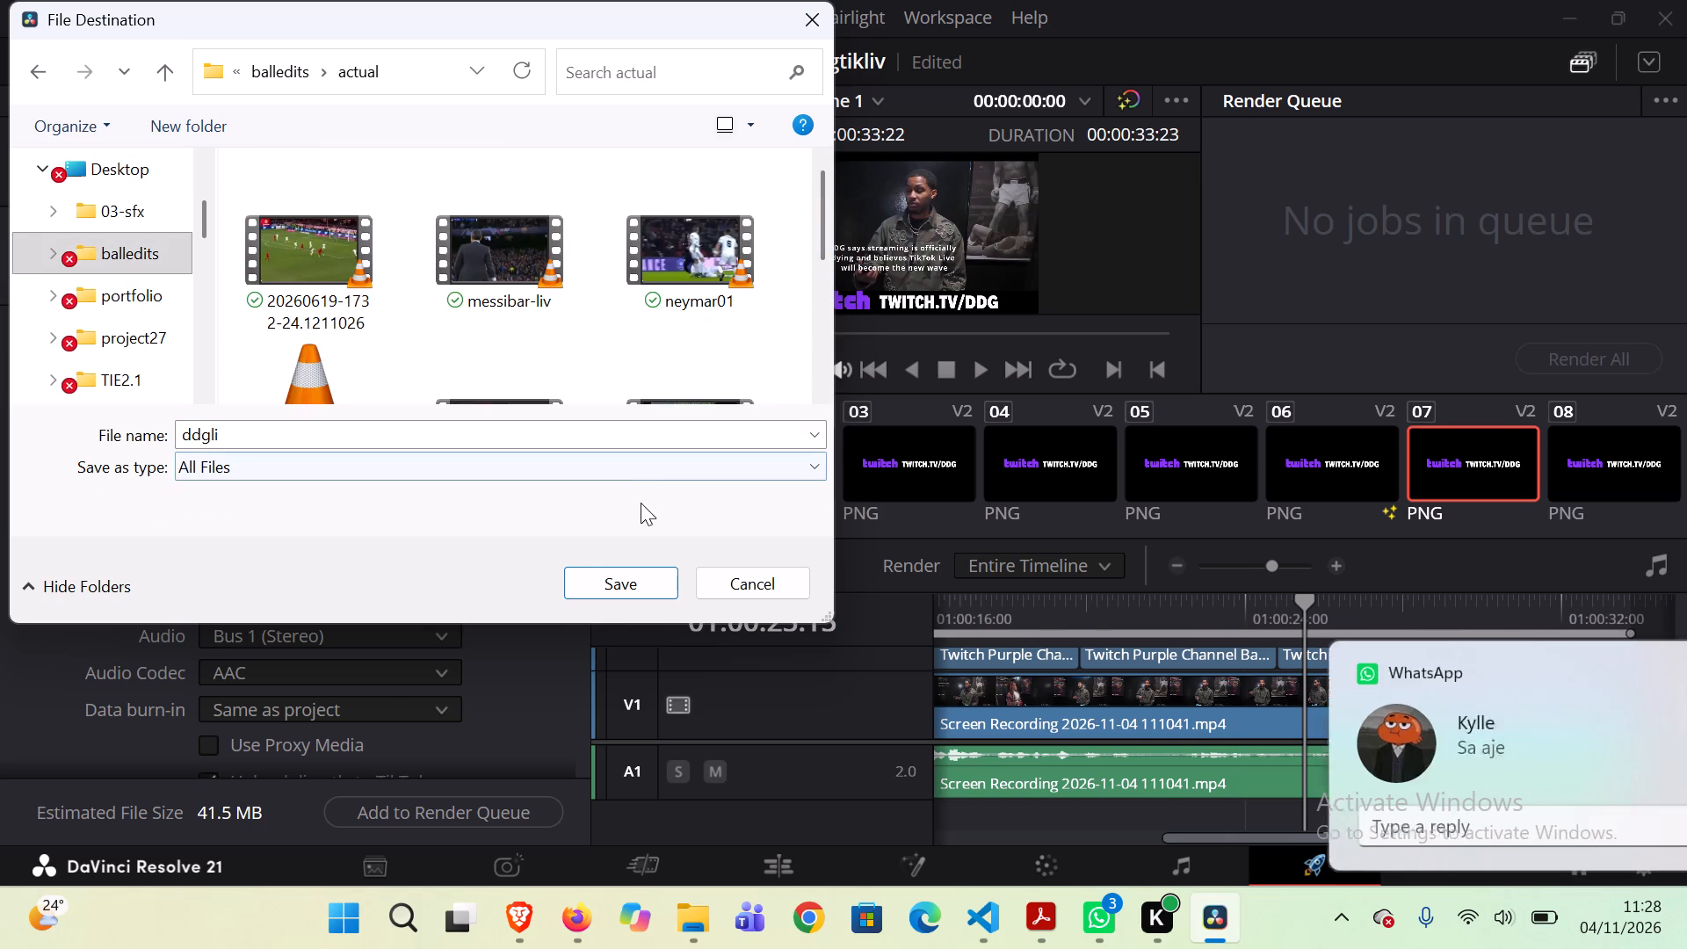
{"action": "left_click", "coordinate": [637, 574]}
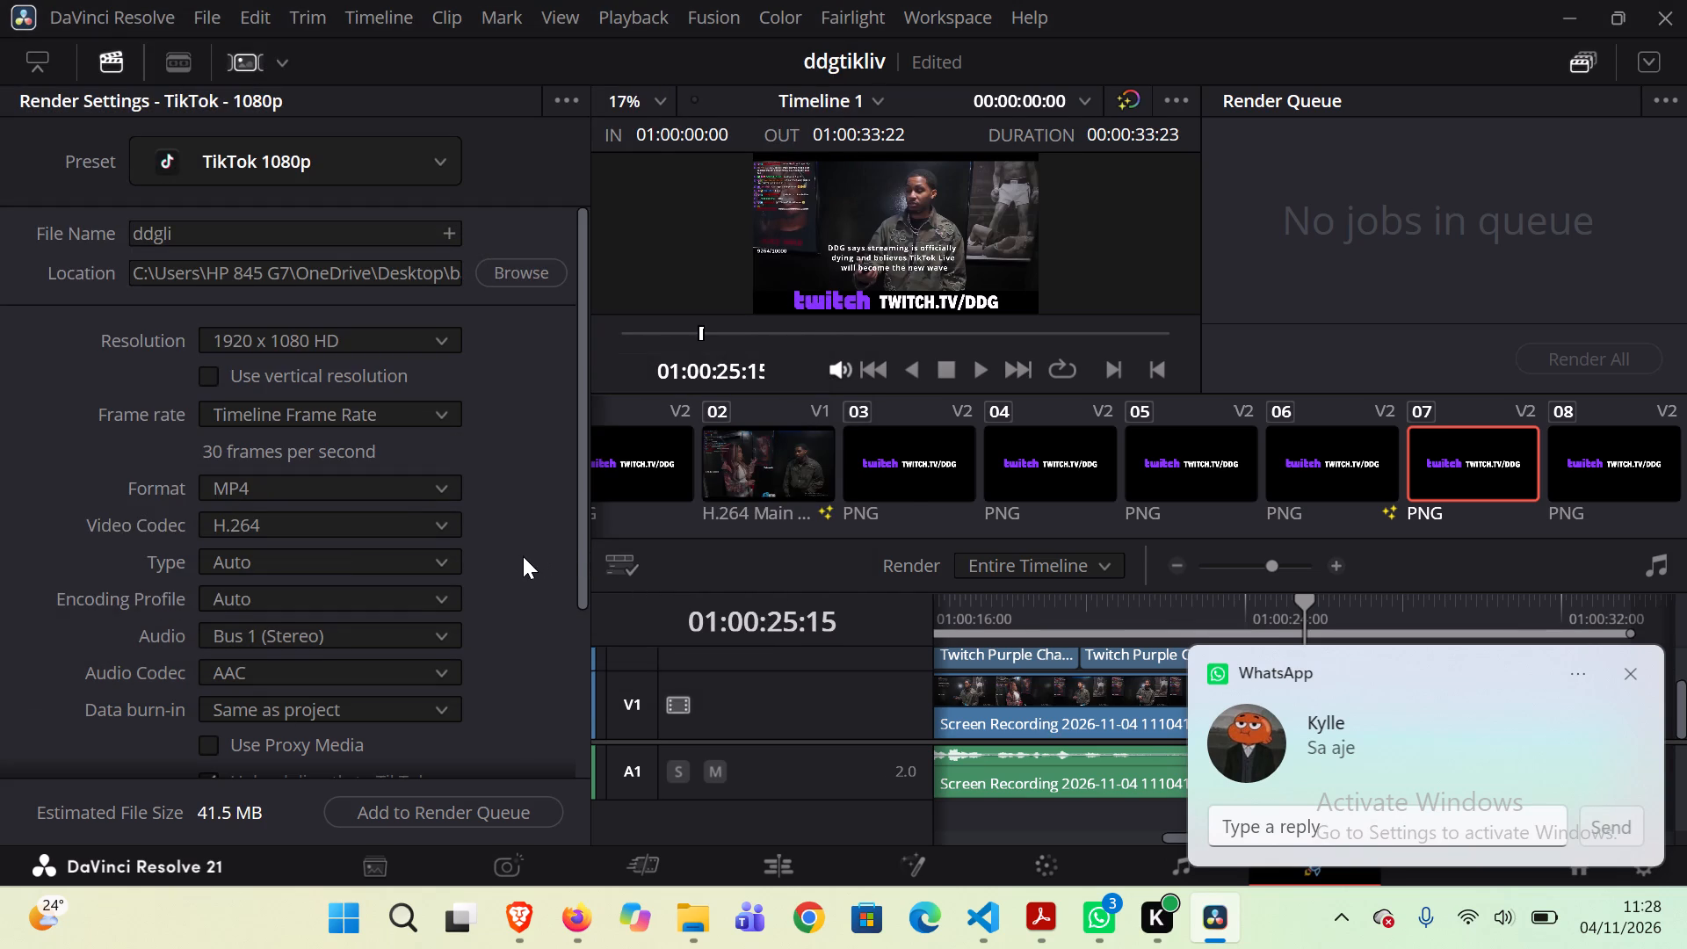
Allow comments on the TikTok upload and set its privacy to Public.
{"action": "scroll", "coordinate": [523, 556], "scroll_direction": "up", "scroll_amount": 1}
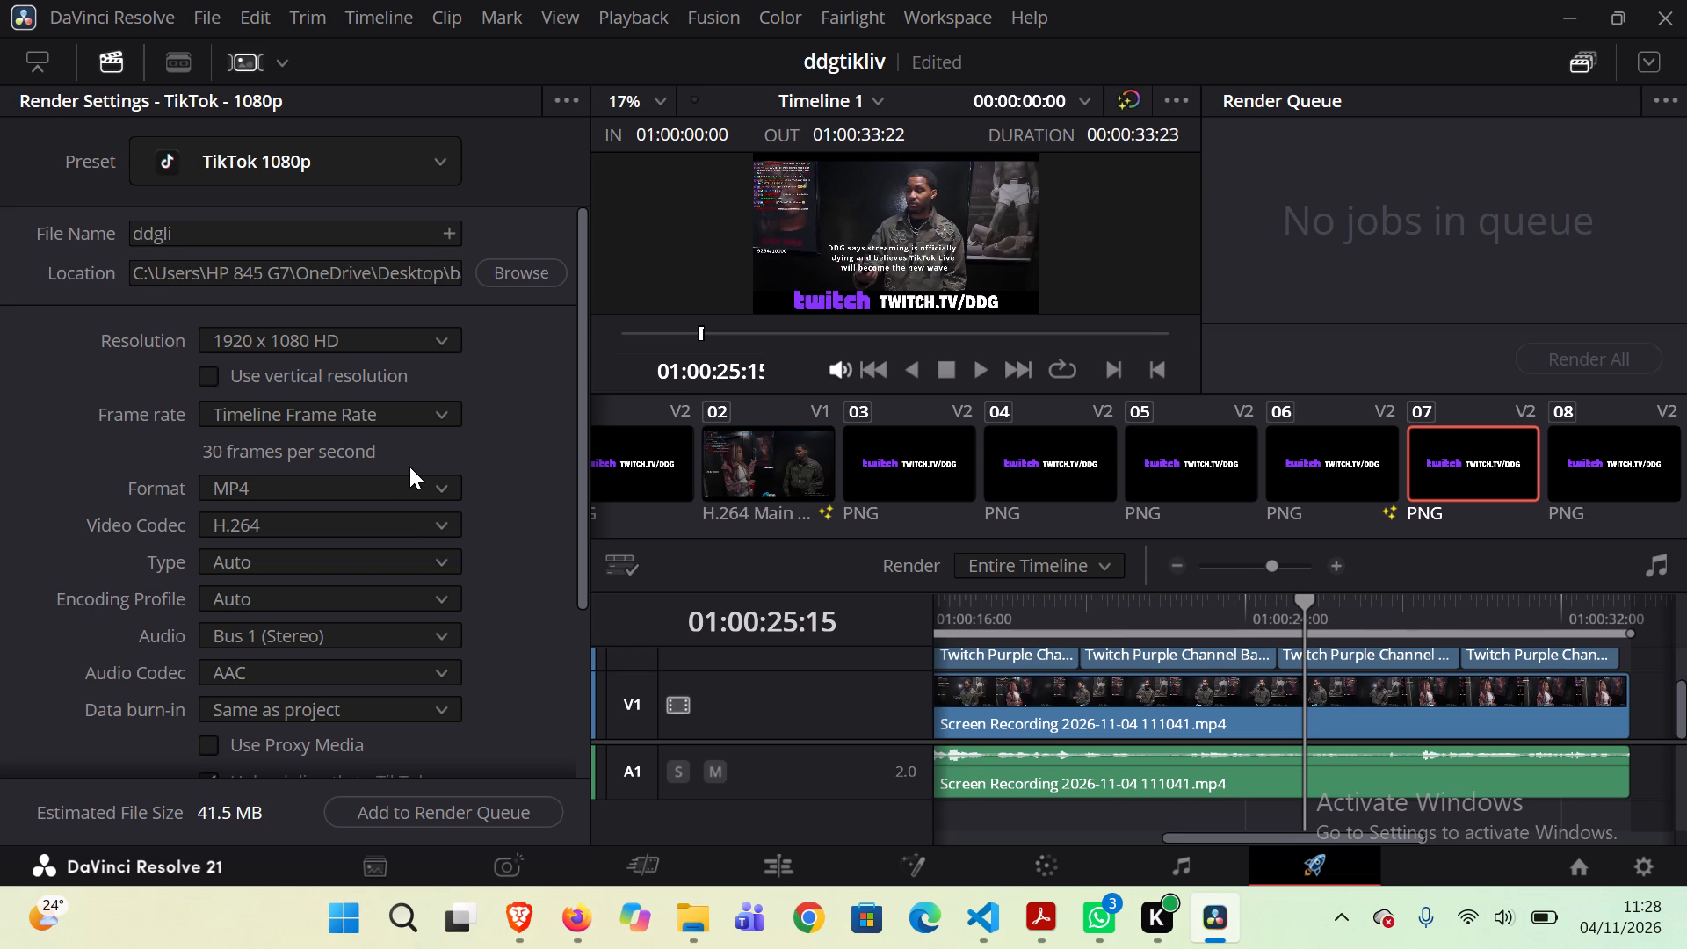
{"action": "scroll", "coordinate": [409, 467], "scroll_direction": "down", "scroll_amount": 2}
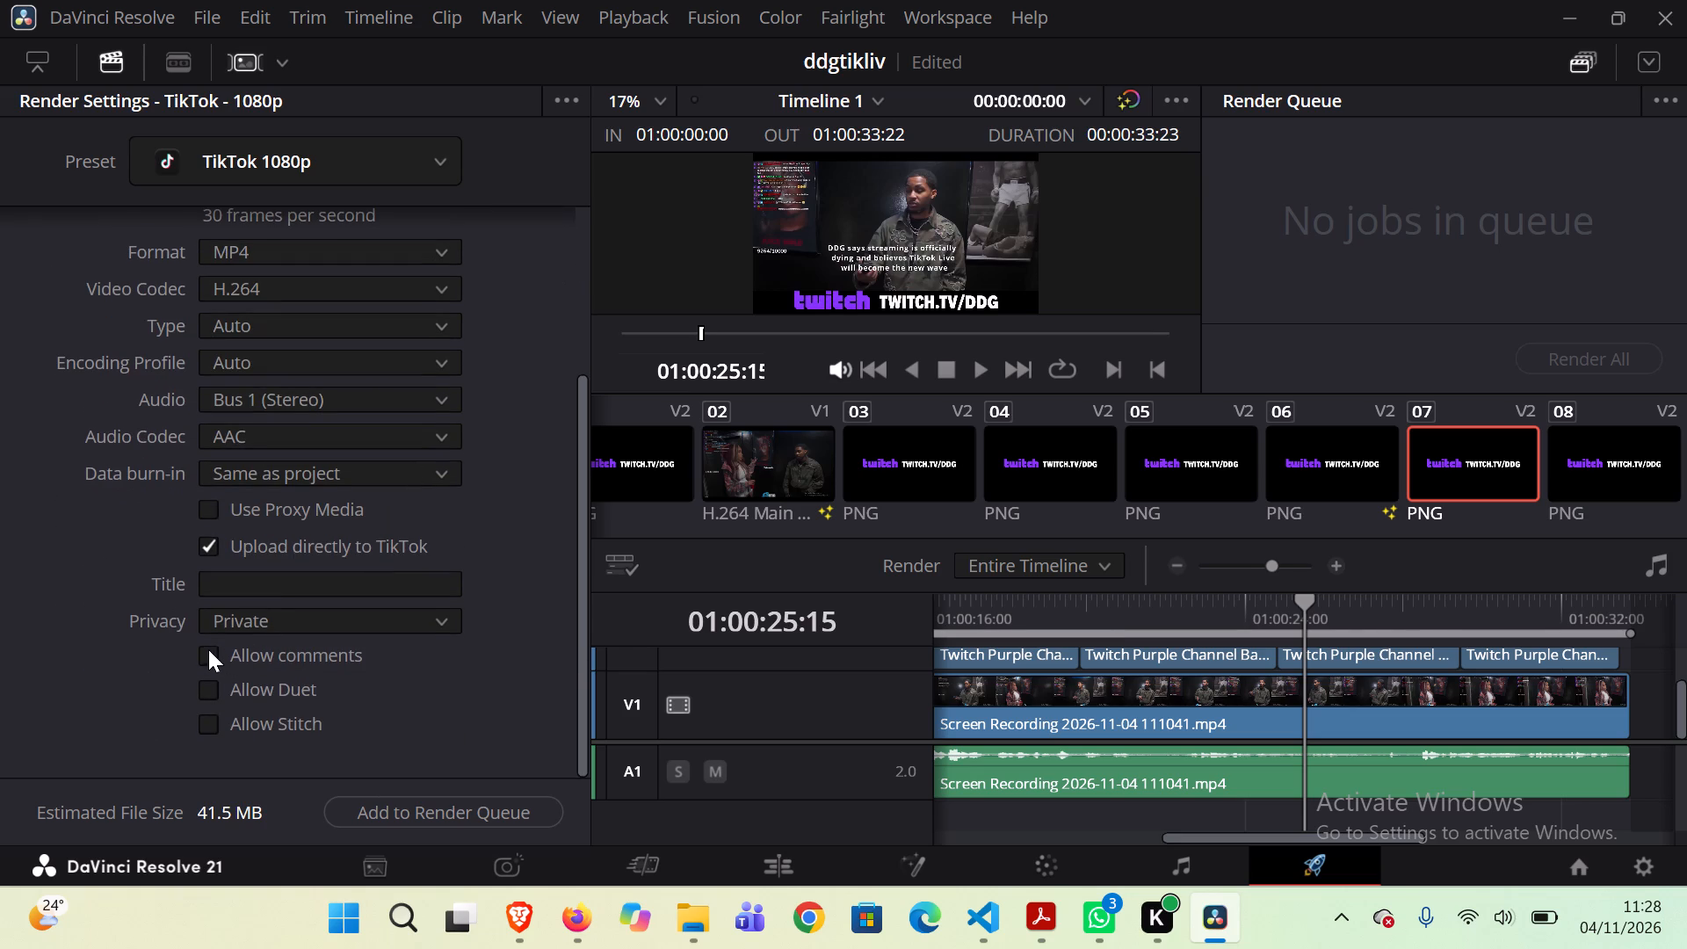
{"action": "left_click", "coordinate": [205, 648]}
{"action": "left_click", "coordinate": [438, 622]}
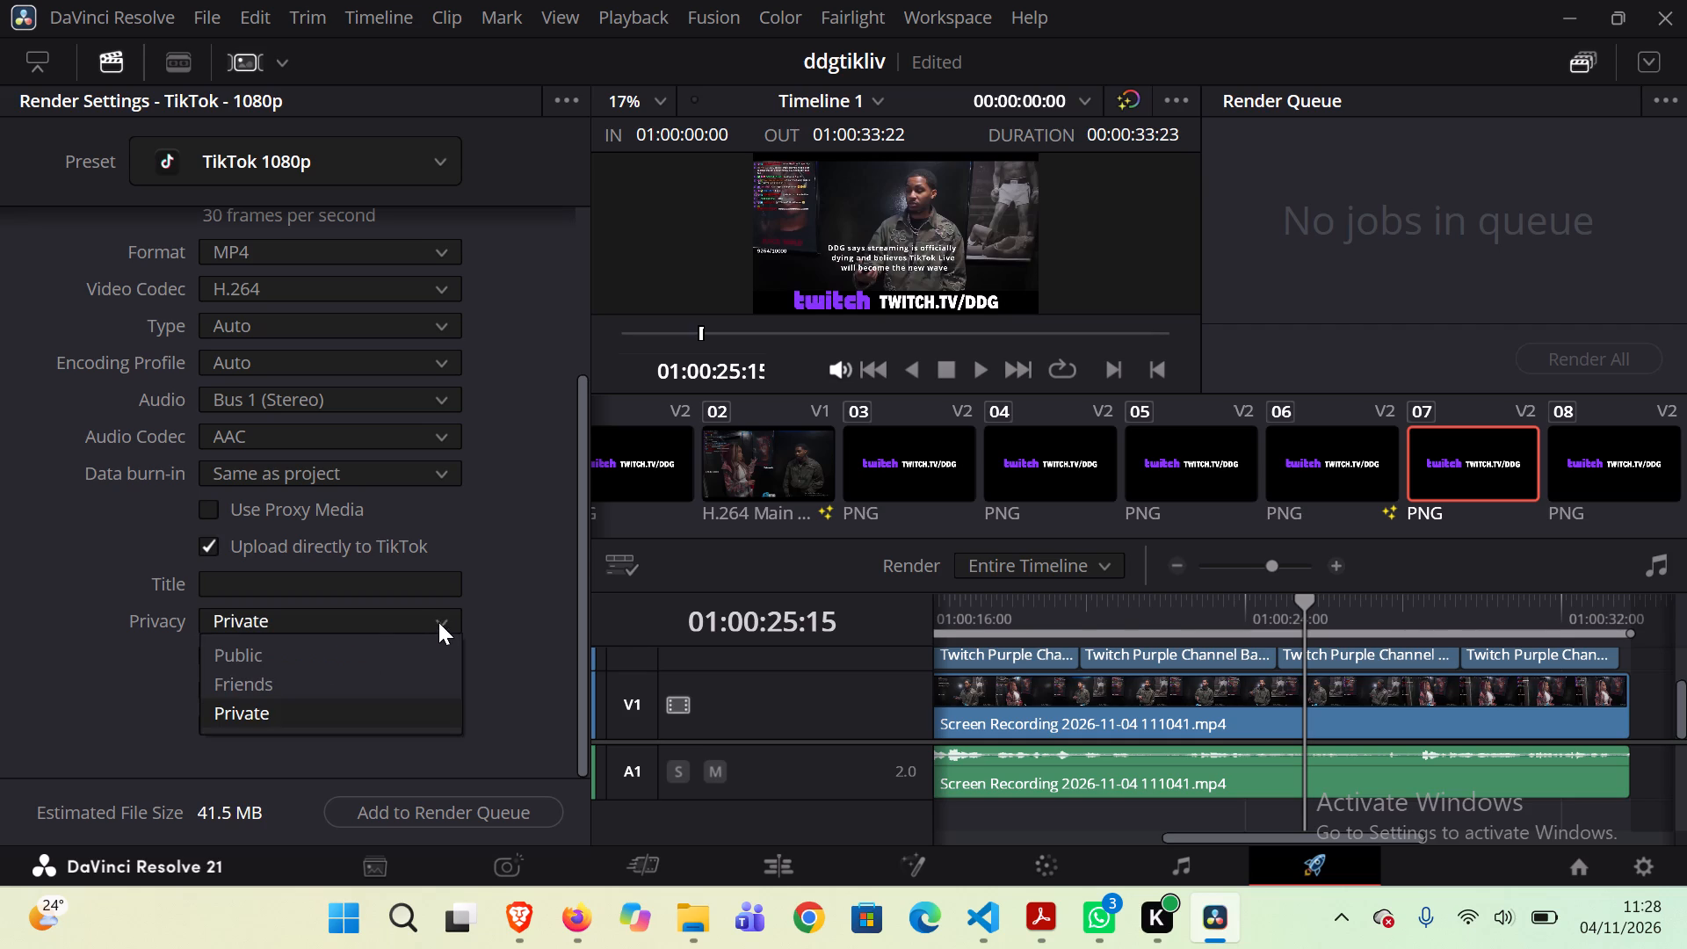
{"action": "left_click", "coordinate": [380, 641]}
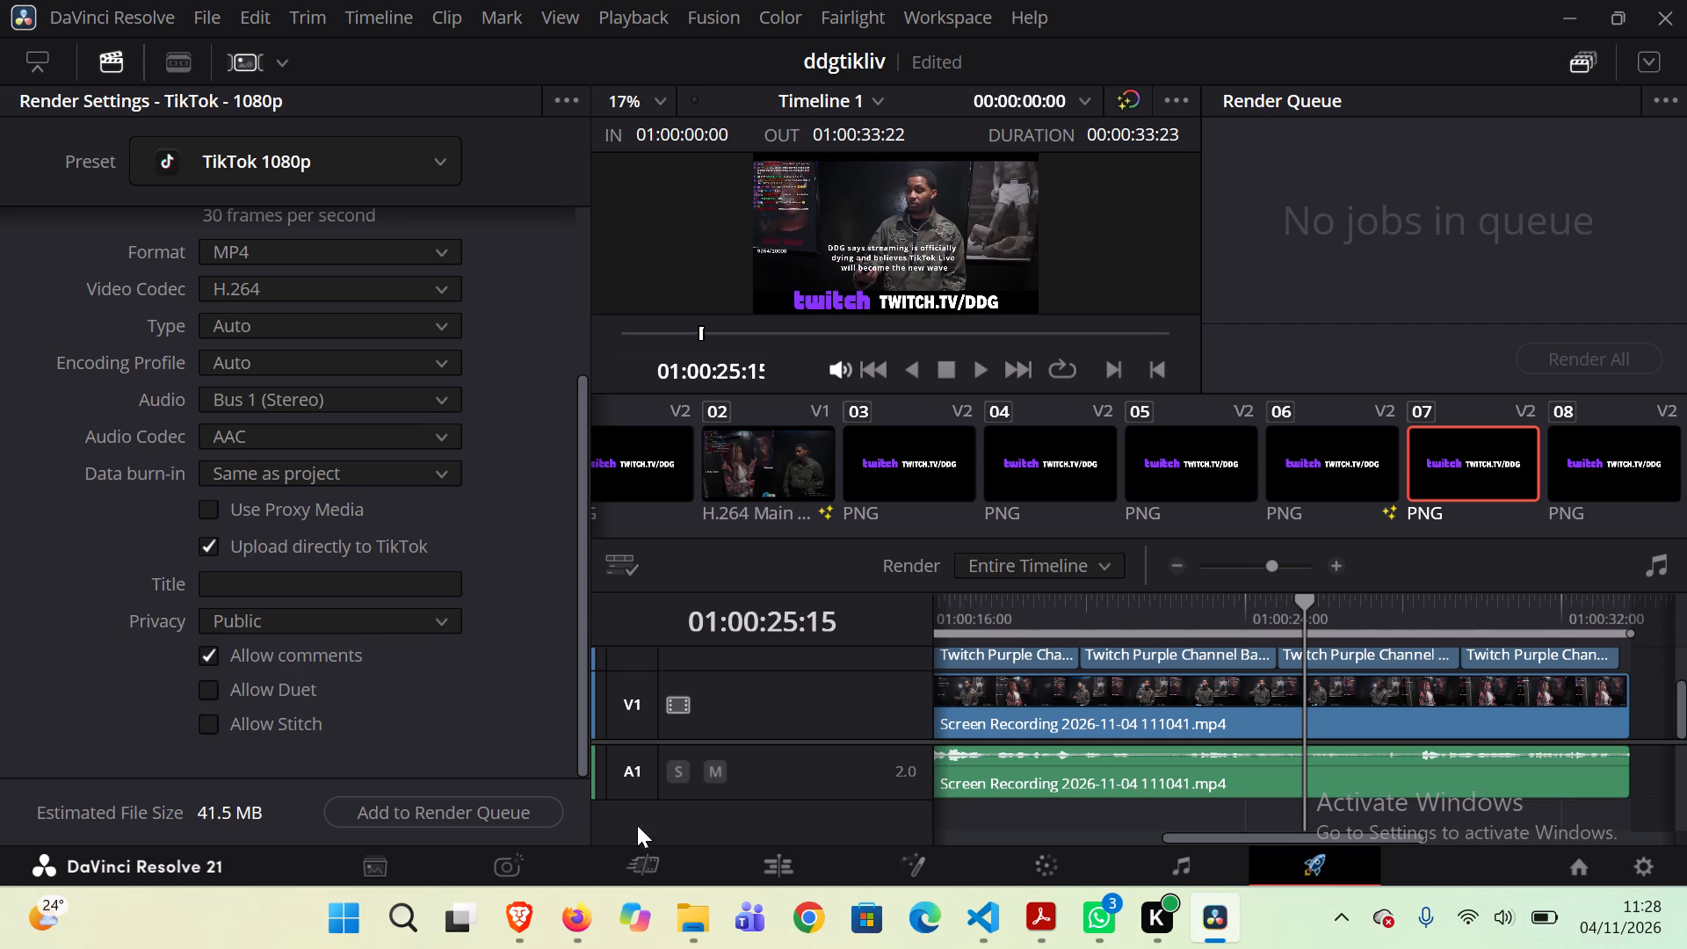
Copy the full DDG post text from X in Brave and paste it as the TikTok upload title in DaVinci Resolve.
{"action": "left_click", "coordinate": [508, 916]}
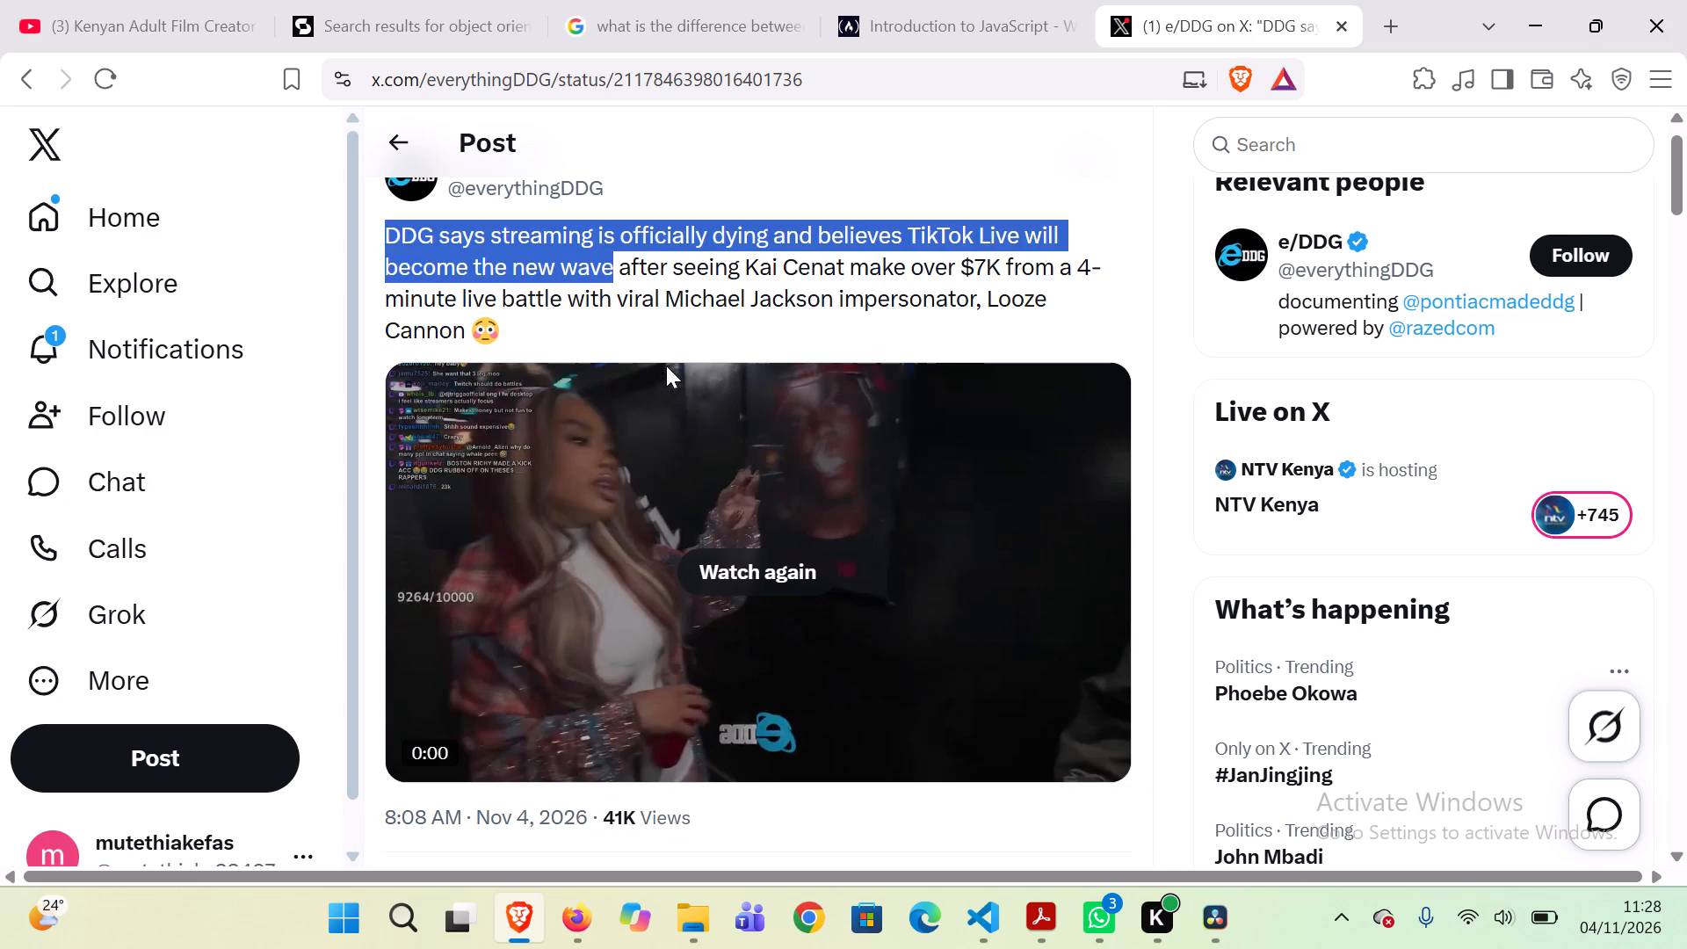
{"action": "left_click", "coordinate": [547, 329]}
{"action": "left_click_drag", "start_coordinate": [508, 331], "coordinate": [386, 235]}
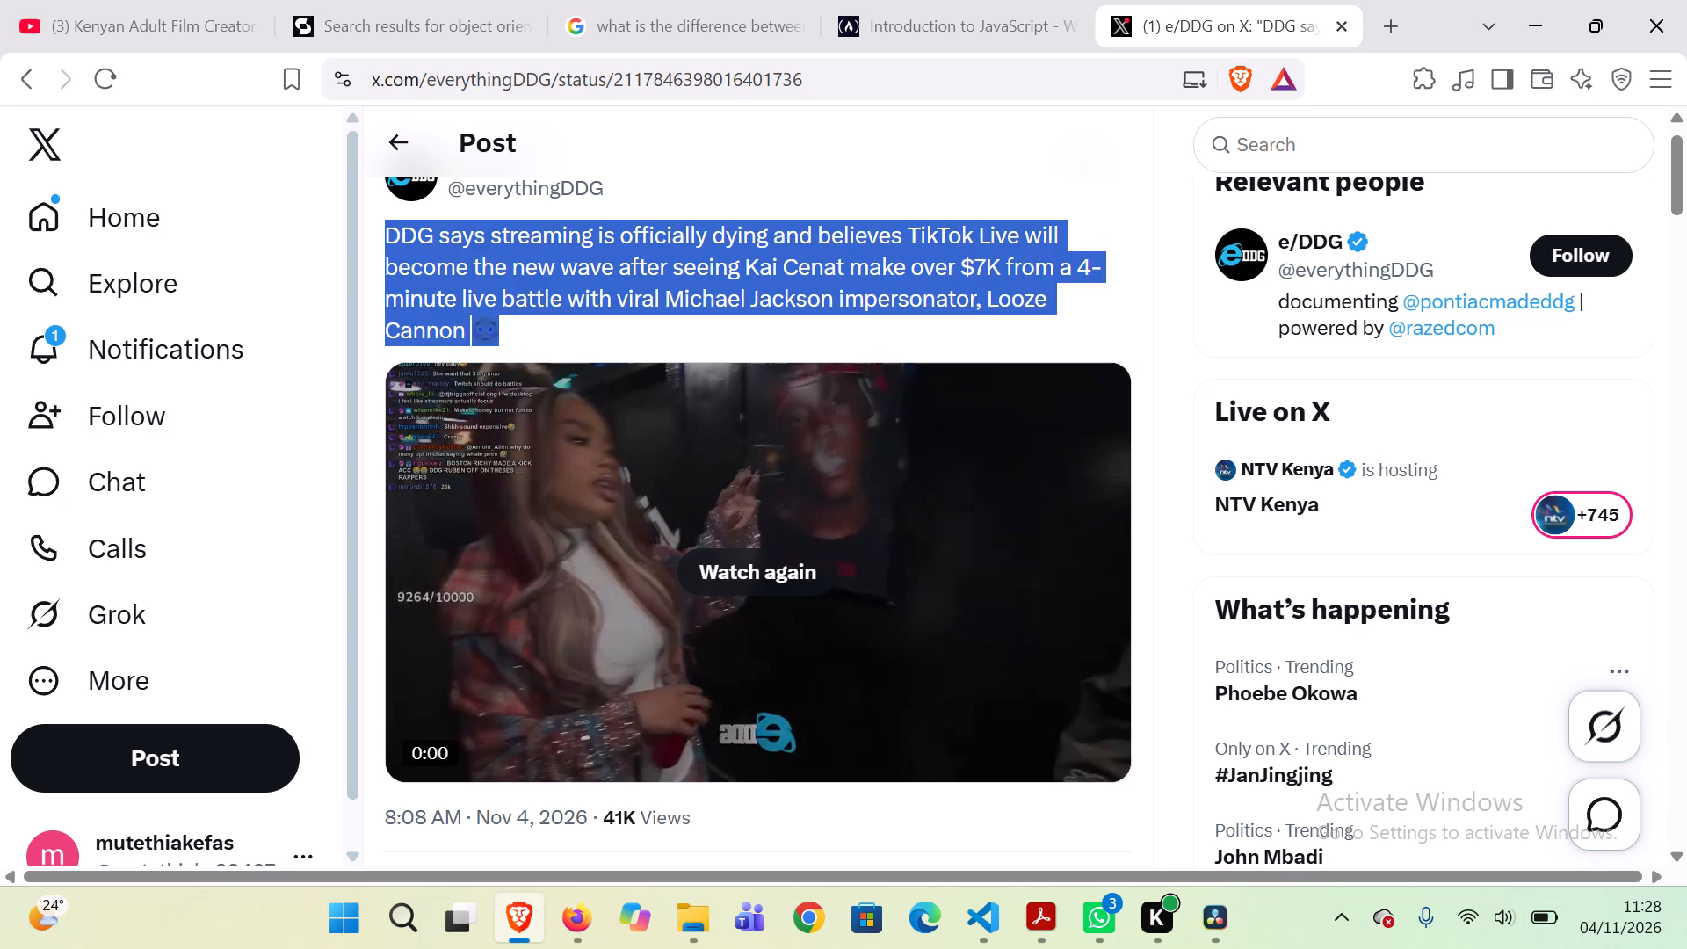
{"action": "key", "text": "ctrl+c"}
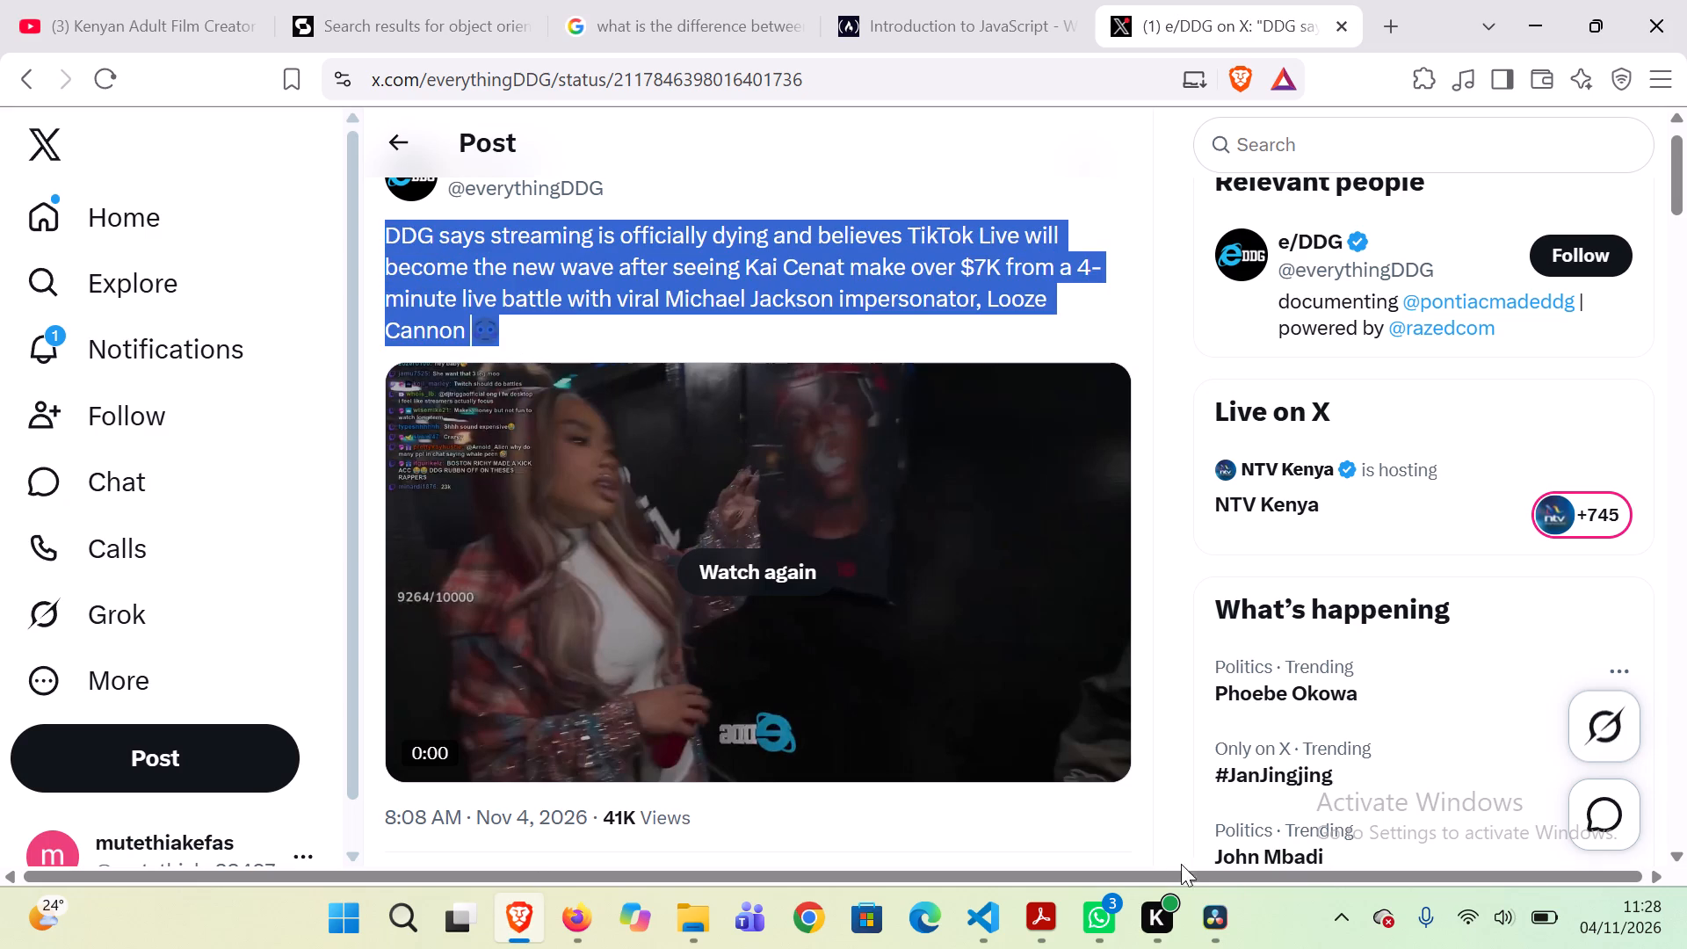
{"action": "left_click", "coordinate": [1196, 915]}
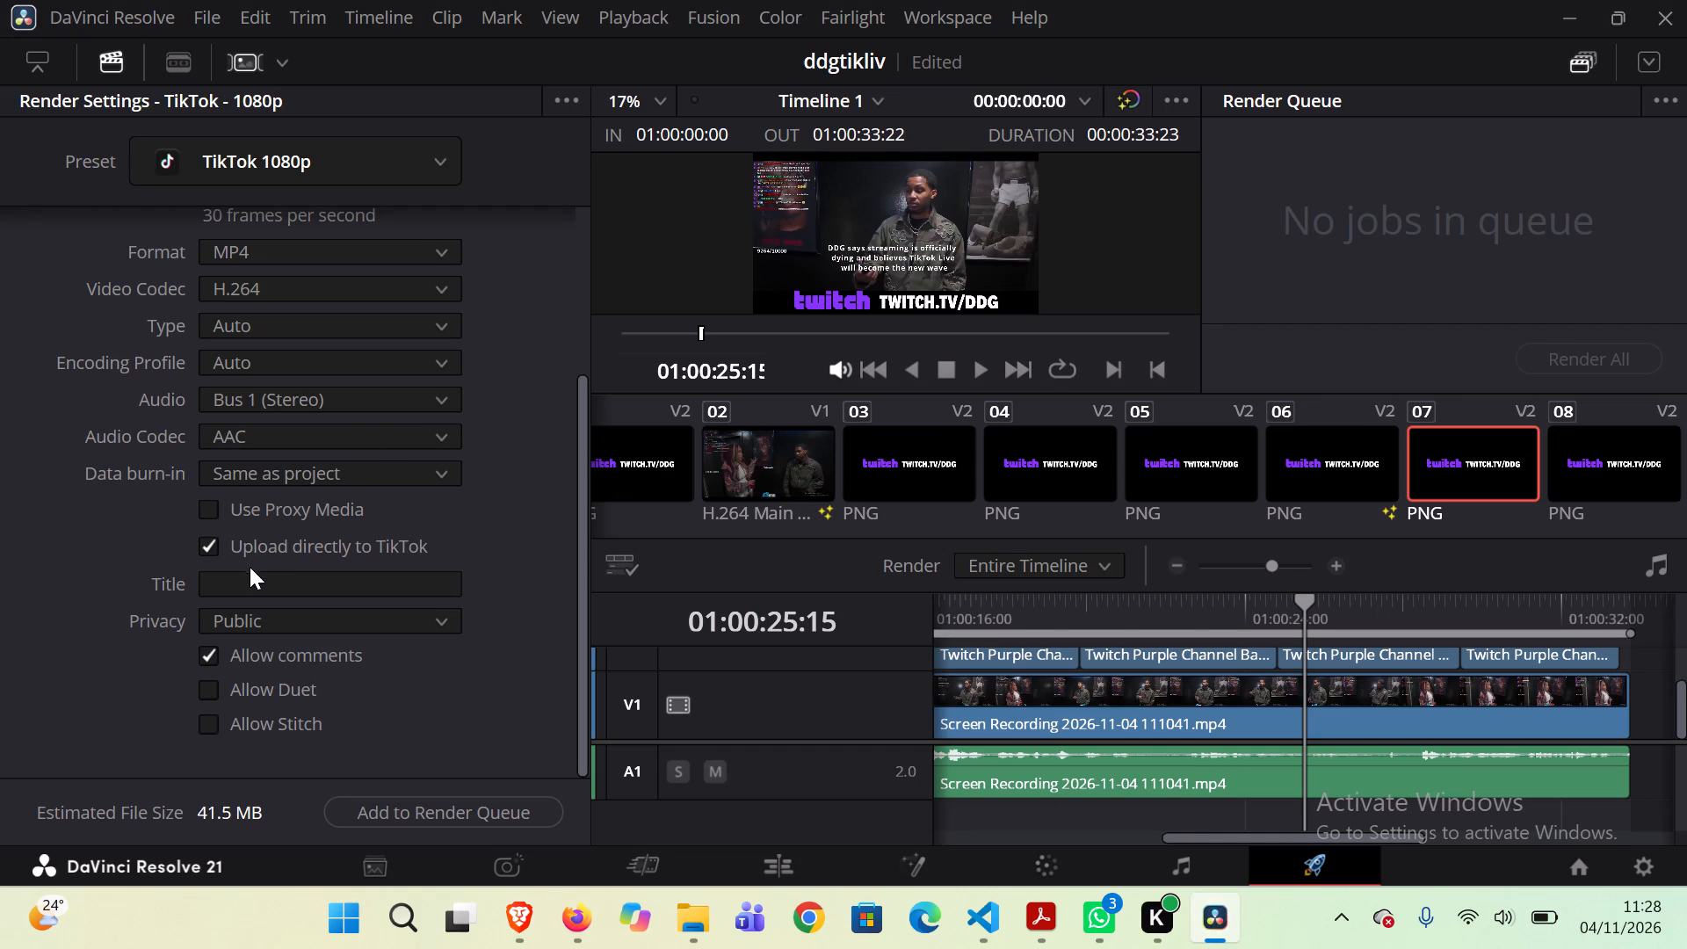
{"action": "left_click", "coordinate": [248, 573]}
{"action": "key", "text": "ctrl+v"}
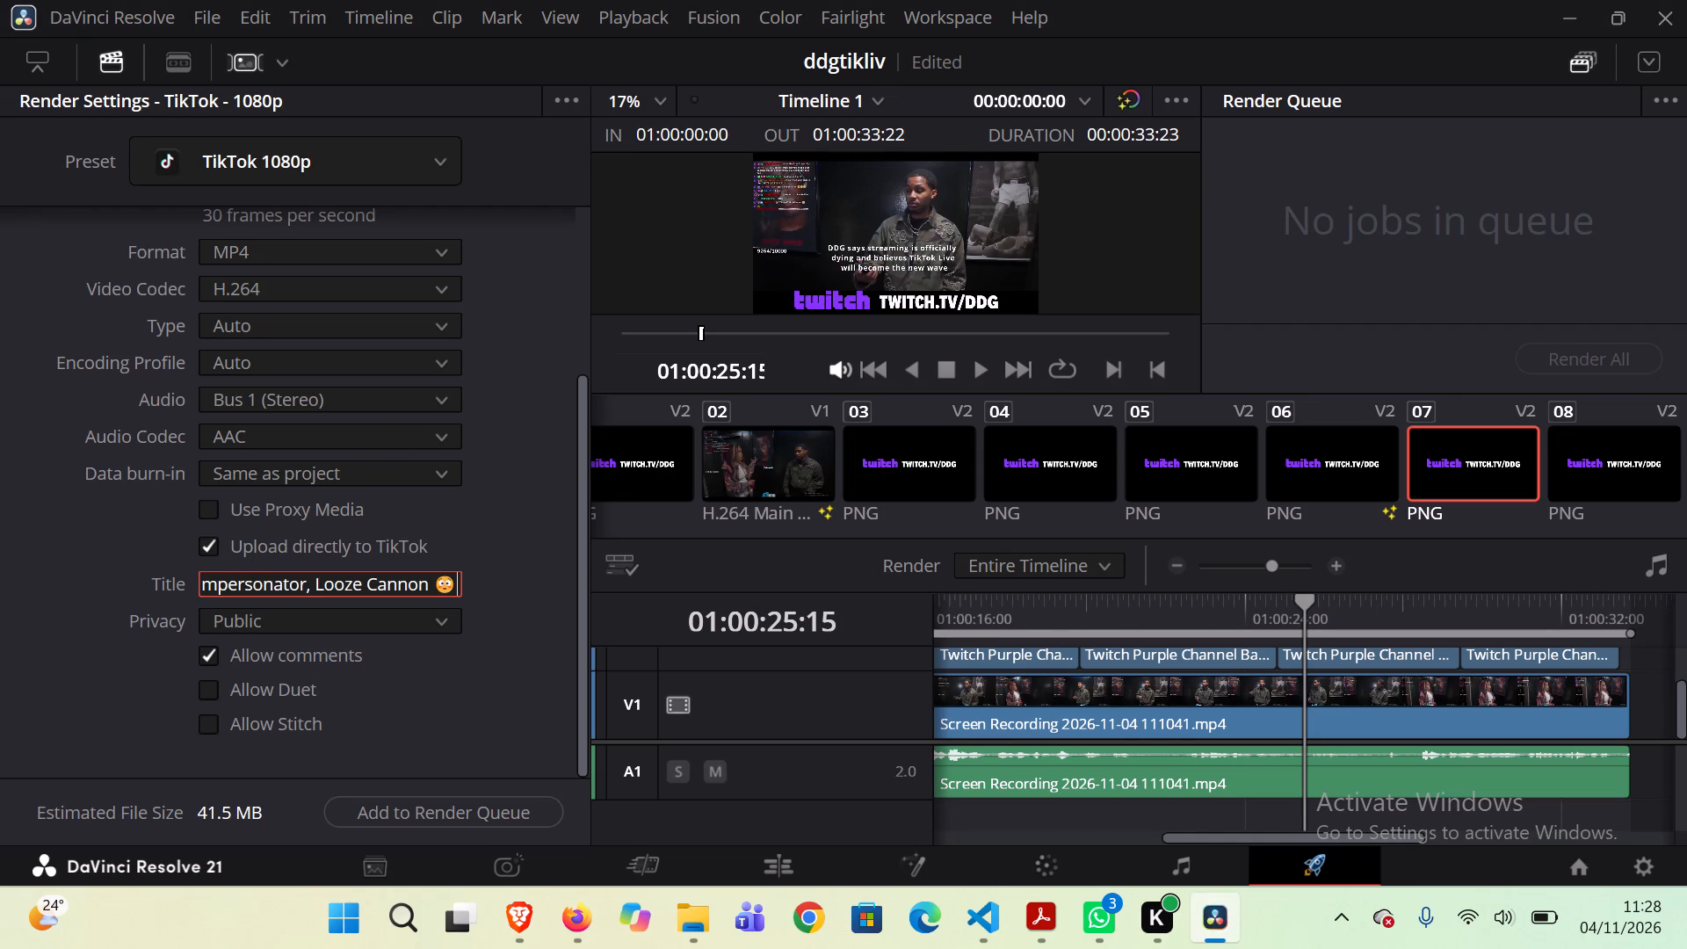
Add the ddgli export to the render queue and start rendering all jobs.
{"action": "left_click", "coordinate": [468, 805]}
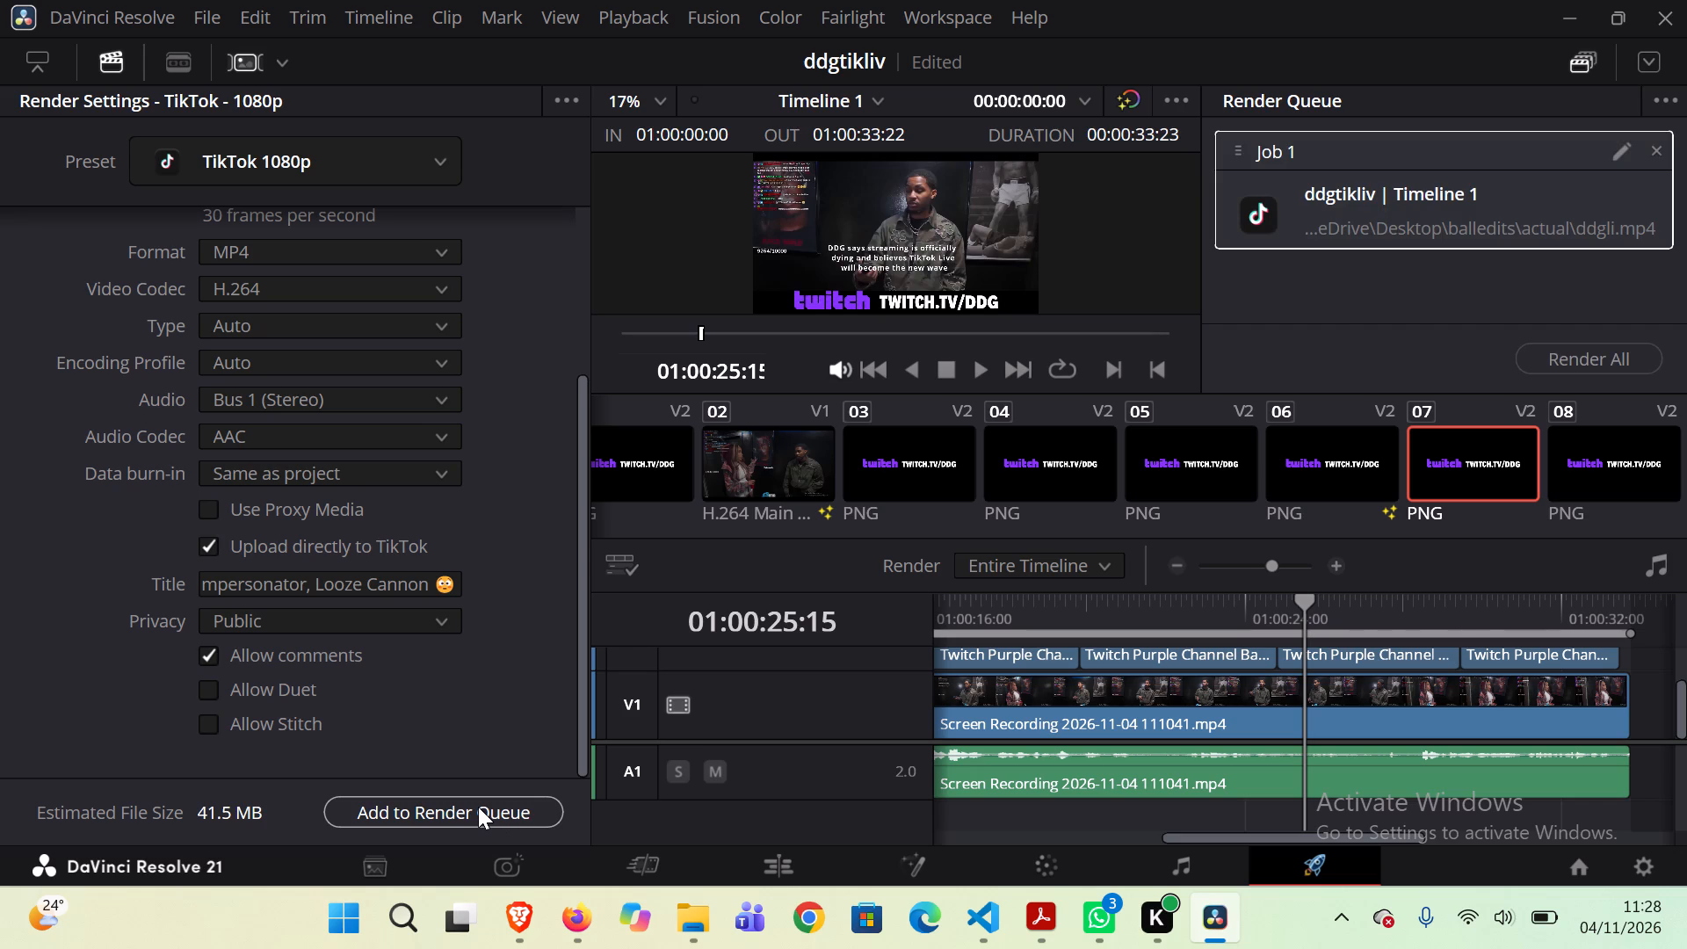
{"action": "left_click", "coordinate": [1555, 362]}
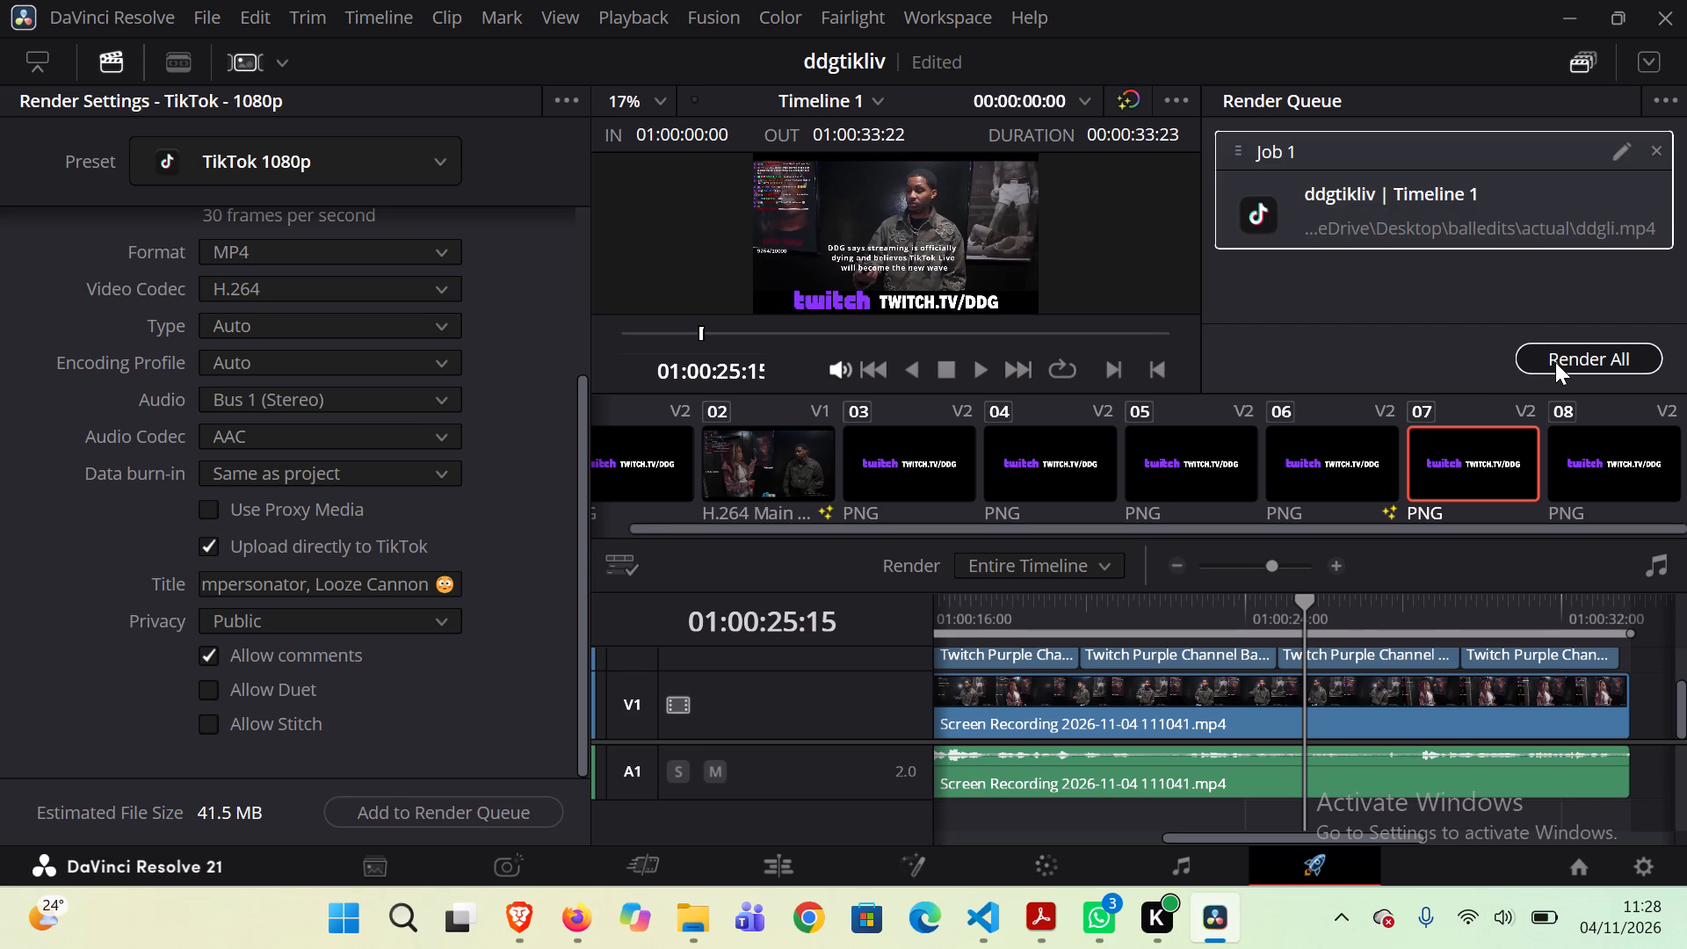
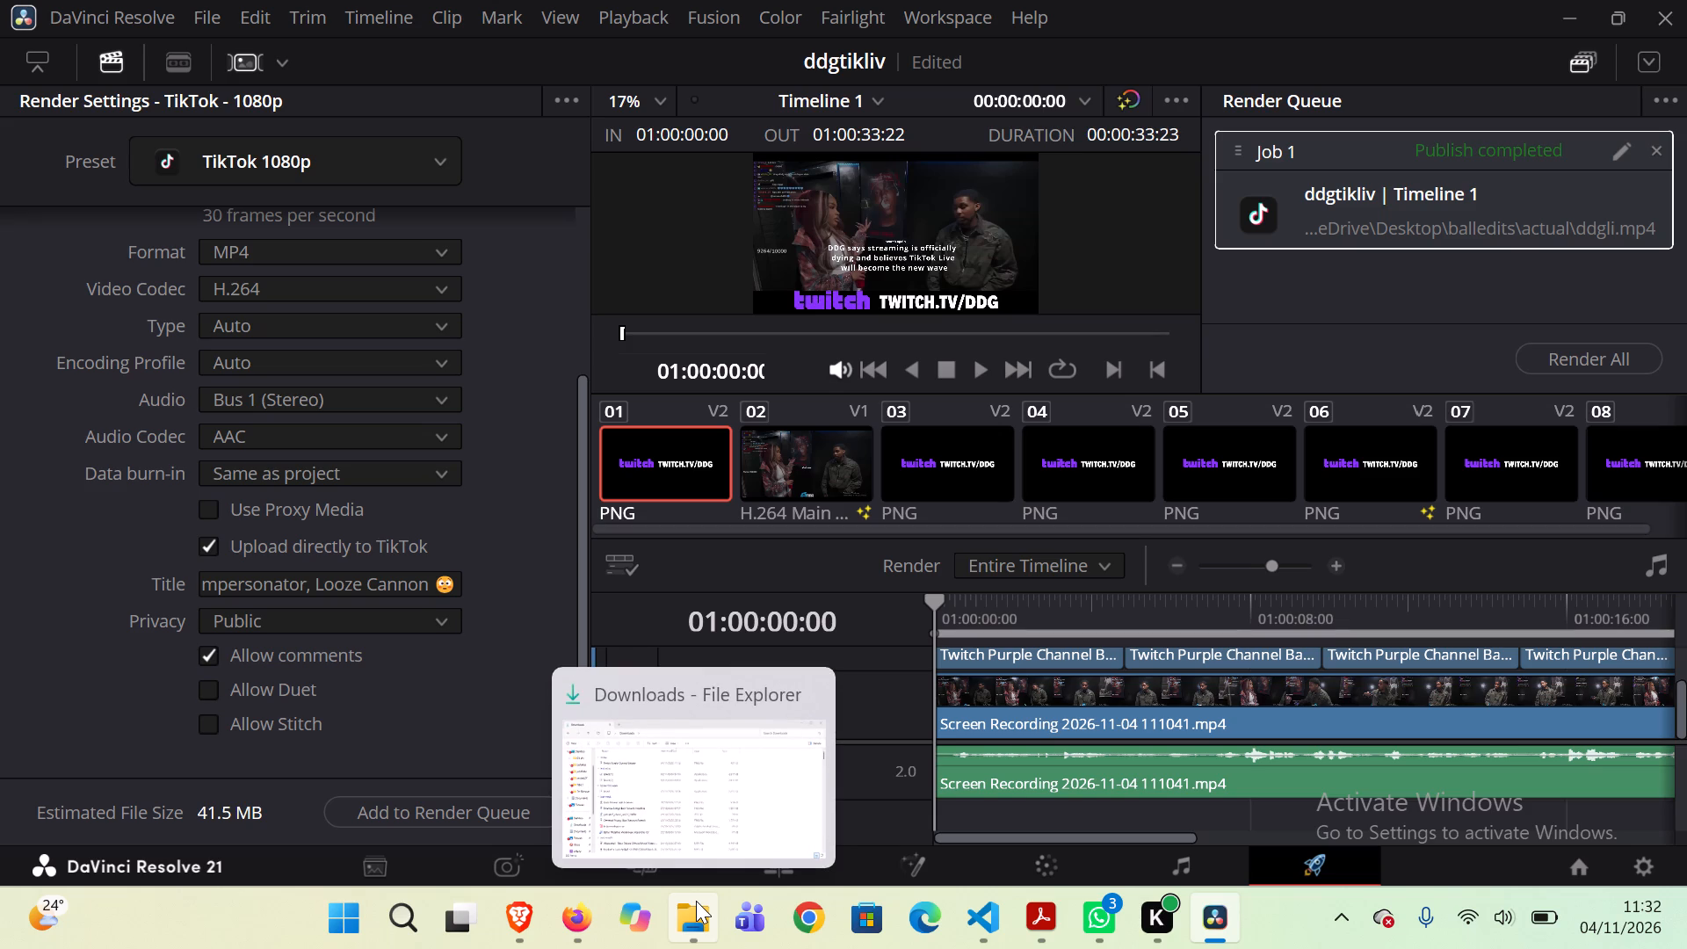
Switch to Brave and look over the DDG post on X and its replies.
{"action": "left_click", "coordinate": [525, 909]}
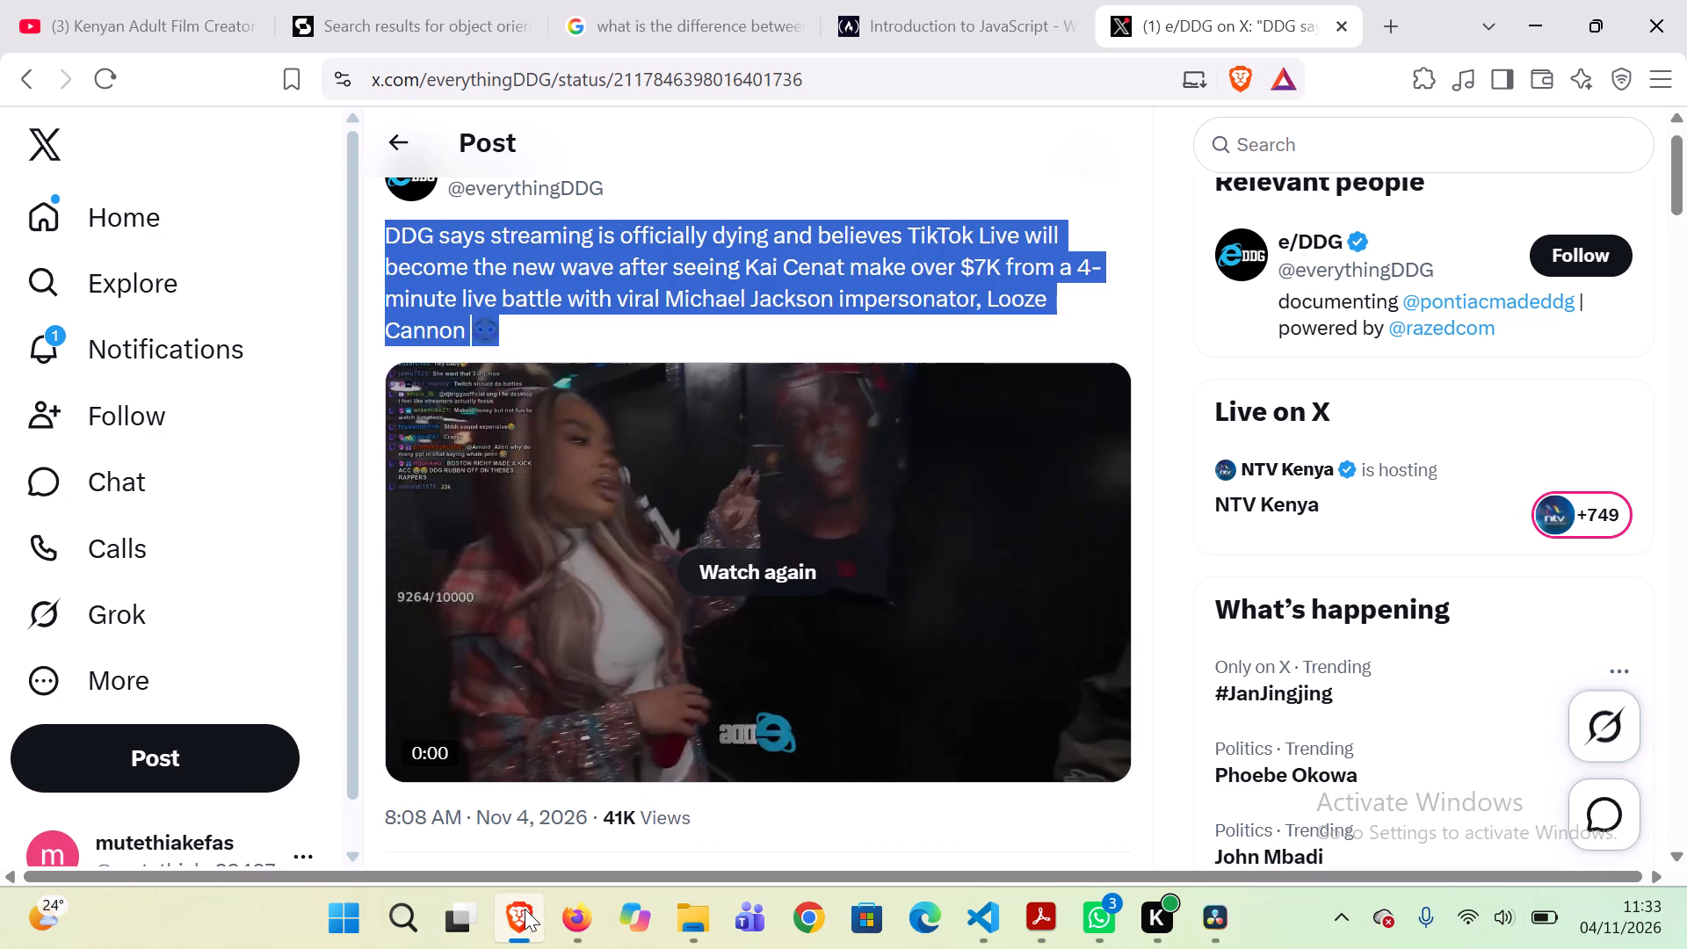
{"action": "scroll", "coordinate": [833, 621], "scroll_direction": "down", "scroll_amount": 1}
{"action": "left_click", "coordinate": [886, 661]}
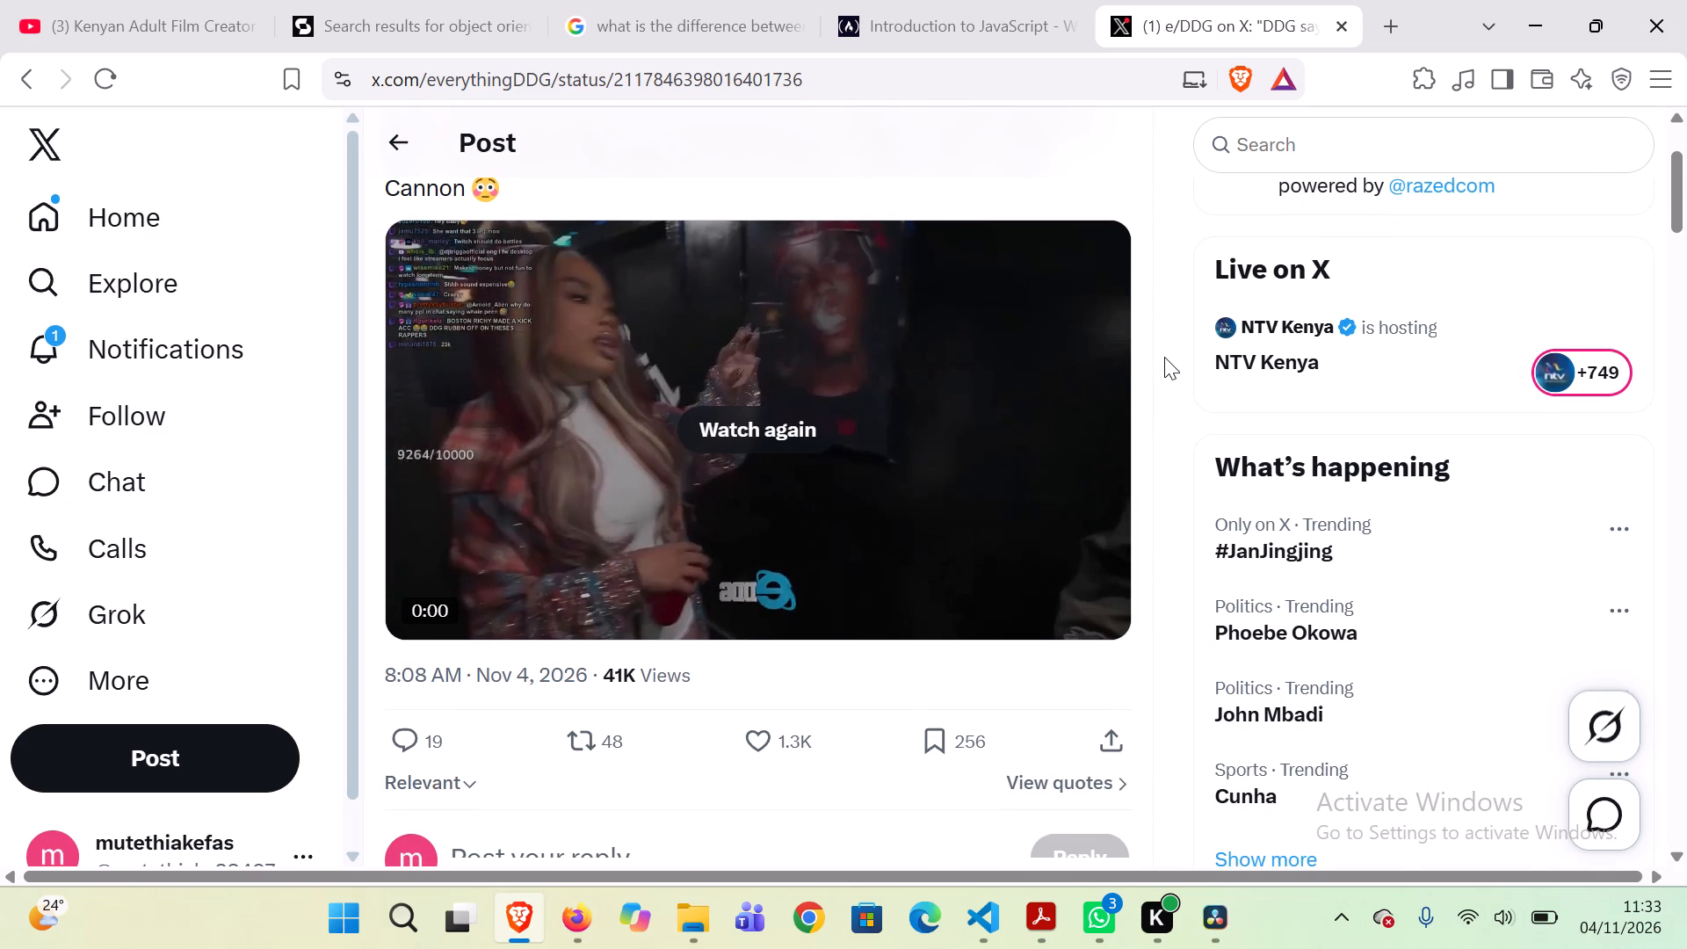
{"action": "scroll", "coordinate": [1164, 357], "scroll_direction": "down", "scroll_amount": 3}
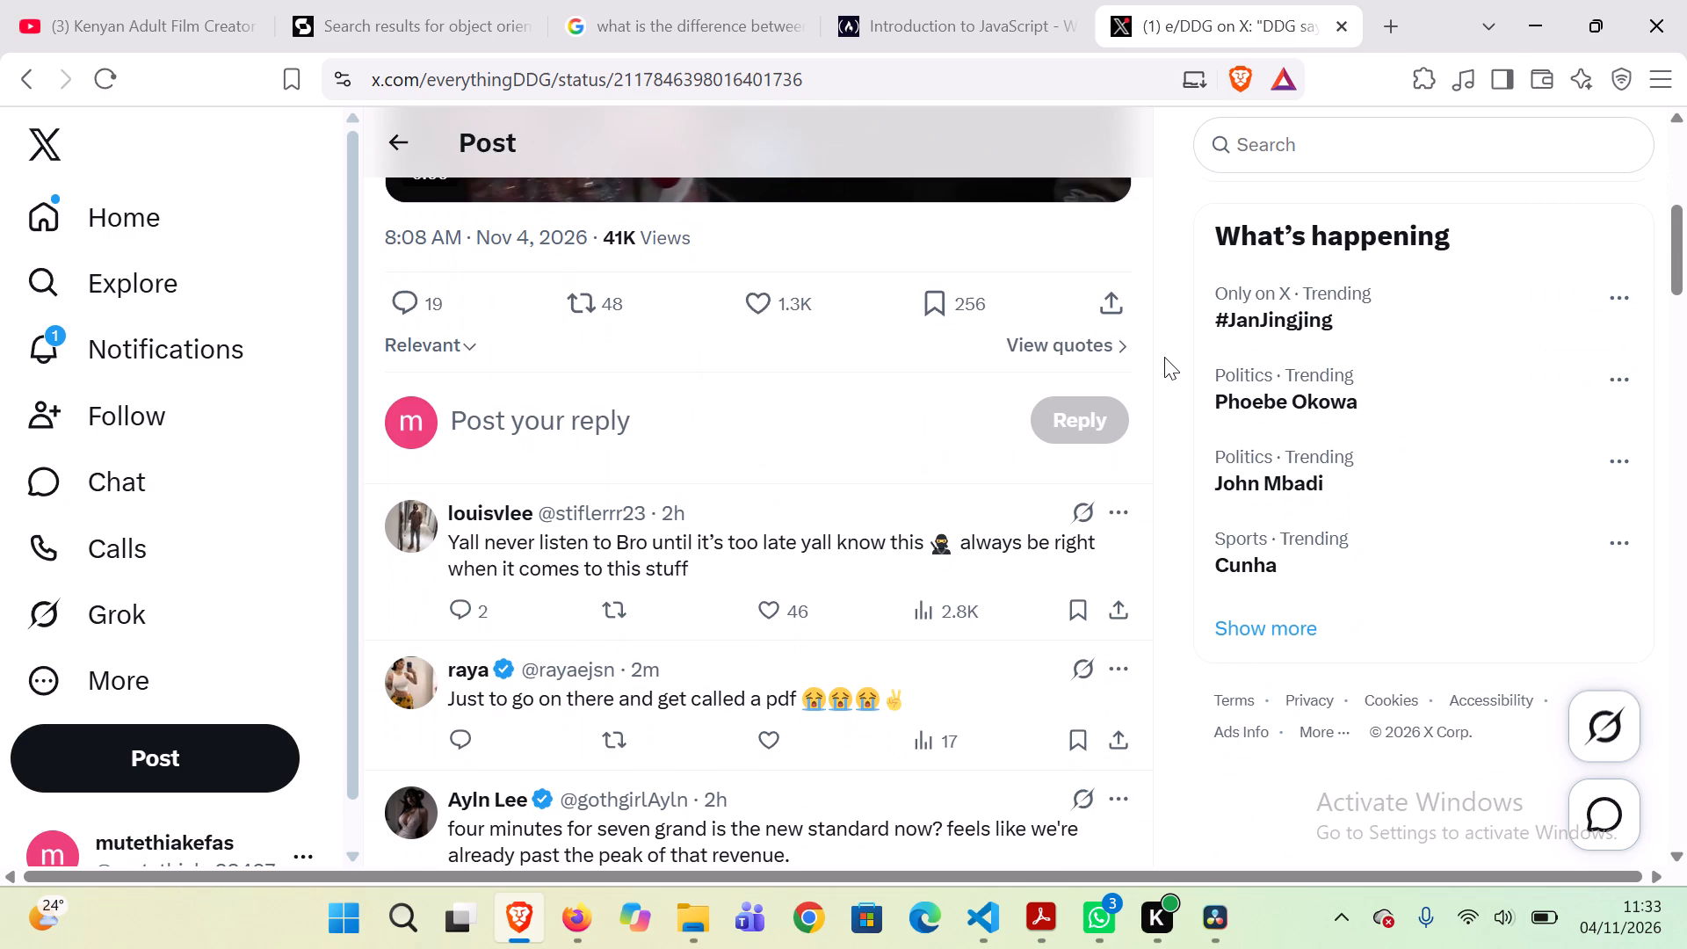
{"action": "scroll", "coordinate": [1164, 357], "scroll_direction": "down", "scroll_amount": 1}
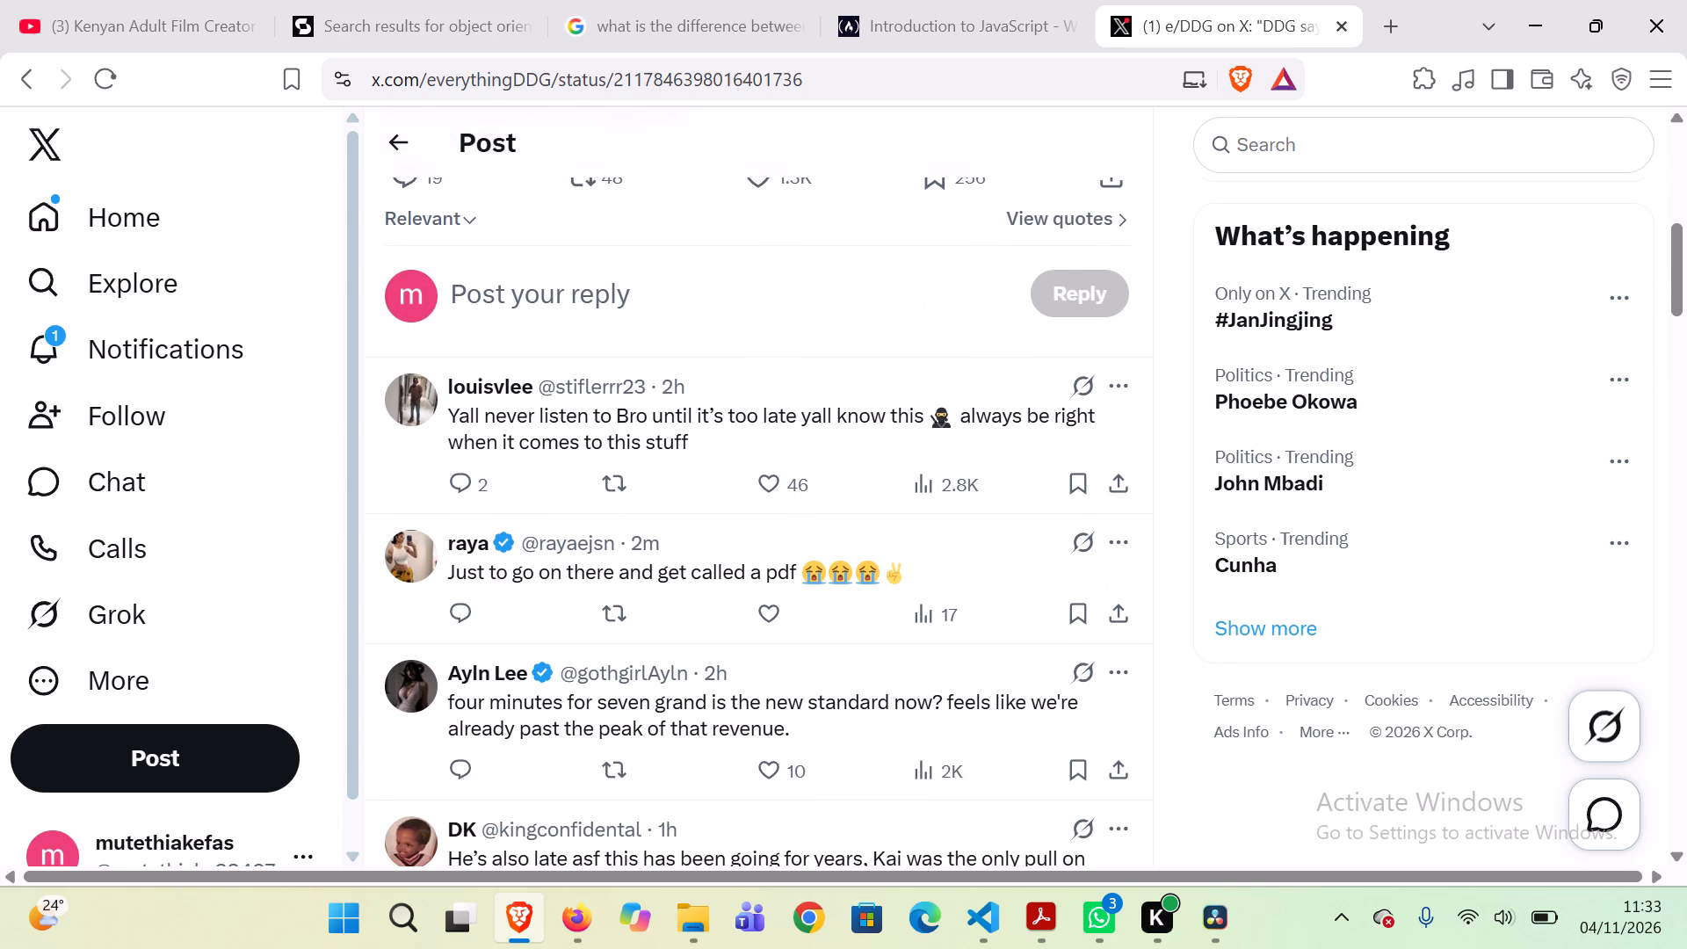
Return to the kai cenat search results on X and look through the top posts, including the Reggie live clips.
{"action": "left_click", "coordinate": [384, 131]}
{"action": "scroll", "coordinate": [636, 419], "scroll_direction": "down", "scroll_amount": 3}
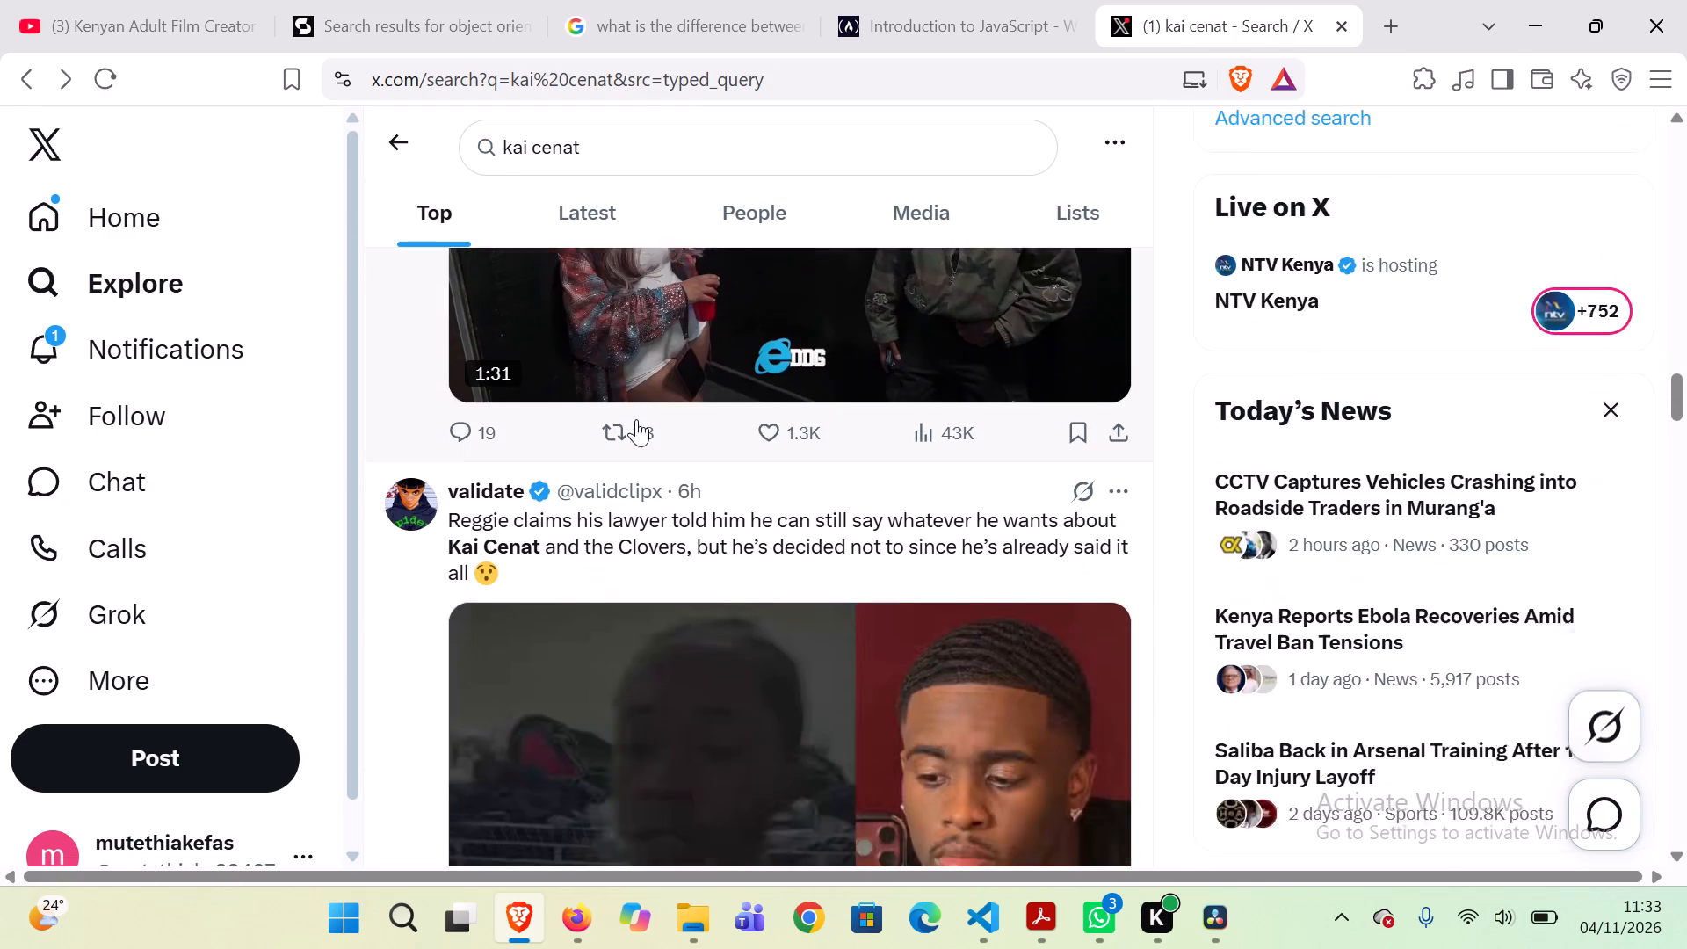
{"action": "scroll", "coordinate": [636, 419], "scroll_direction": "down", "scroll_amount": 4}
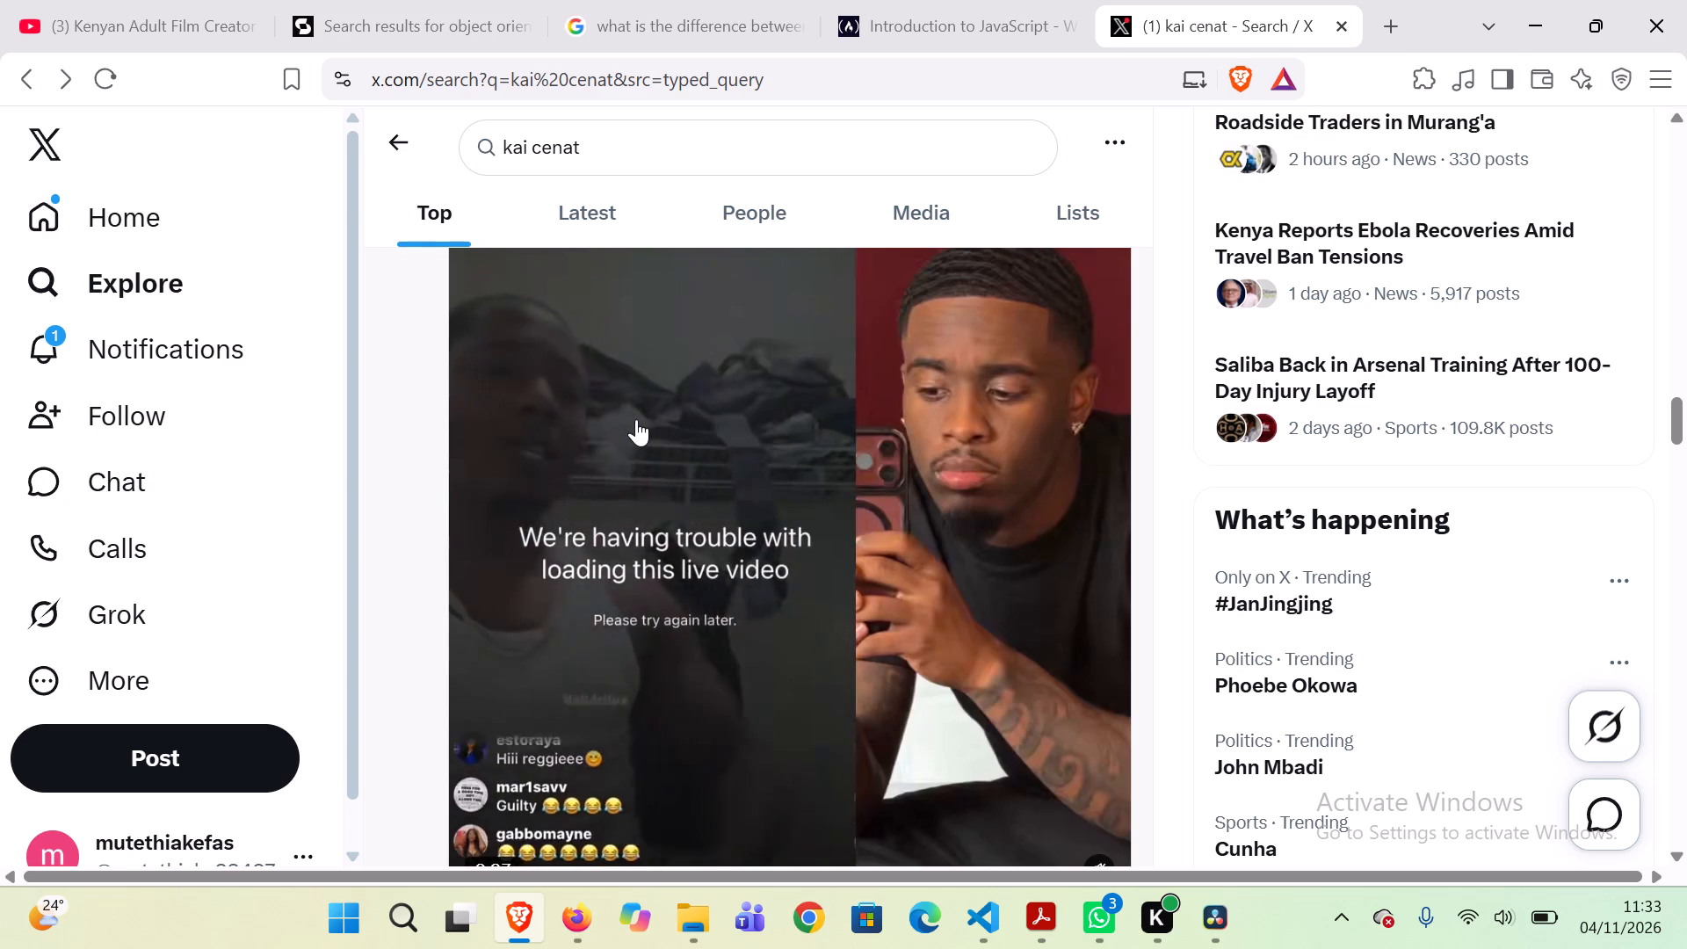
{"action": "scroll", "coordinate": [636, 419], "scroll_direction": "down", "scroll_amount": 5}
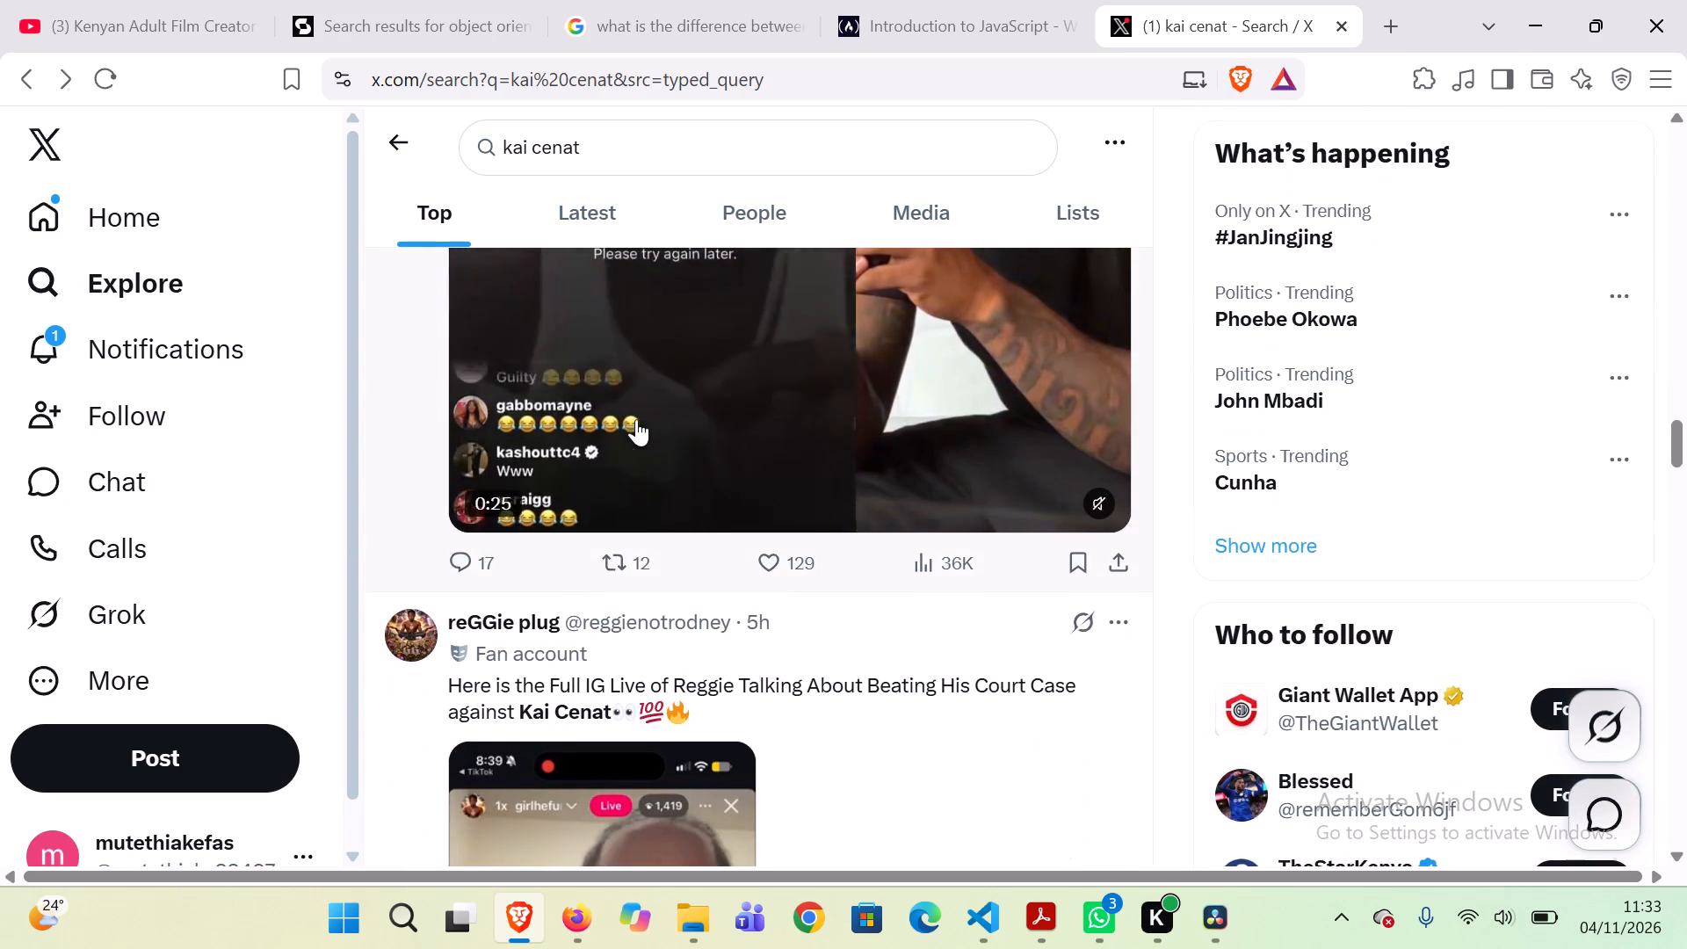
{"action": "scroll", "coordinate": [636, 419], "scroll_direction": "down", "scroll_amount": 3}
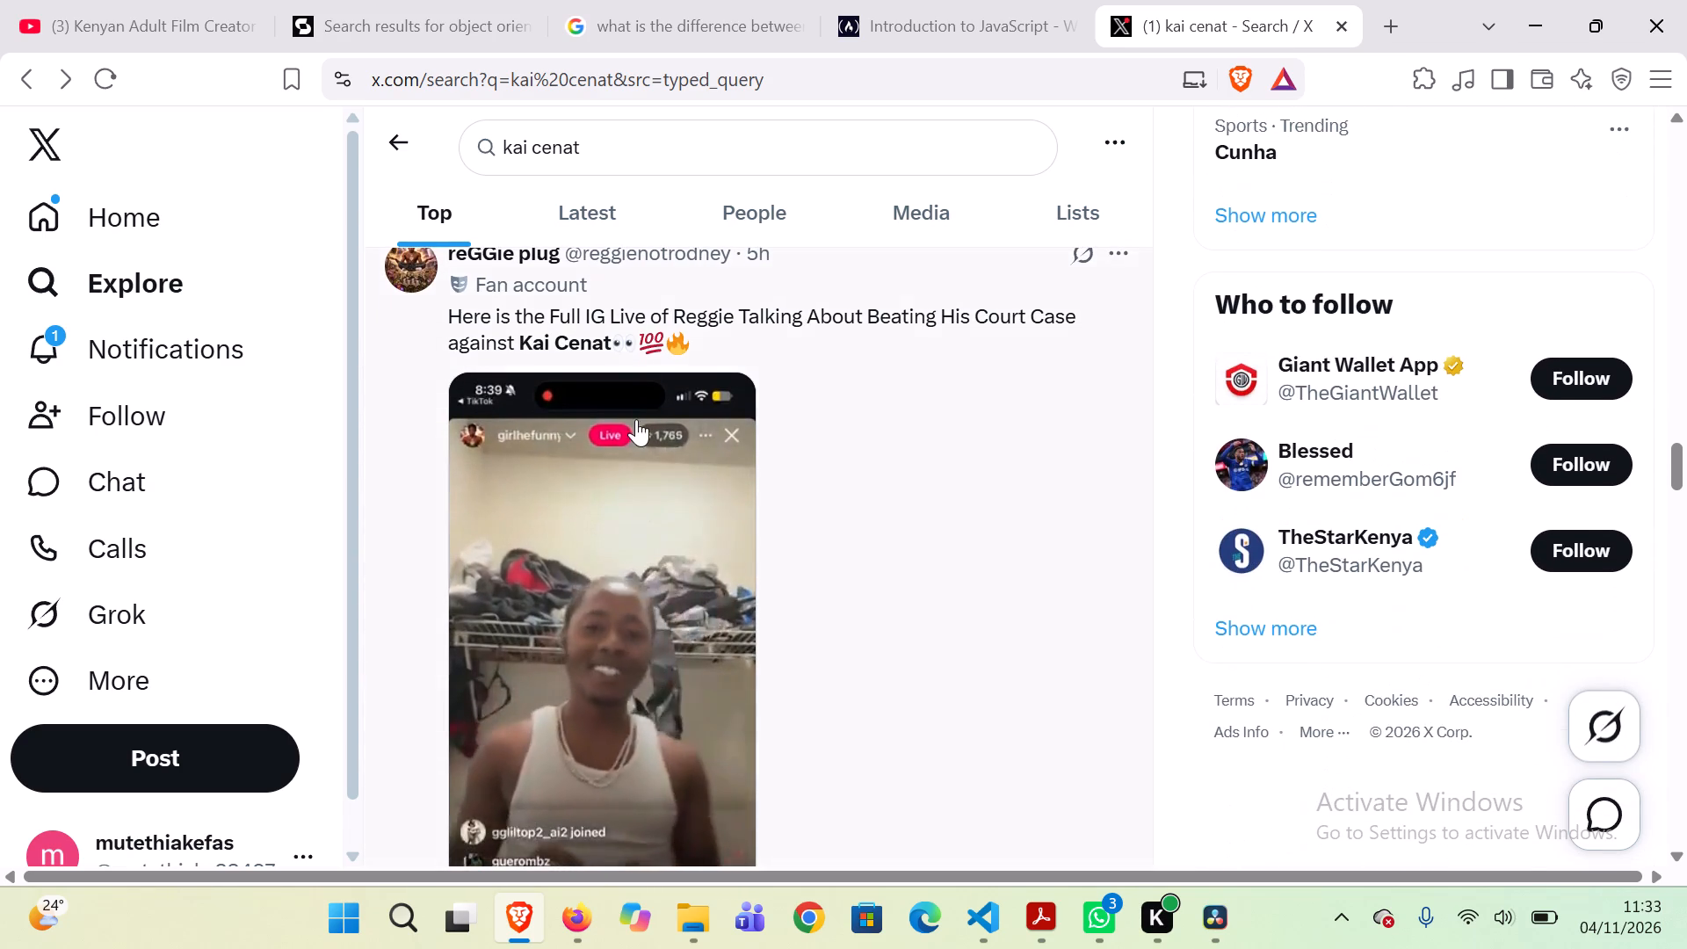
{"action": "scroll", "coordinate": [636, 419], "scroll_direction": "down", "scroll_amount": 5}
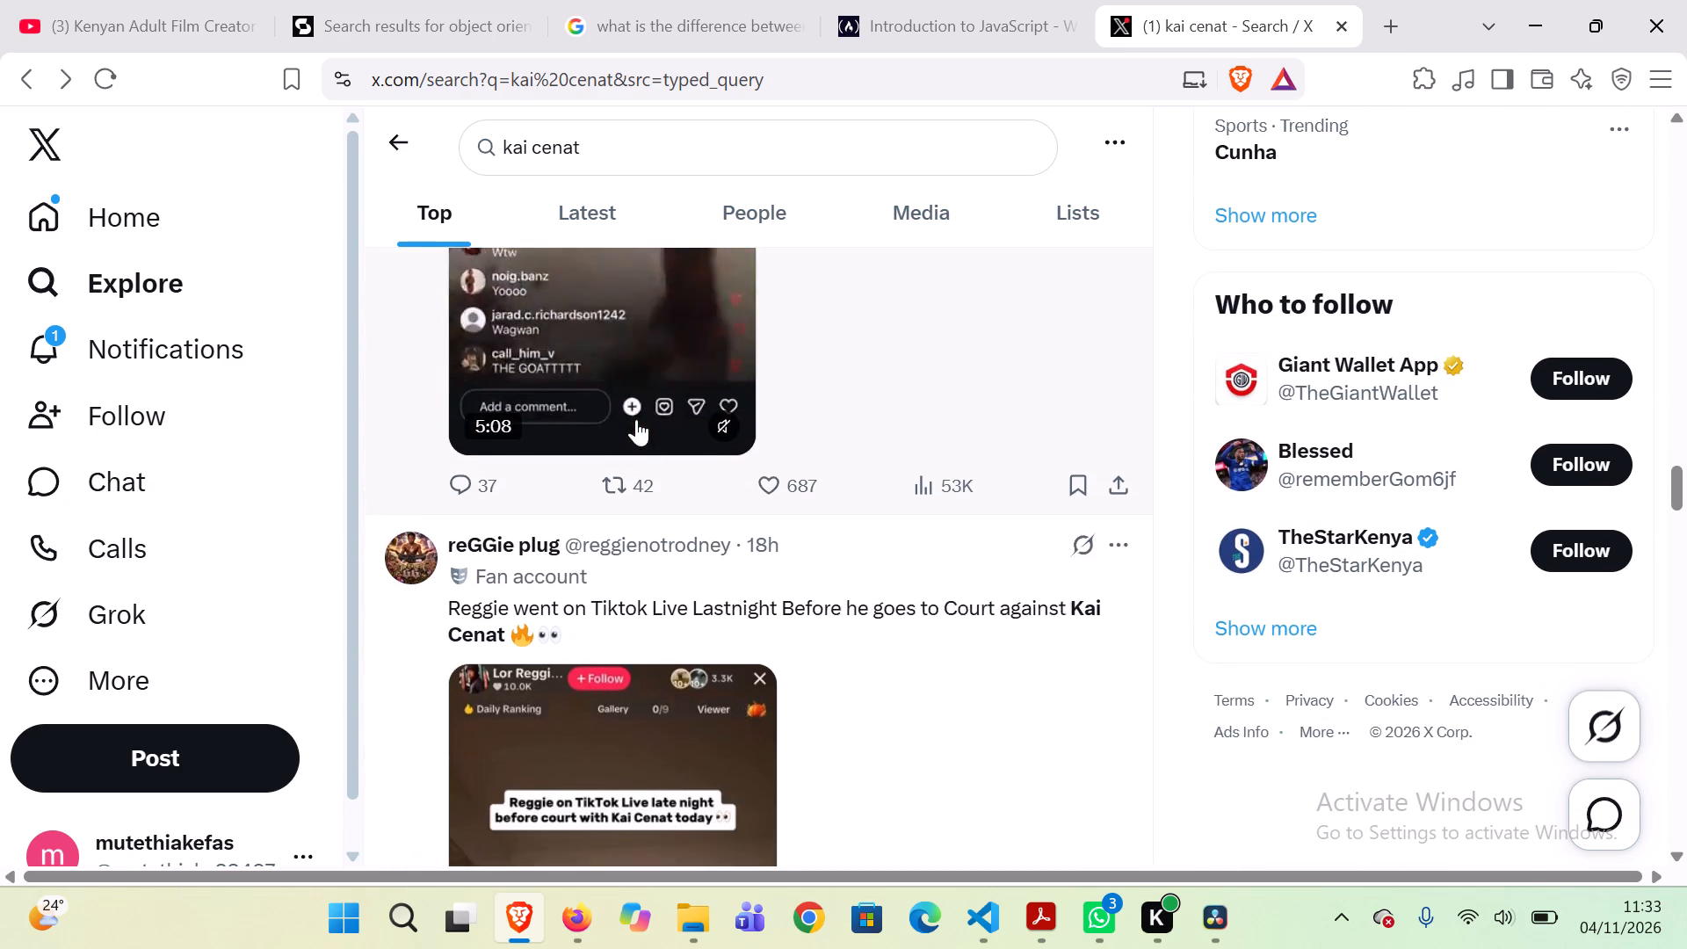
{"action": "scroll", "coordinate": [636, 419], "scroll_direction": "down", "scroll_amount": 4}
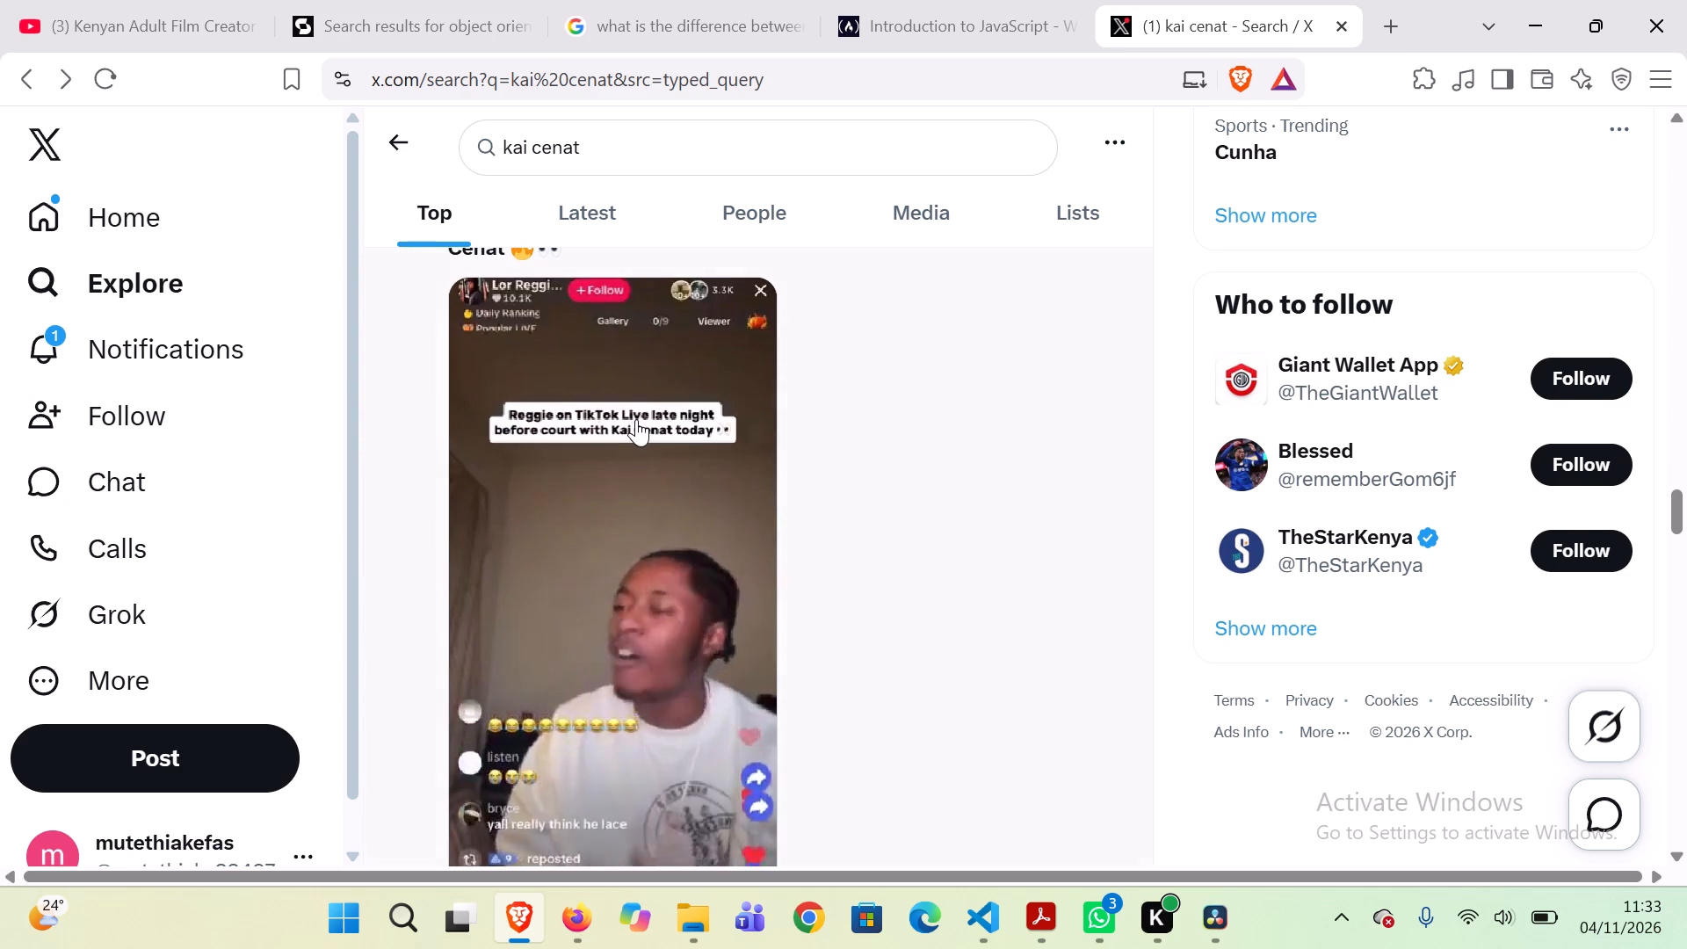
{"action": "scroll", "coordinate": [636, 419], "scroll_direction": "right", "scroll_amount": 2}
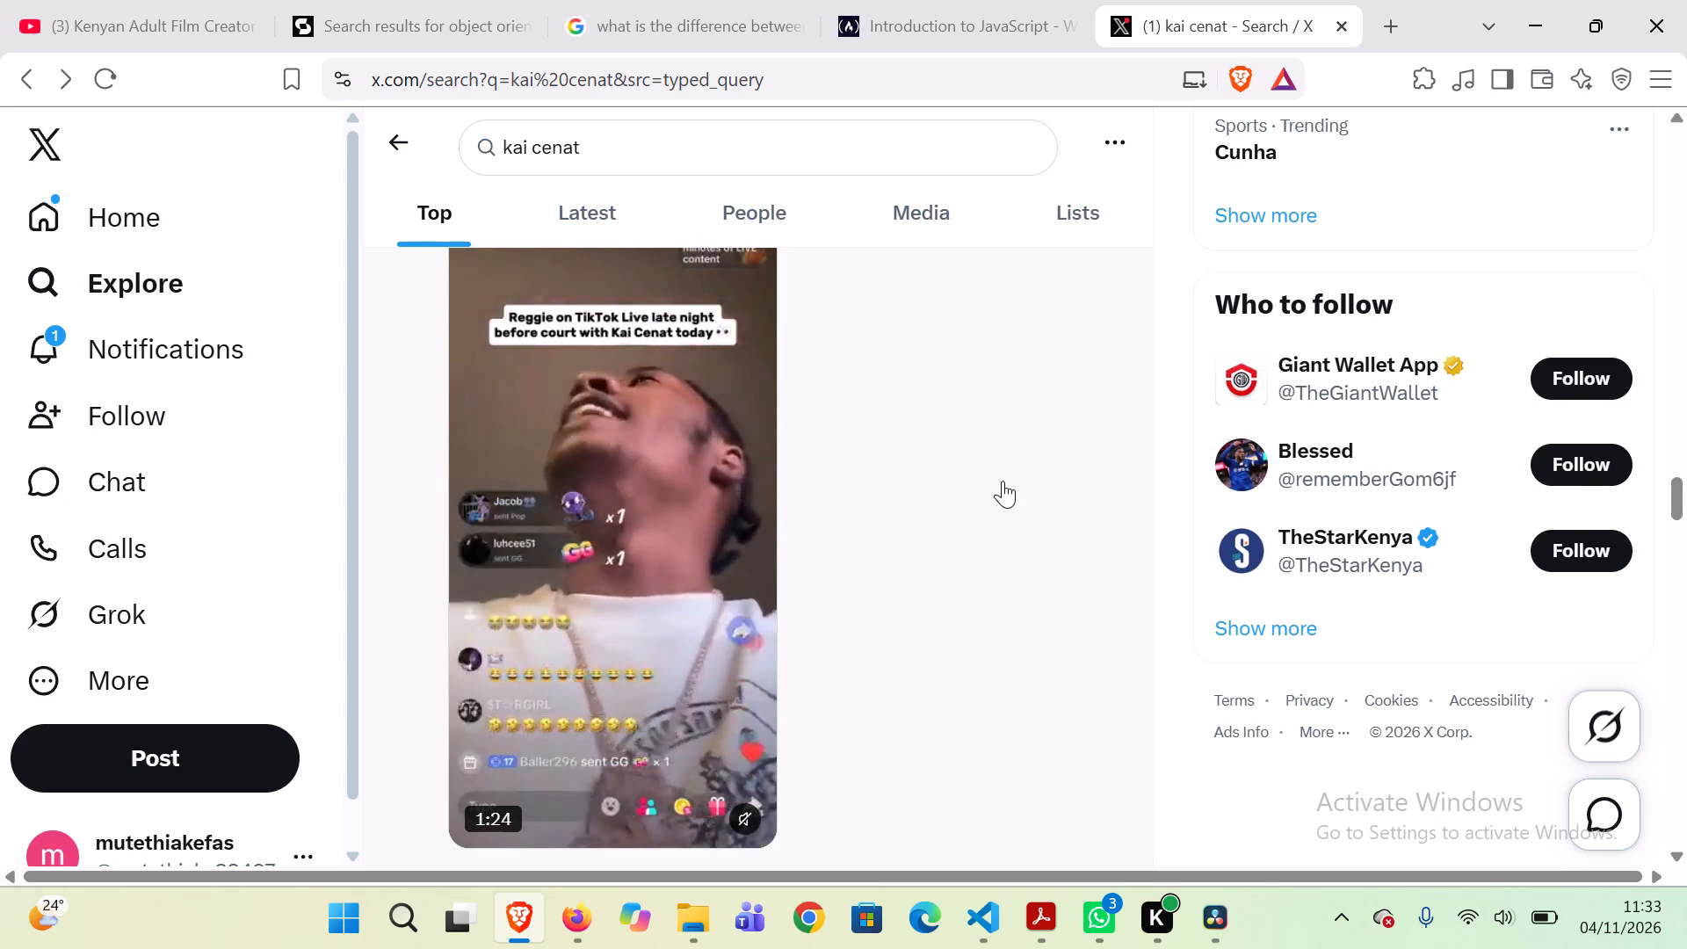
{"action": "scroll", "coordinate": [1003, 481], "scroll_direction": "down", "scroll_amount": 1}
{"action": "scroll", "coordinate": [1003, 481], "scroll_direction": "up", "scroll_amount": 1}
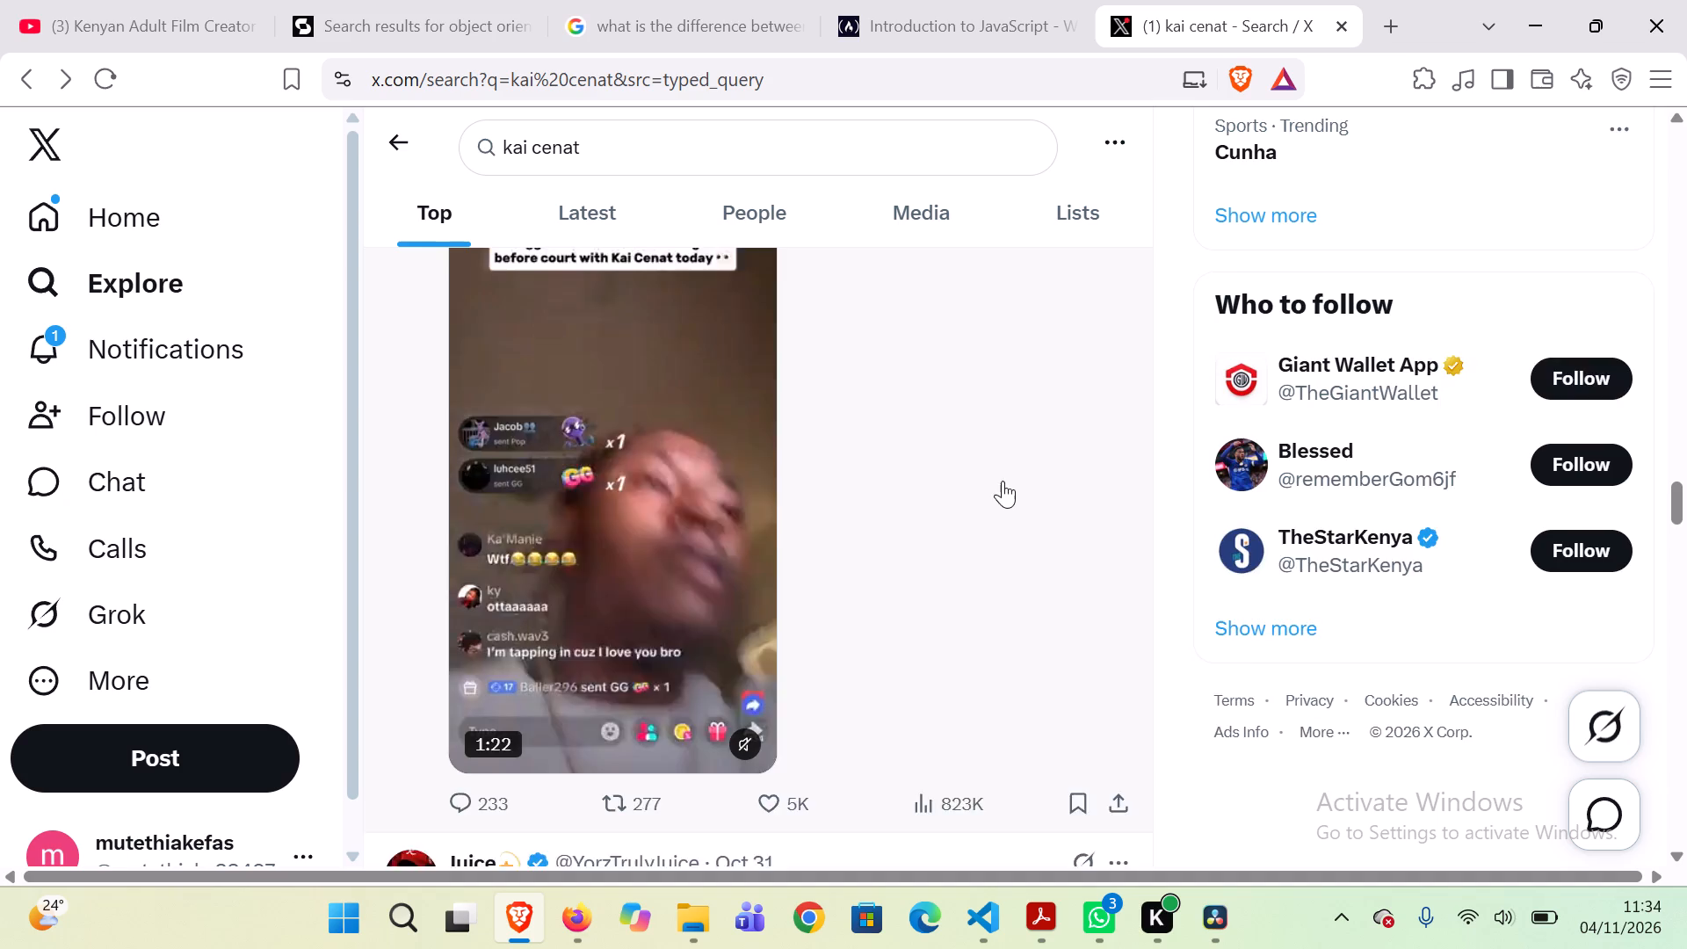
{"action": "scroll", "coordinate": [1003, 481], "scroll_direction": "up", "scroll_amount": 1}
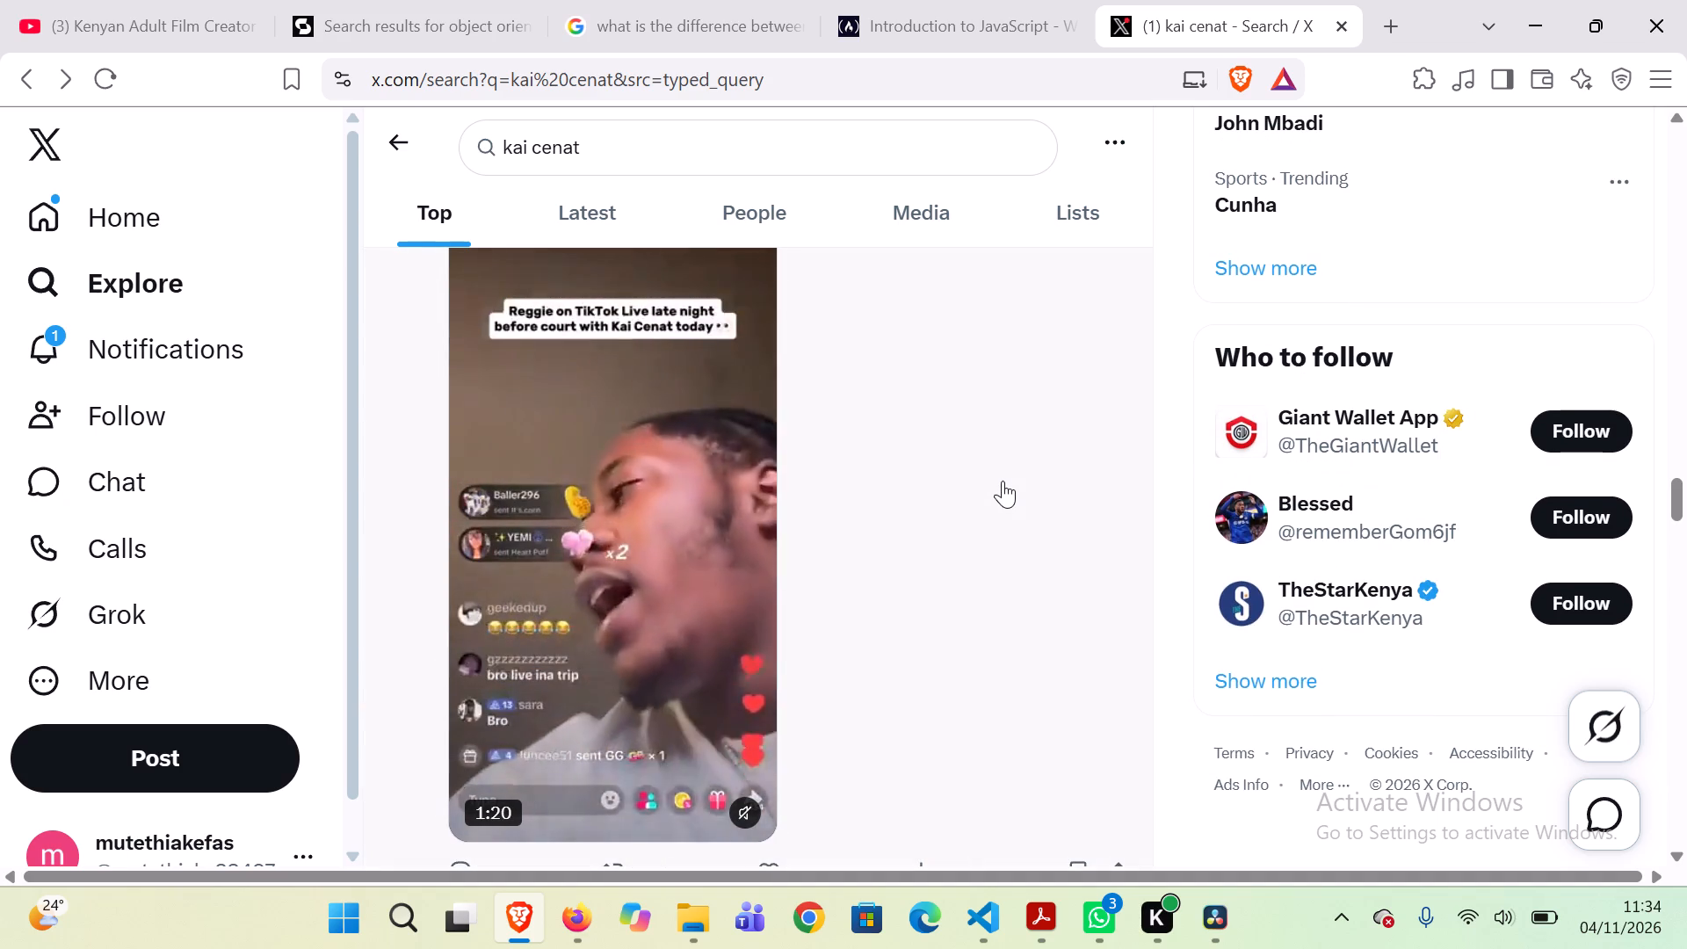
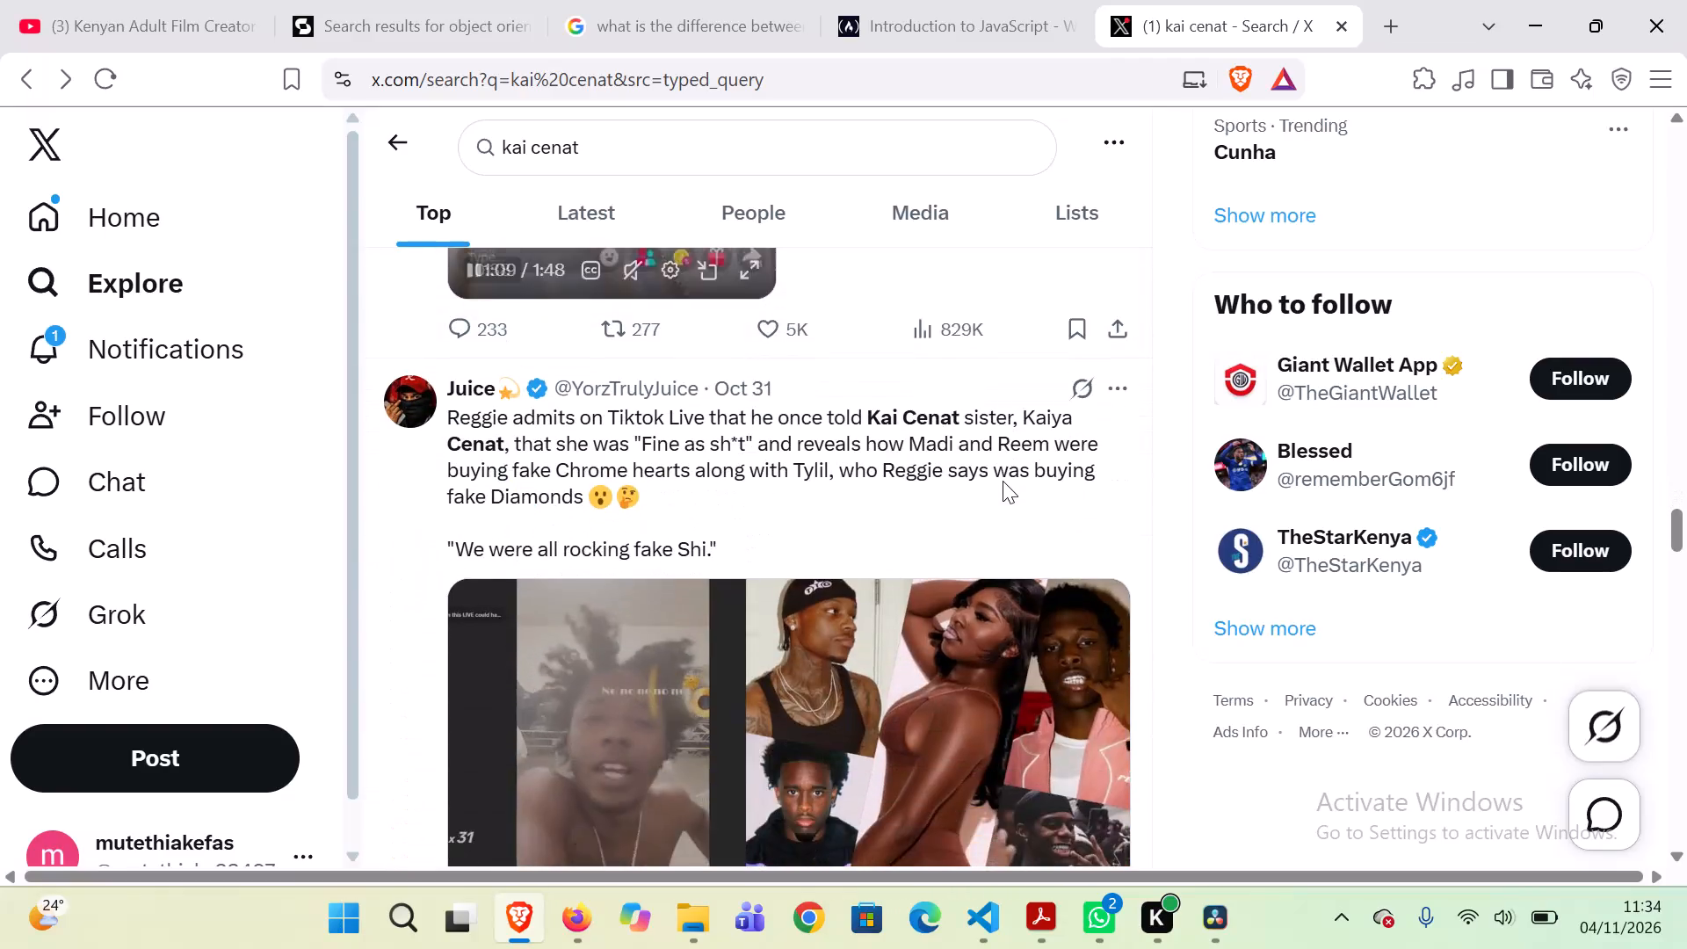
Watch the clip of Reggie on TikTok Live before court with Kai Cenat, with its sound turned on.
{"action": "scroll", "coordinate": [1003, 481], "scroll_direction": "up", "scroll_amount": 4}
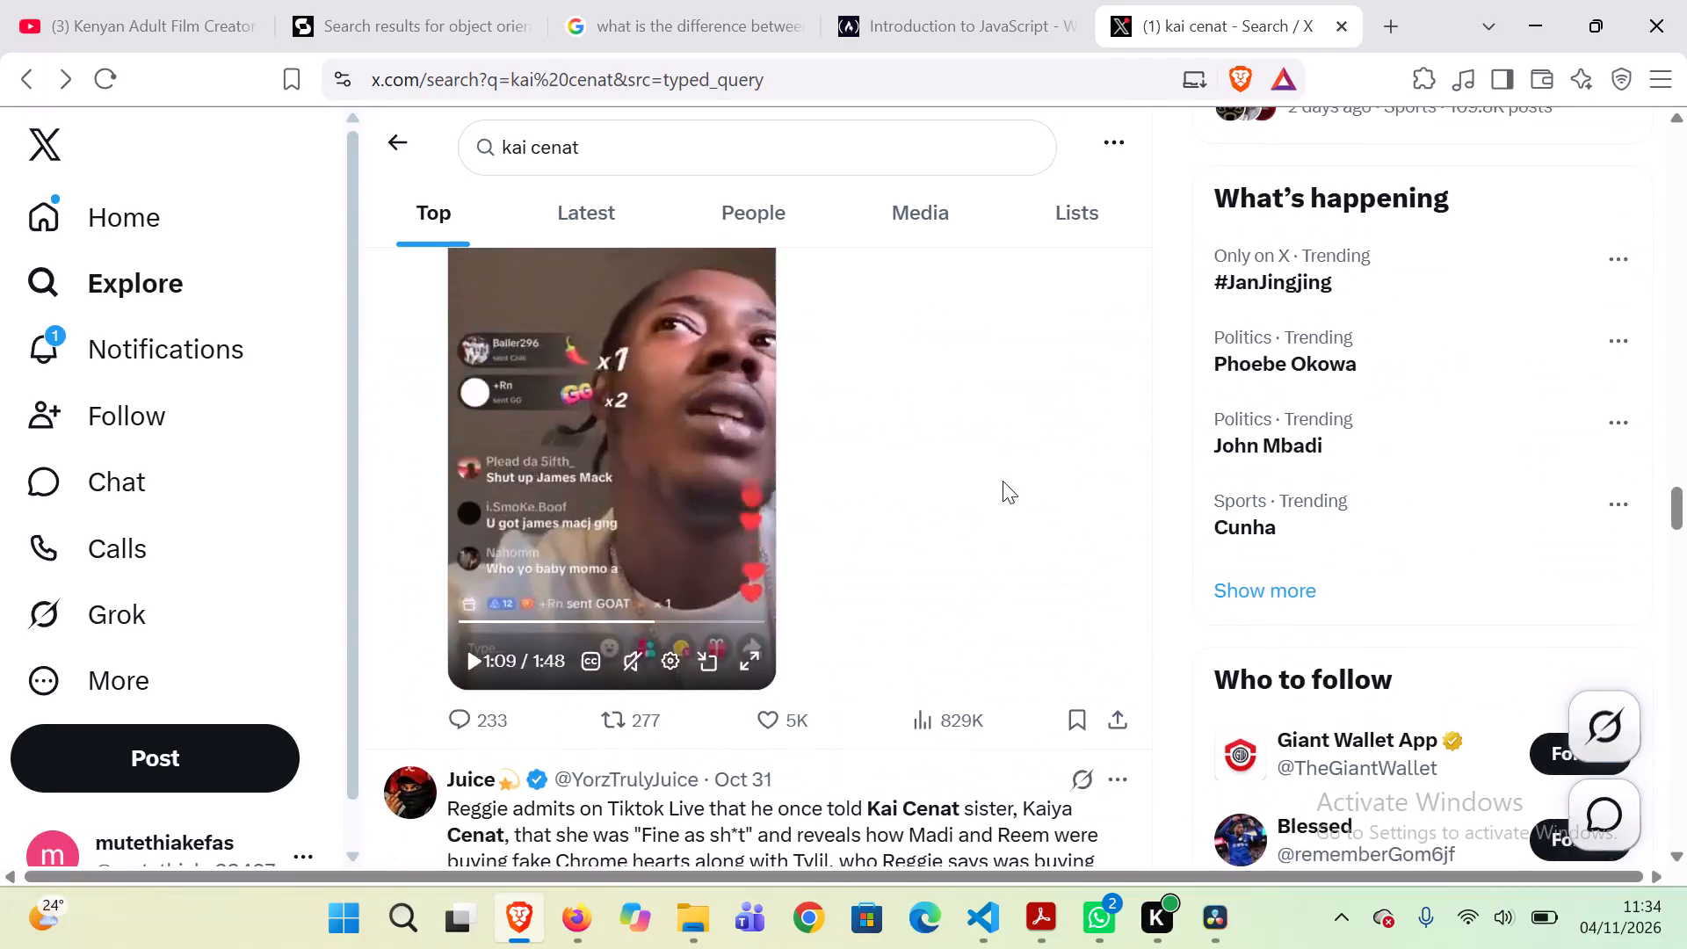
{"action": "scroll", "coordinate": [1003, 481], "scroll_direction": "up", "scroll_amount": 1}
{"action": "scroll", "coordinate": [726, 675], "scroll_direction": "down", "scroll_amount": 1}
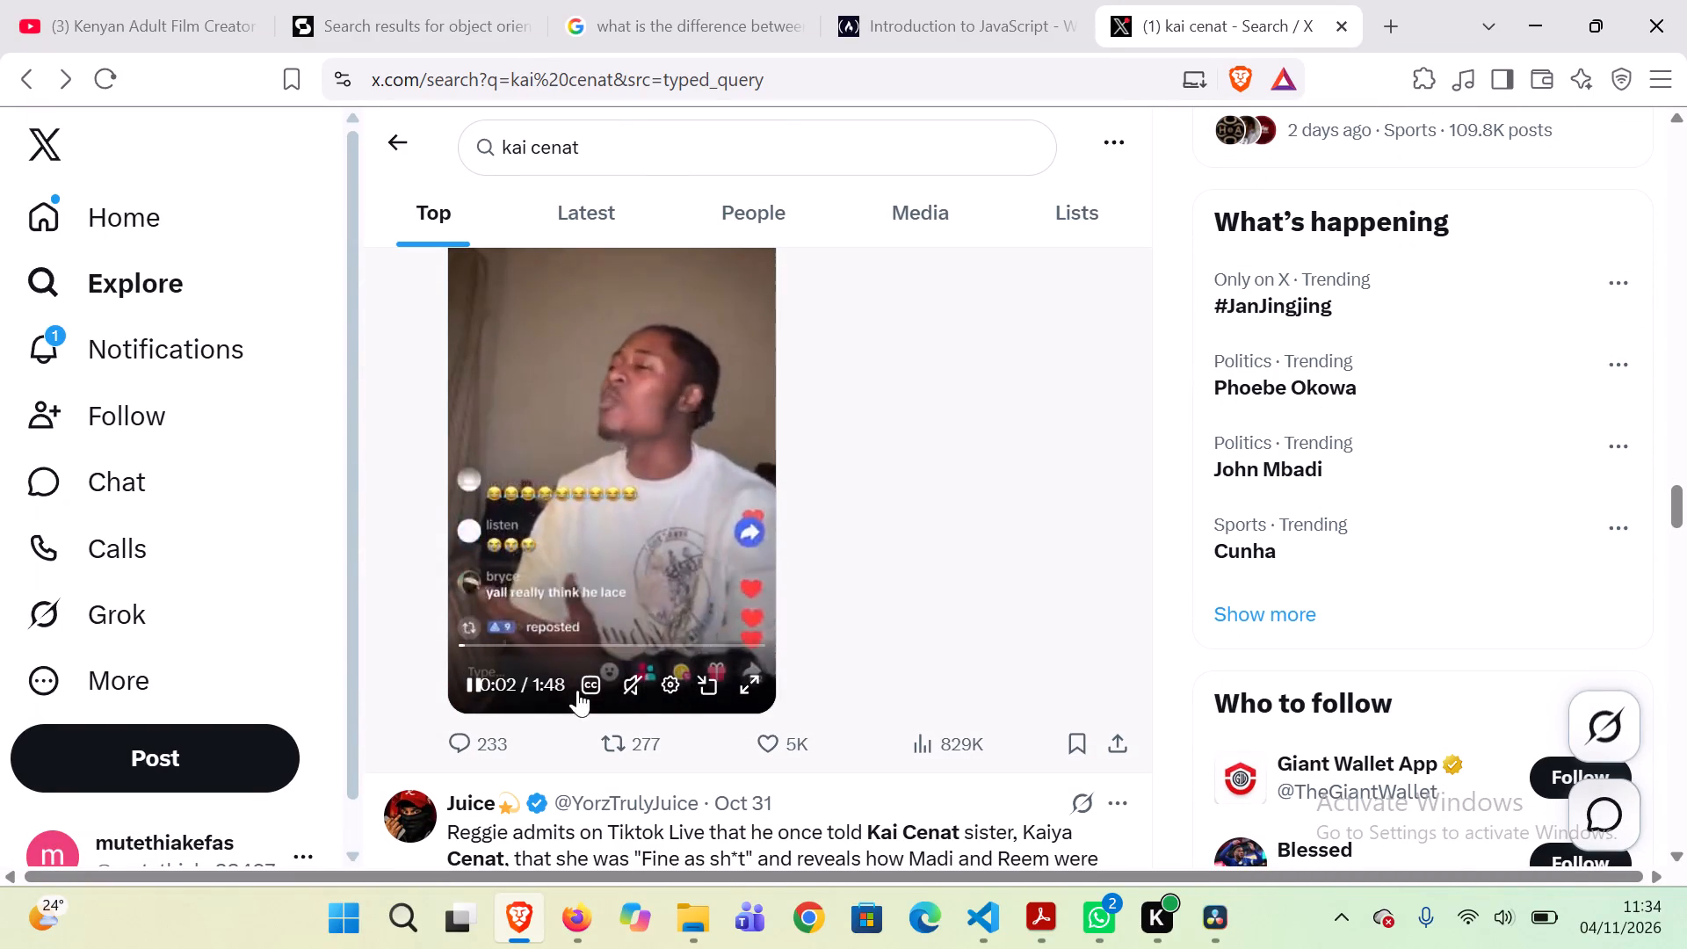
{"action": "left_click", "coordinate": [635, 690]}
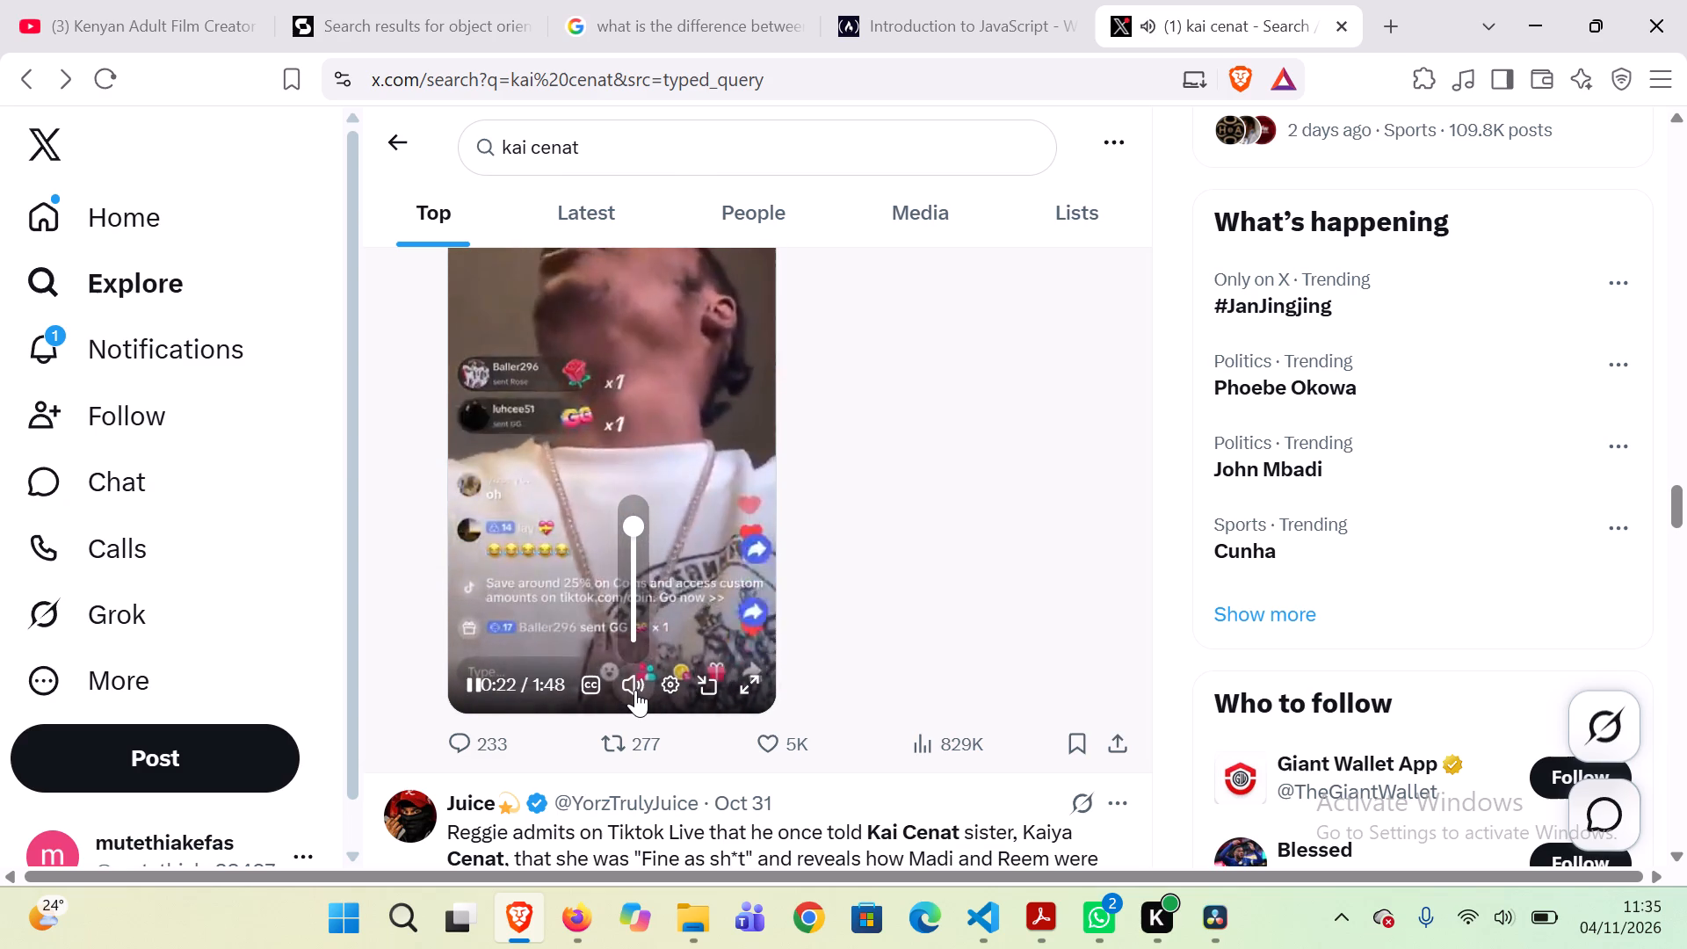
{"action": "key", "text": "space"}
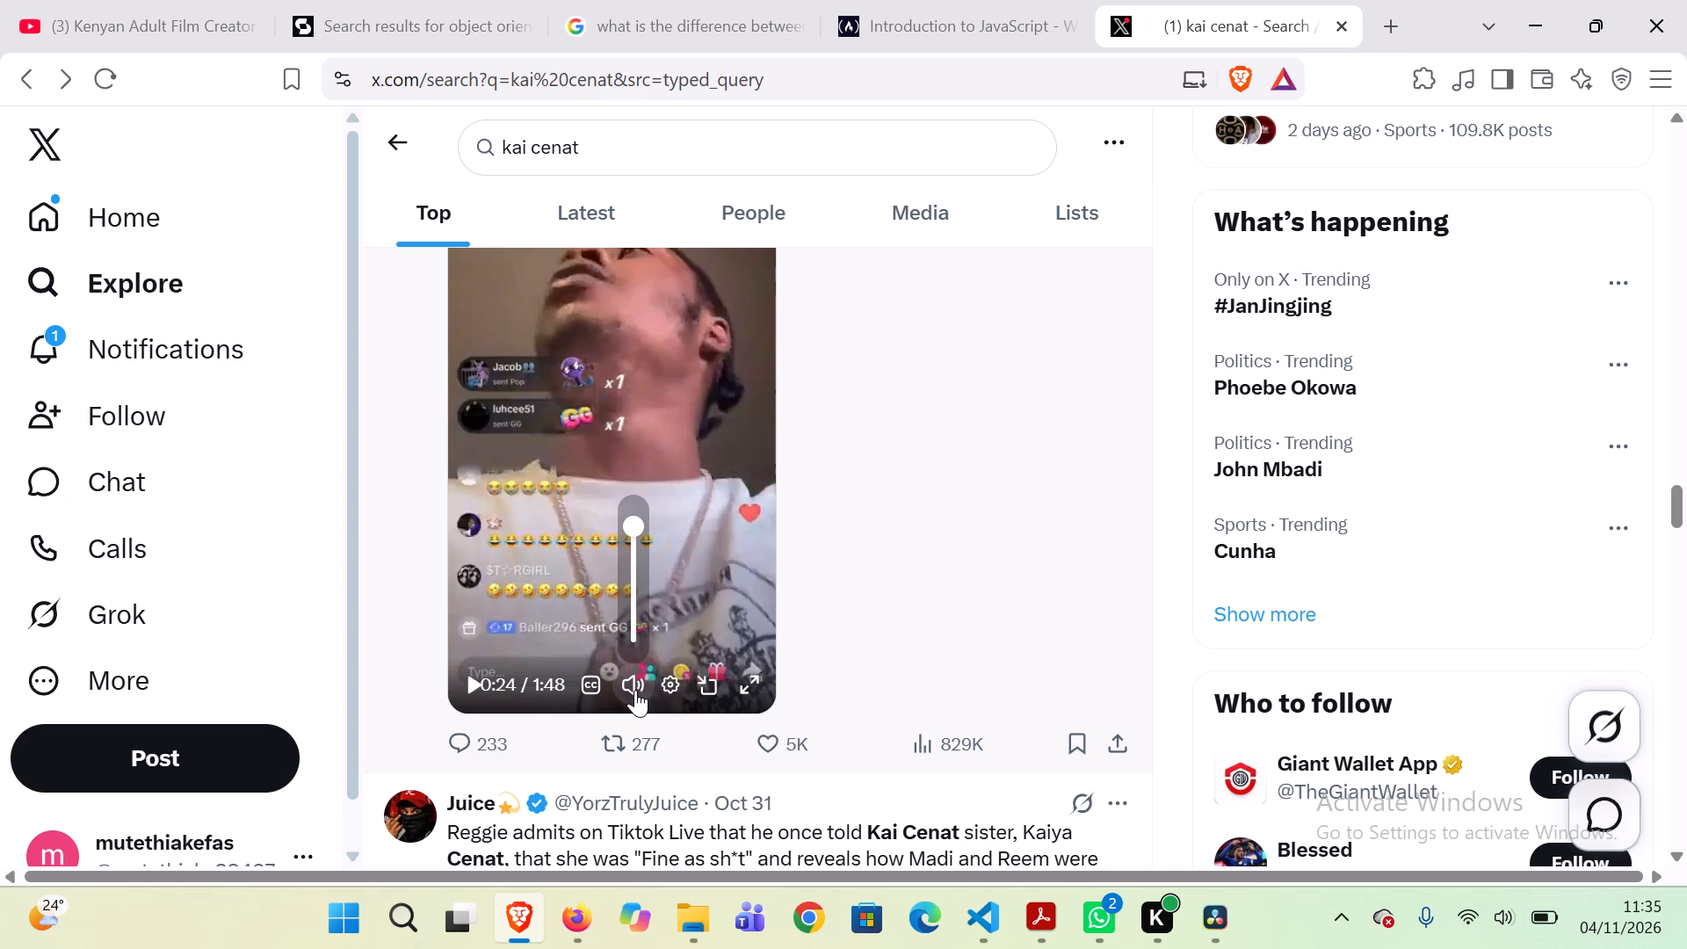
{"action": "key", "text": "space"}
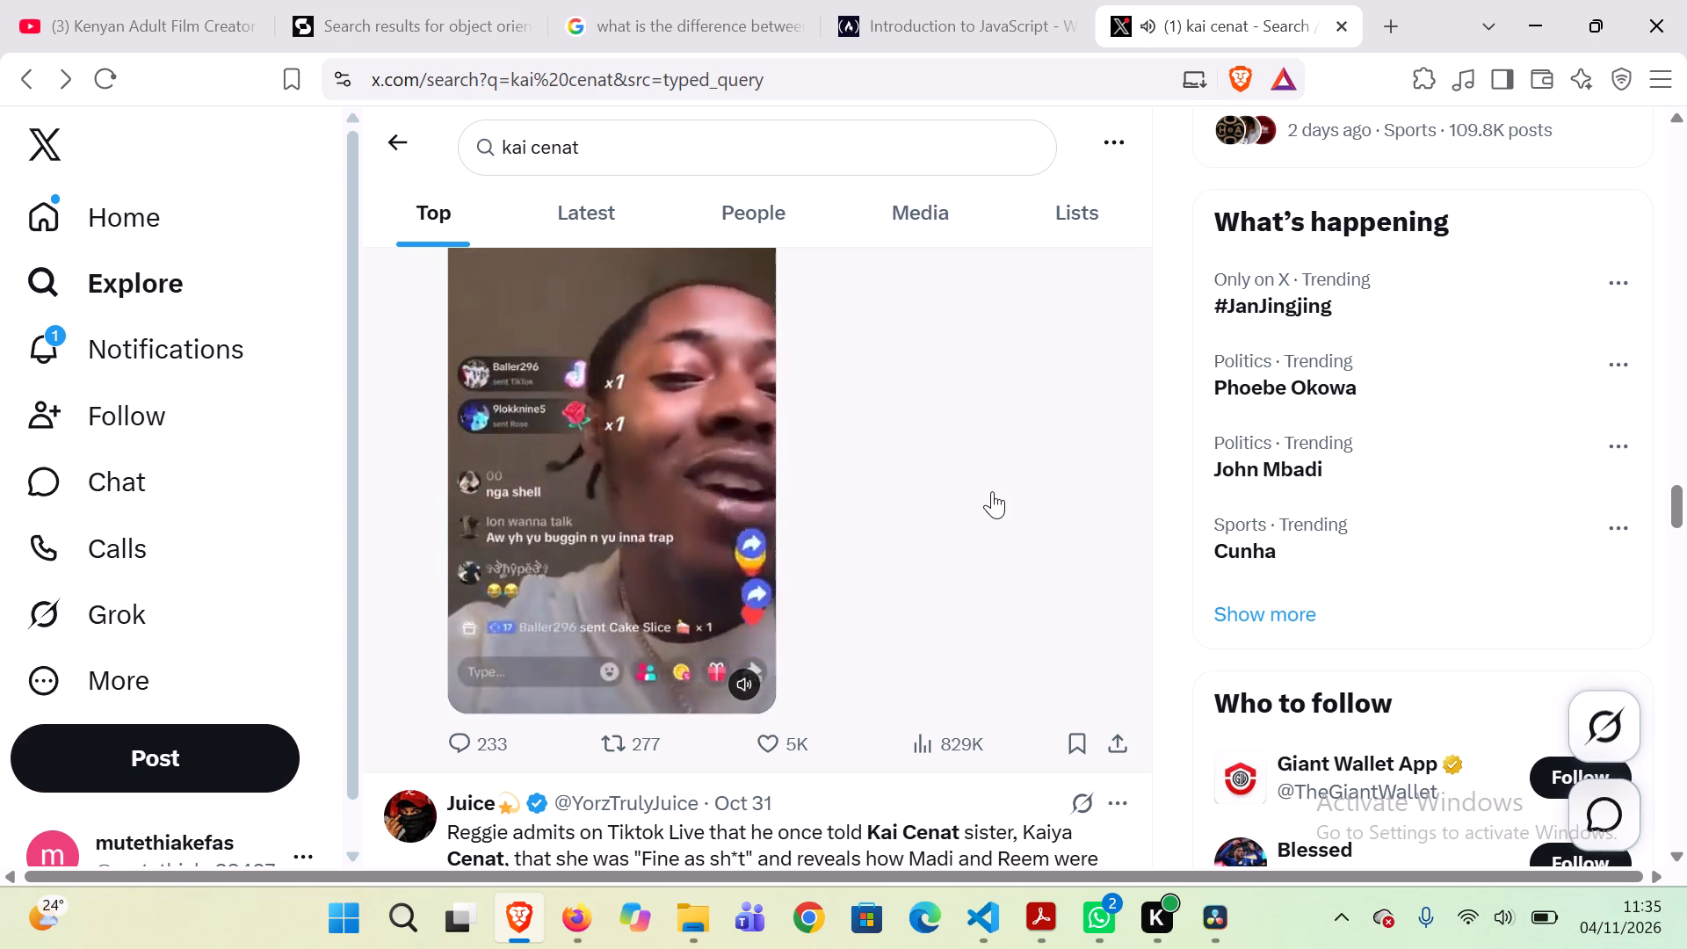
{"action": "scroll", "coordinate": [992, 491], "scroll_direction": "up", "scroll_amount": 1}
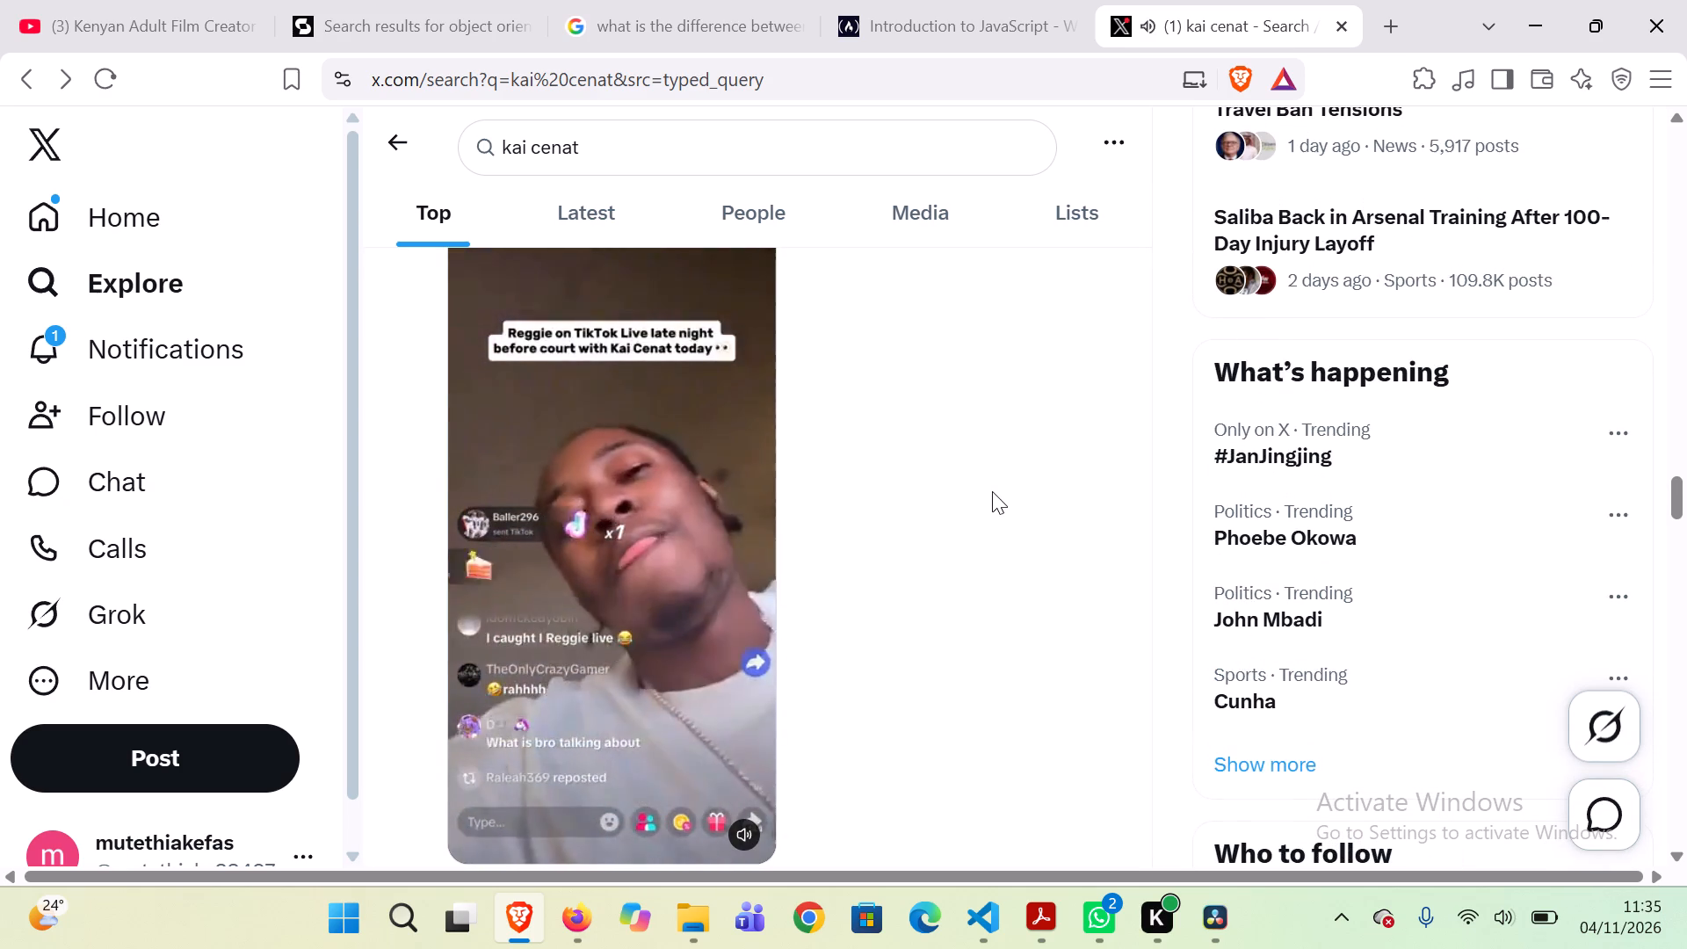
Look over the Juice post about Reggie's TikTok Live admissions and the ryan post about the Kai Cenat and Reggie court hearing.
{"action": "scroll", "coordinate": [992, 491], "scroll_direction": "down", "scroll_amount": 6}
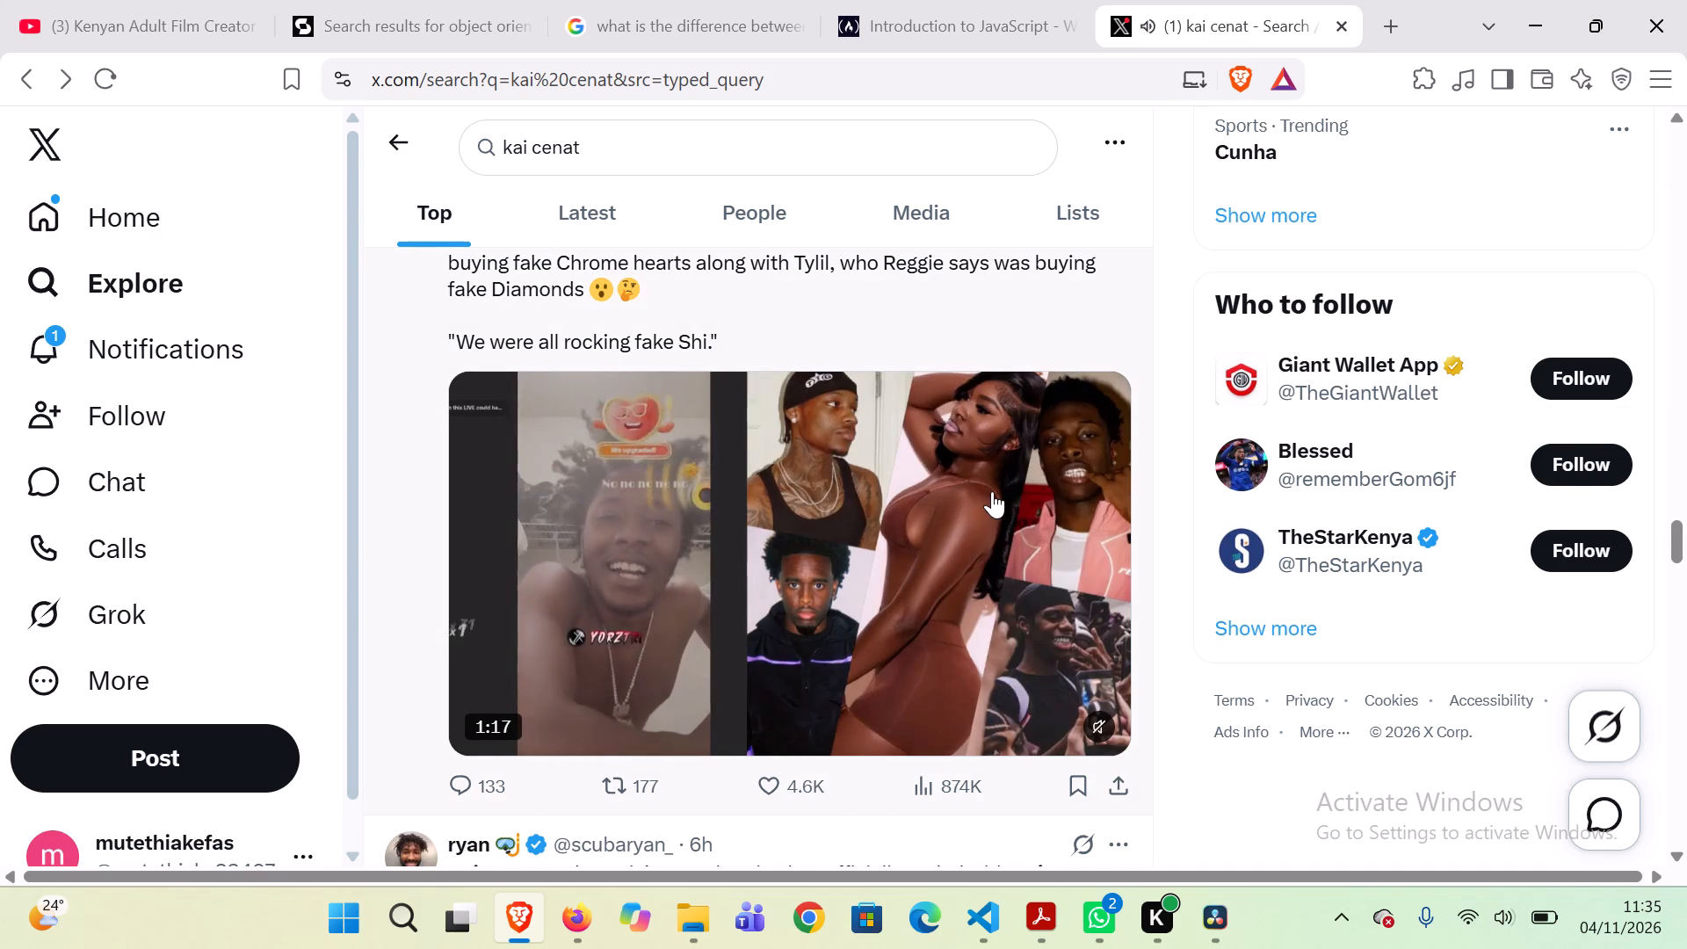
{"action": "scroll", "coordinate": [992, 491], "scroll_direction": "up", "scroll_amount": 1}
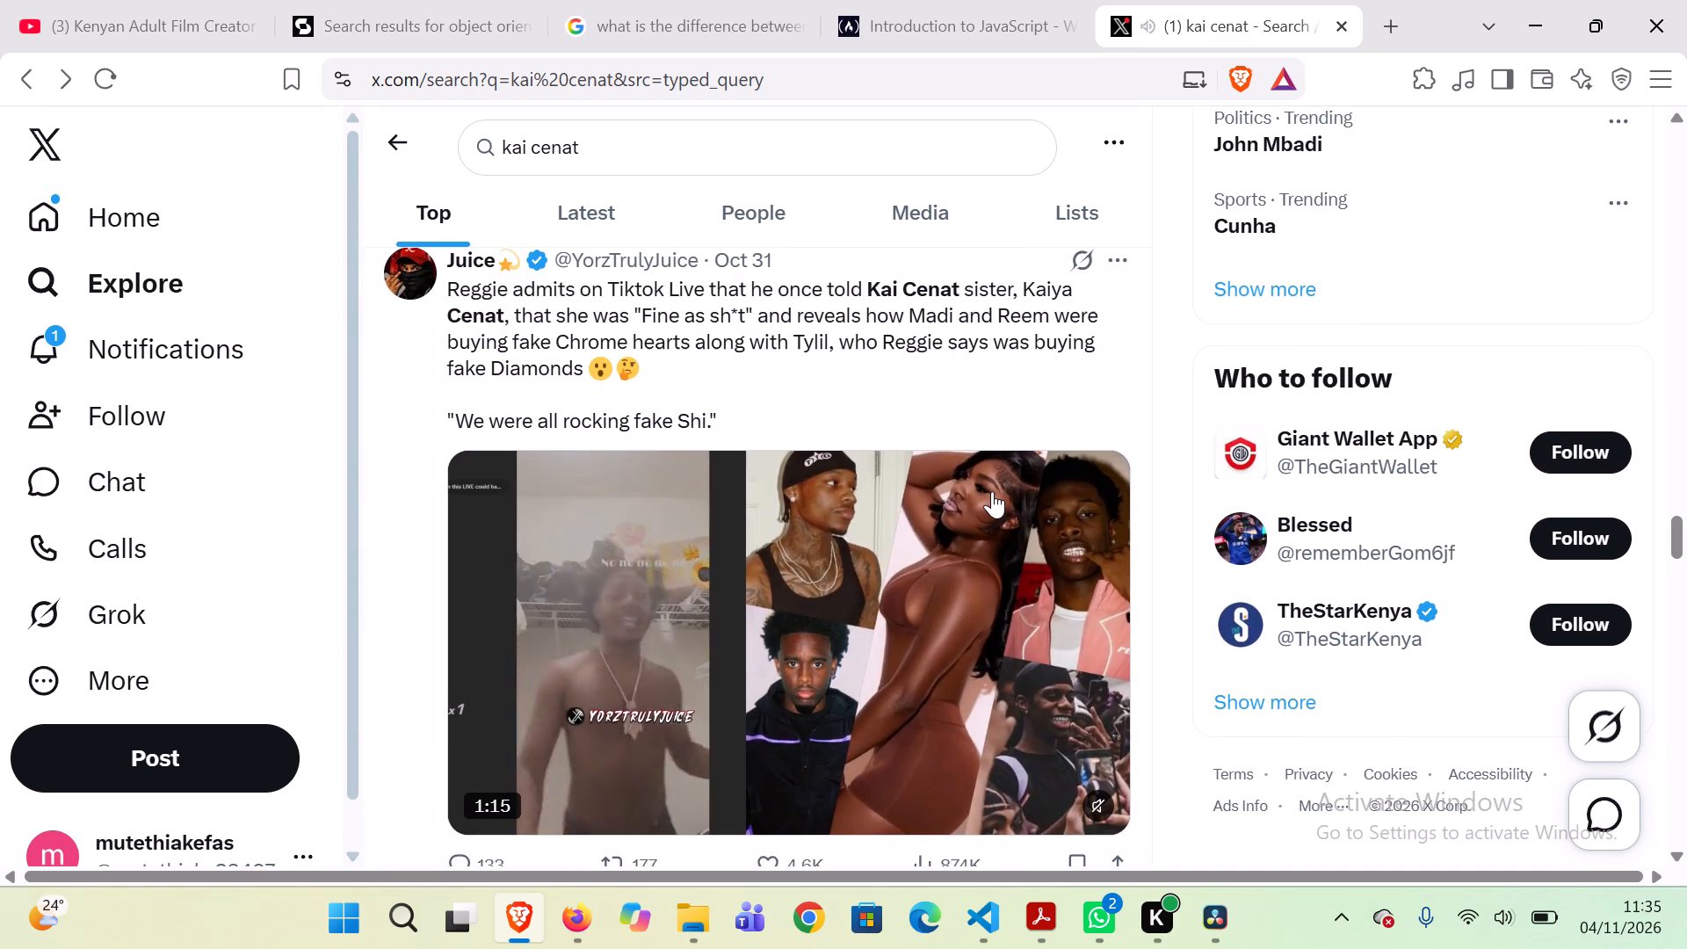
{"action": "scroll", "coordinate": [992, 491], "scroll_direction": "up", "scroll_amount": 1}
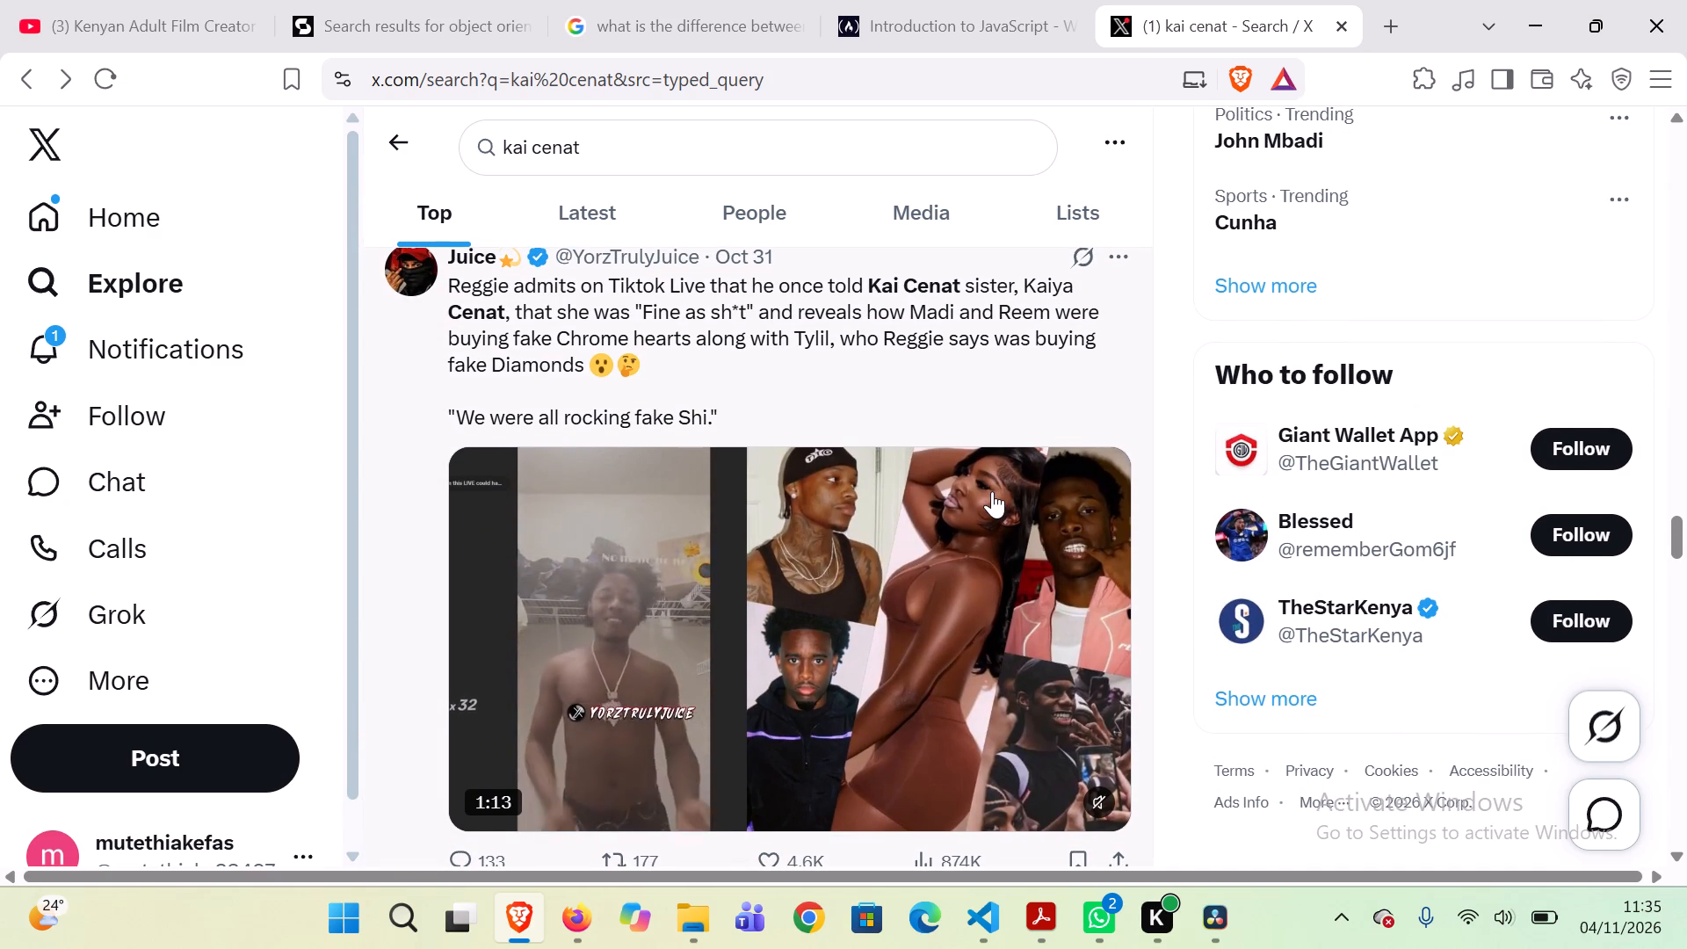
{"action": "scroll", "coordinate": [992, 491], "scroll_direction": "down", "scroll_amount": 1}
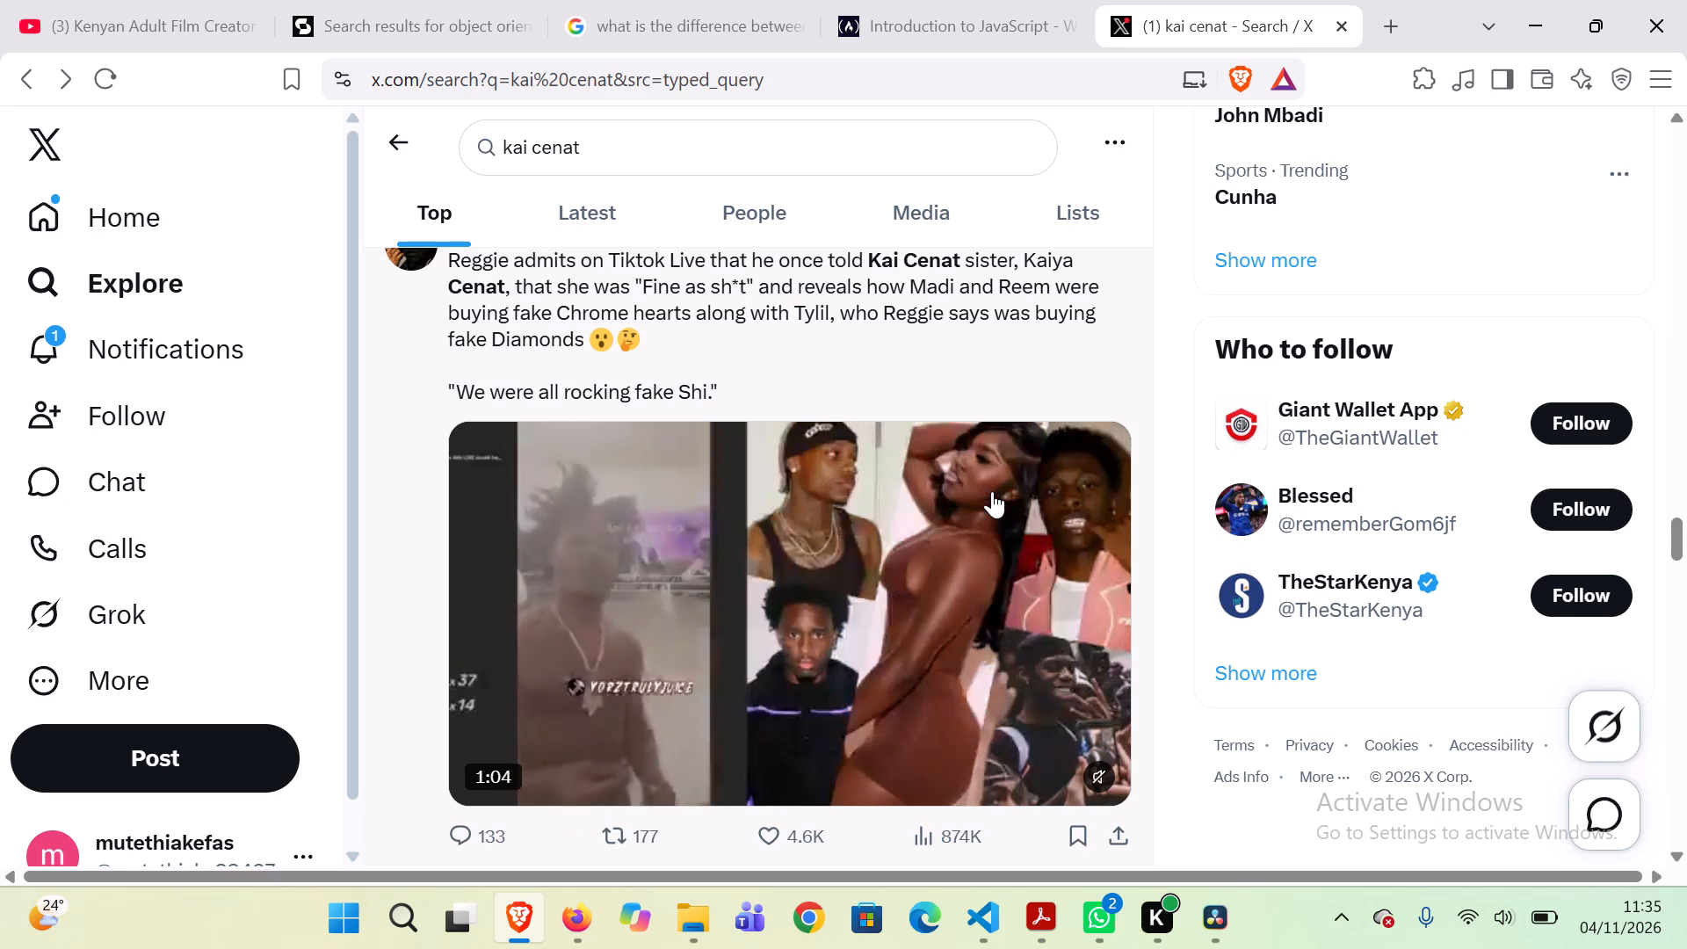
{"action": "scroll", "coordinate": [992, 491], "scroll_direction": "down", "scroll_amount": 2}
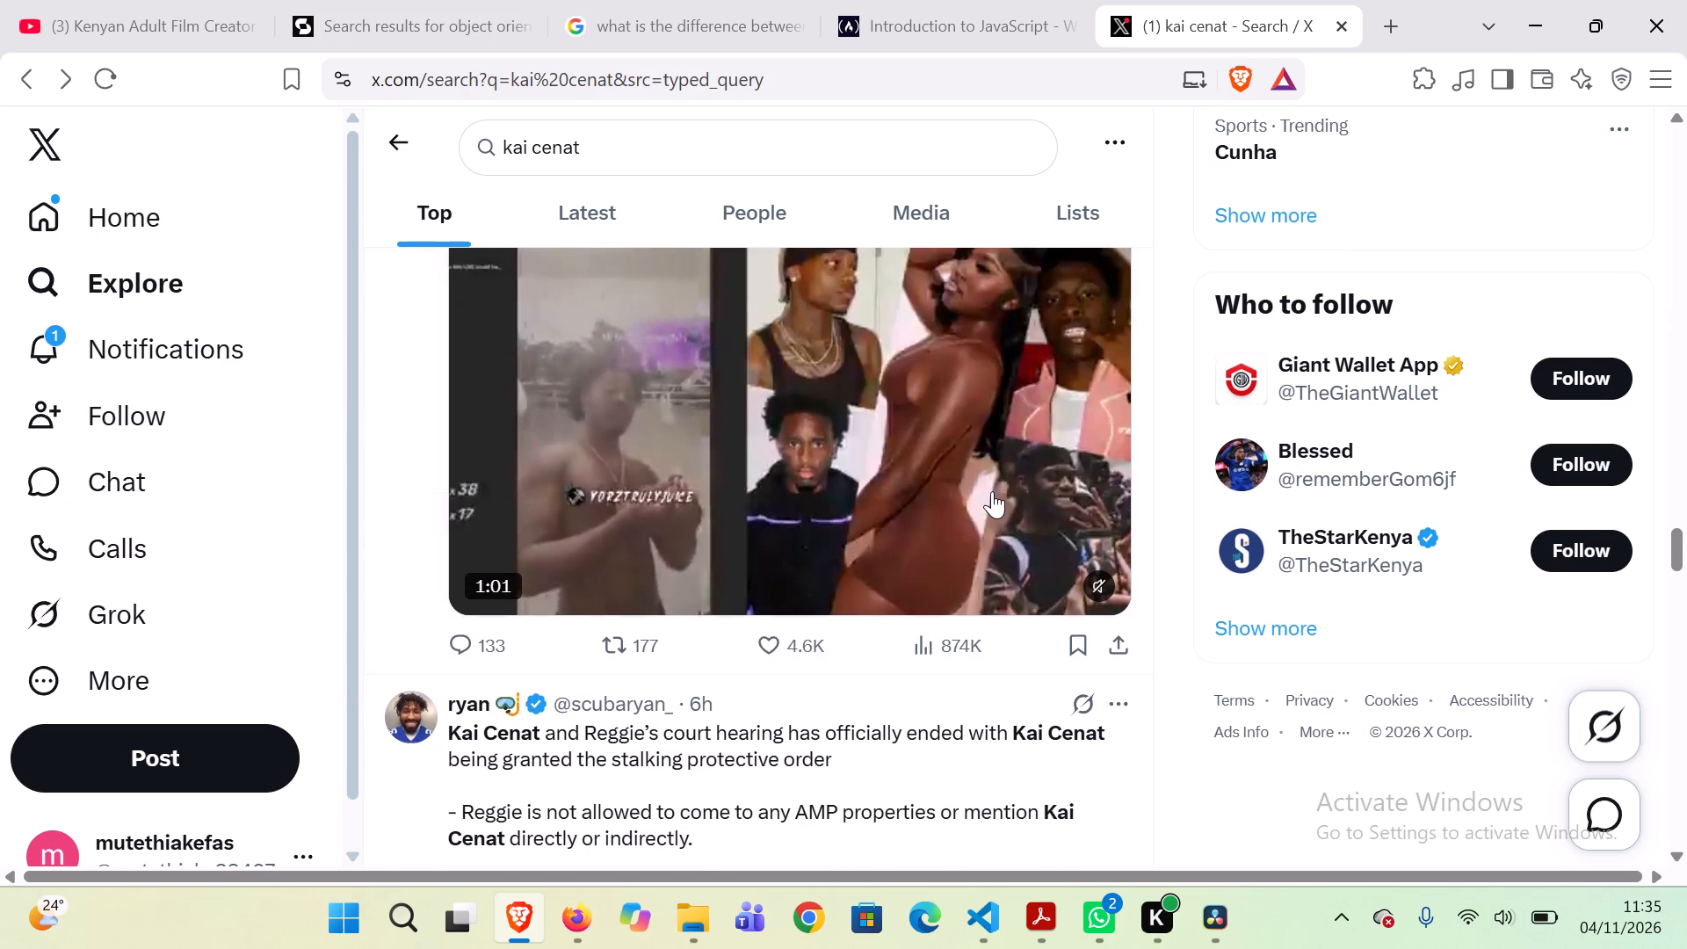
{"action": "scroll", "coordinate": [992, 491], "scroll_direction": "down", "scroll_amount": 1}
{"action": "scroll", "coordinate": [992, 491], "scroll_direction": "up", "scroll_amount": 1}
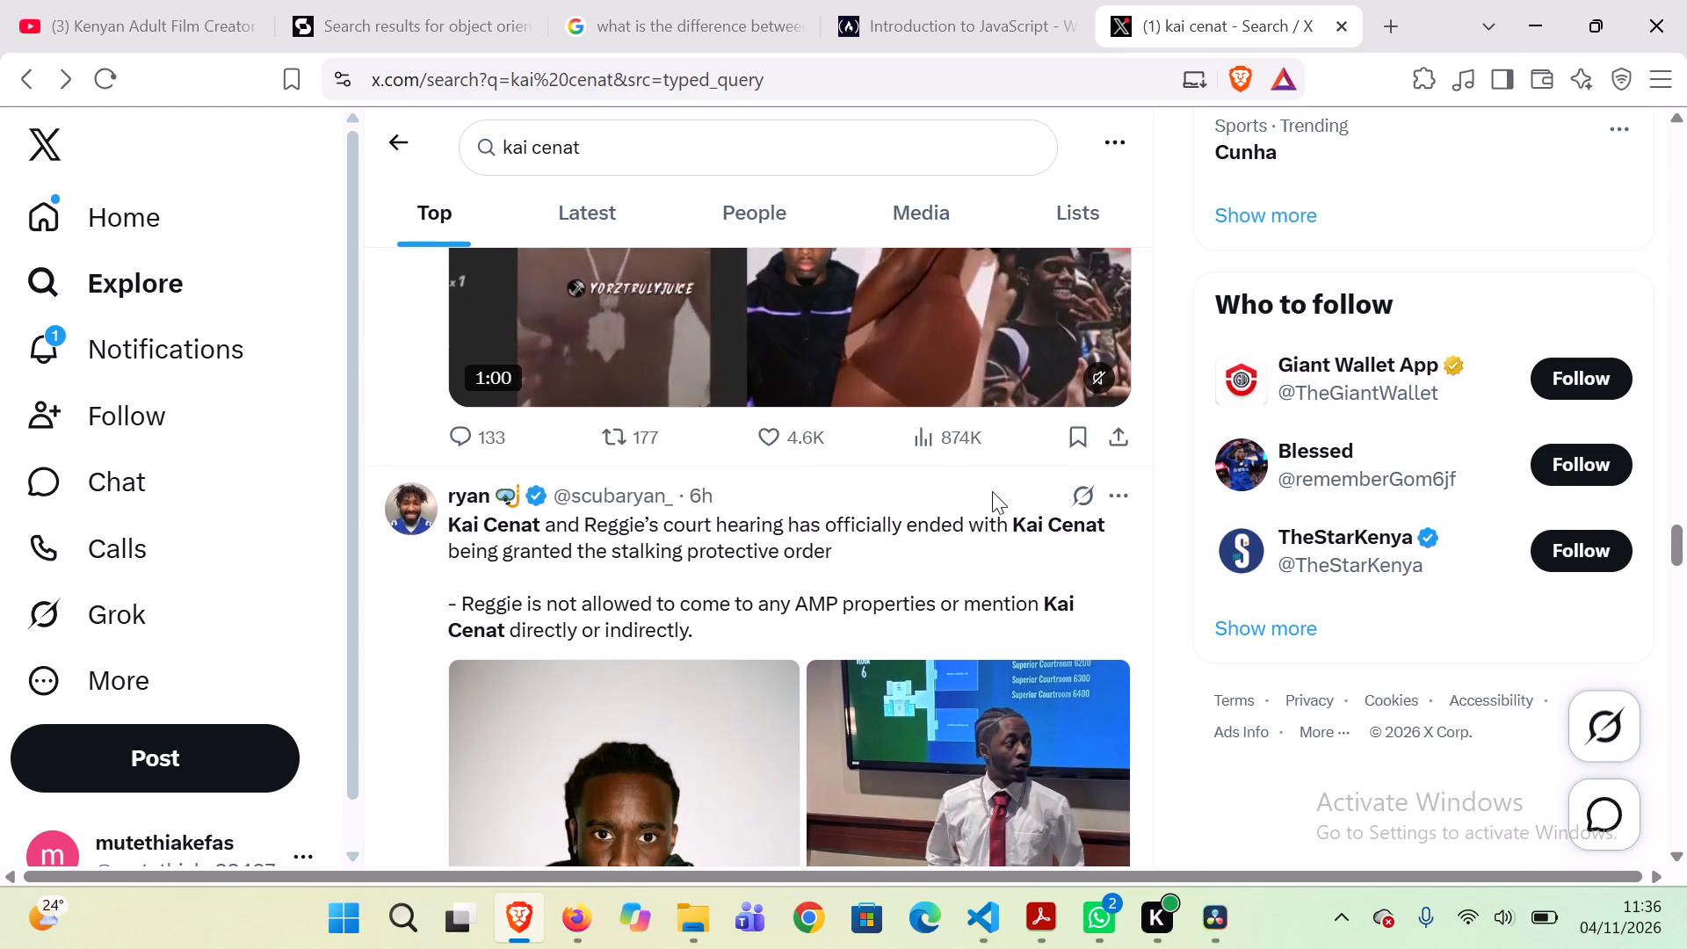
{"action": "scroll", "coordinate": [992, 491], "scroll_direction": "up", "scroll_amount": 3}
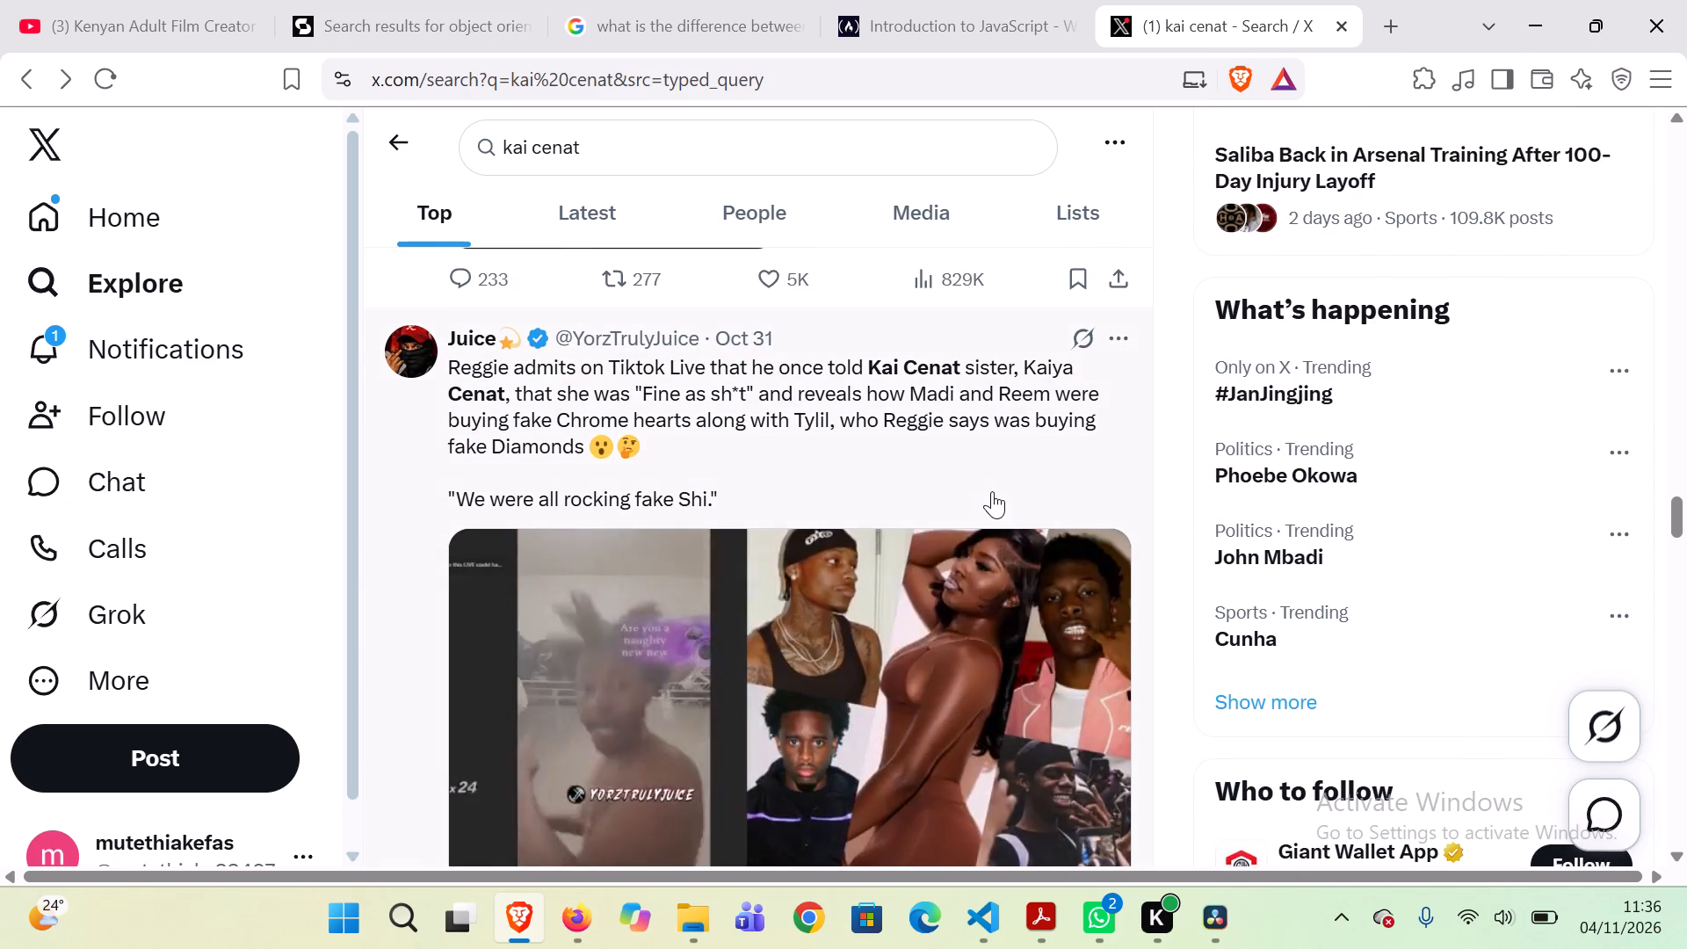
{"action": "scroll", "coordinate": [992, 491], "scroll_direction": "down", "scroll_amount": 5}
{"action": "scroll", "coordinate": [992, 491], "scroll_direction": "up", "scroll_amount": 1}
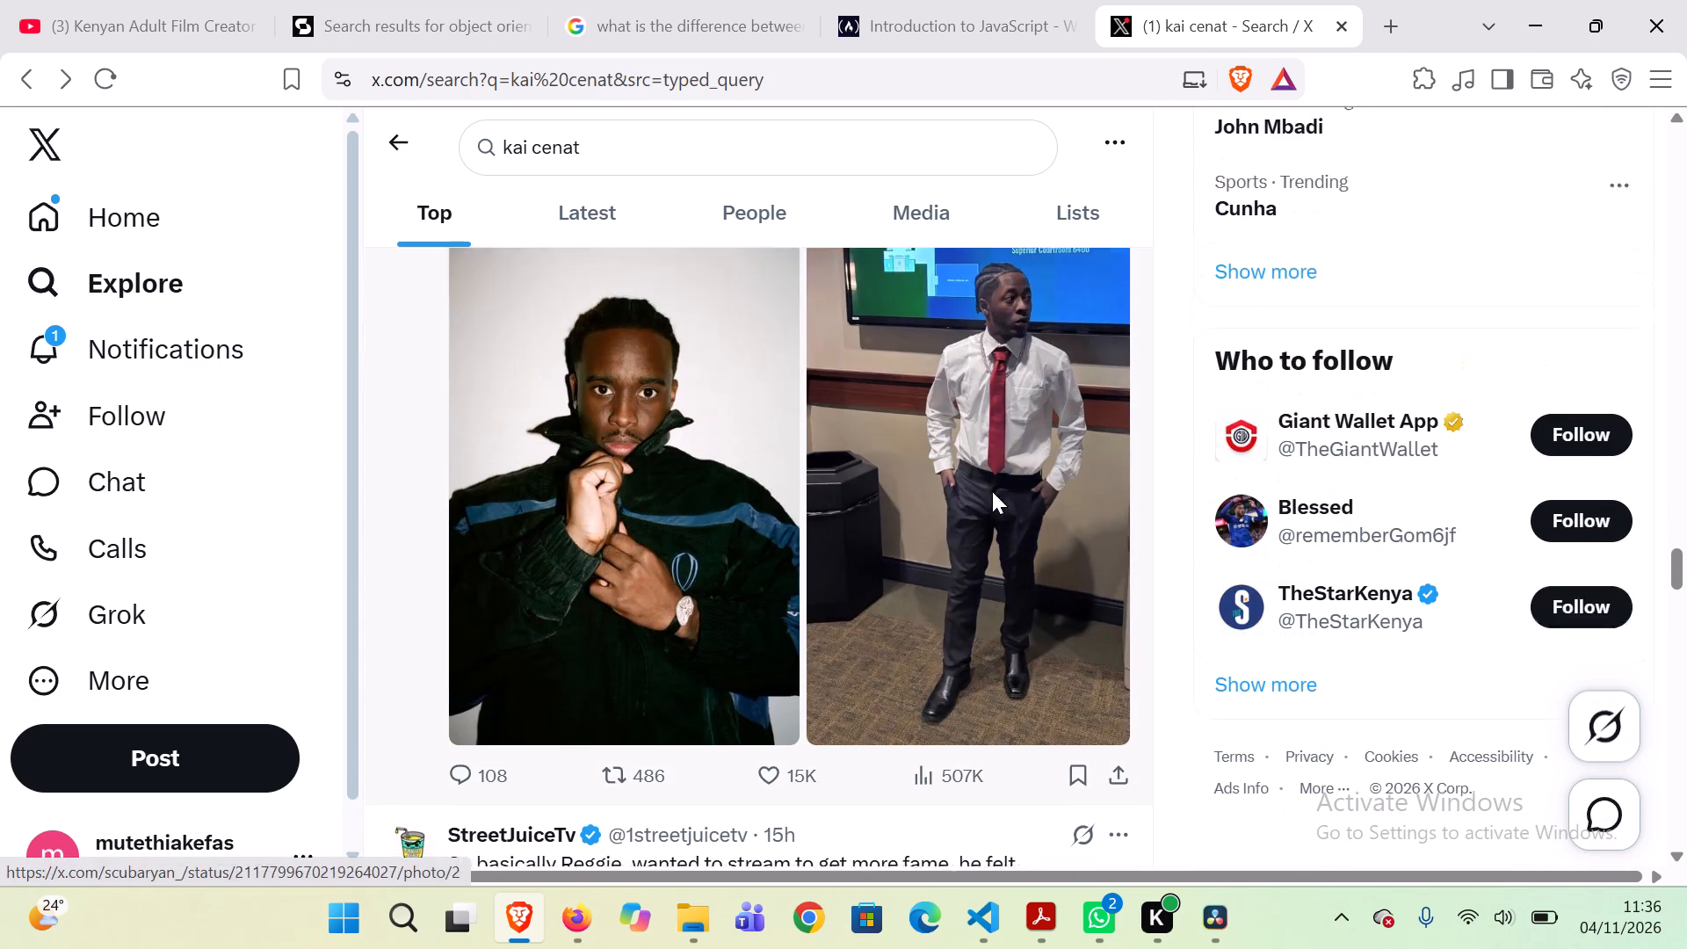
{"action": "scroll", "coordinate": [992, 491], "scroll_direction": "up", "scroll_amount": 3}
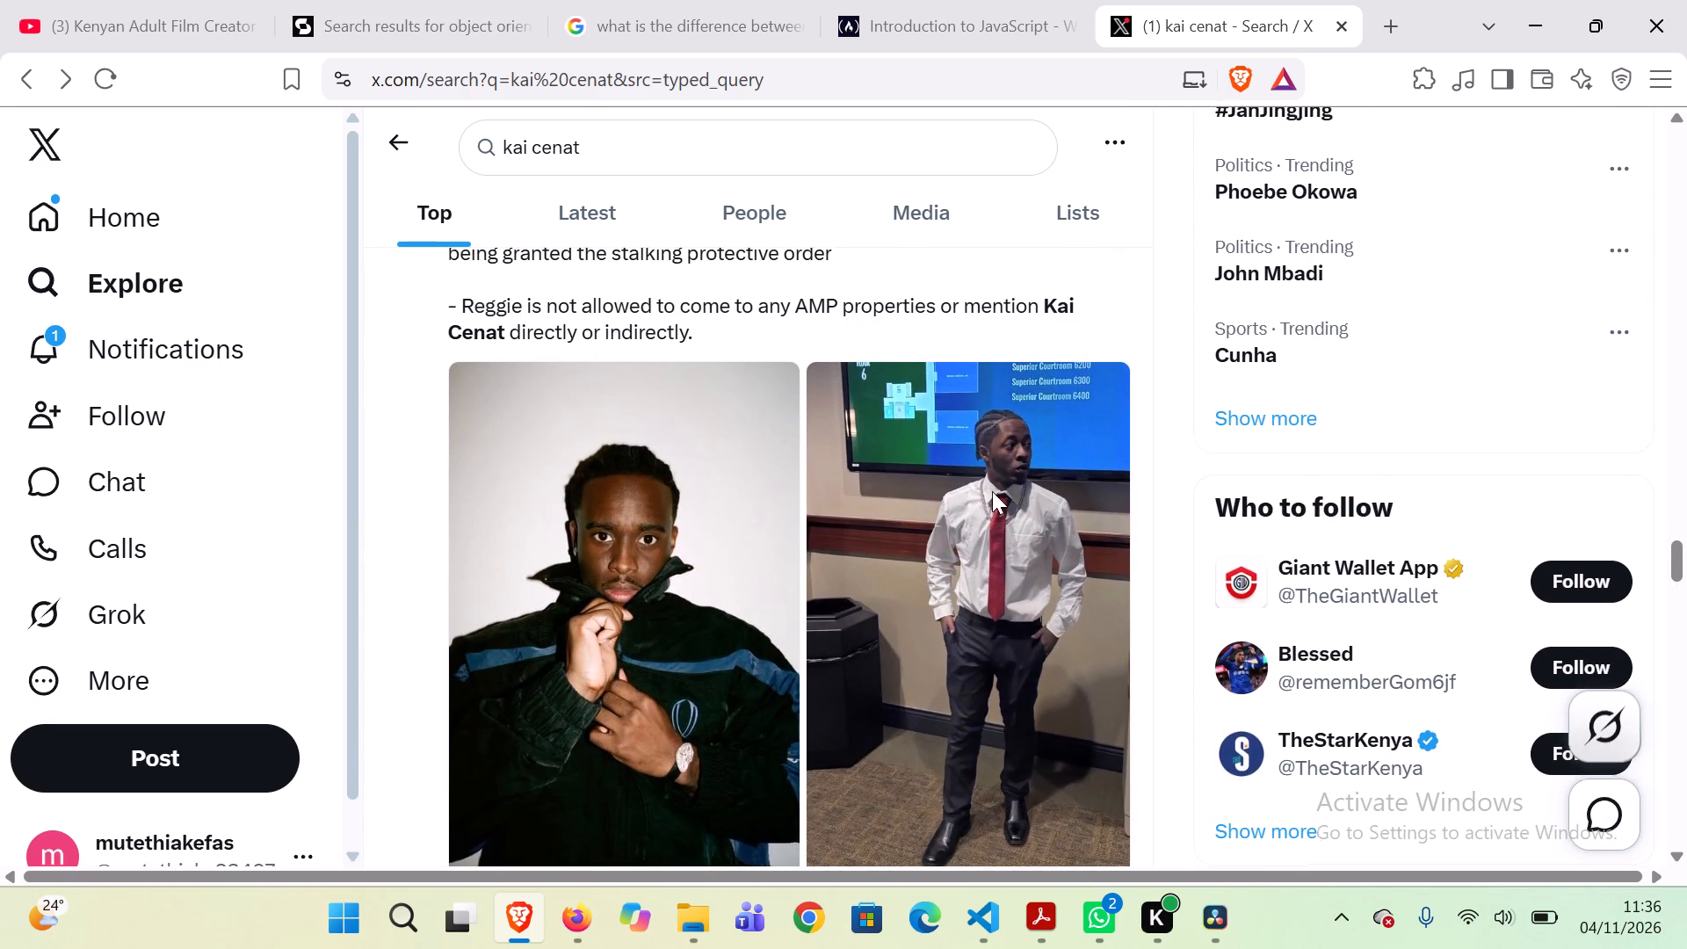
{"action": "scroll", "coordinate": [992, 491], "scroll_direction": "up", "scroll_amount": 1}
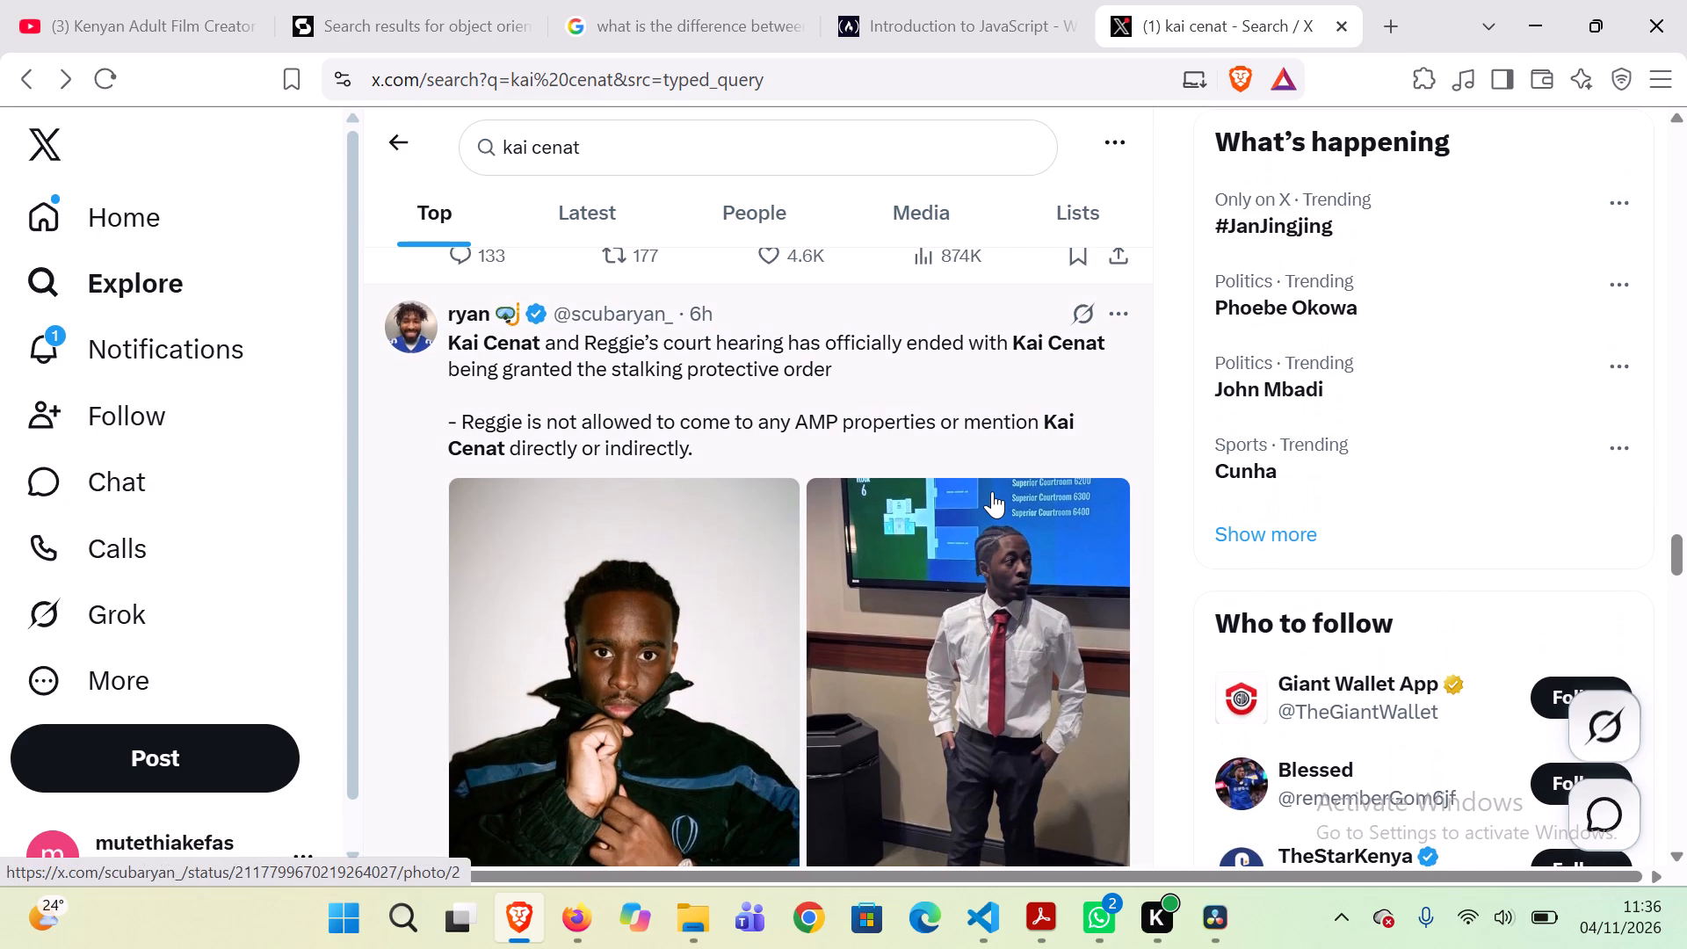
{"action": "scroll", "coordinate": [992, 491], "scroll_direction": "down", "scroll_amount": 5}
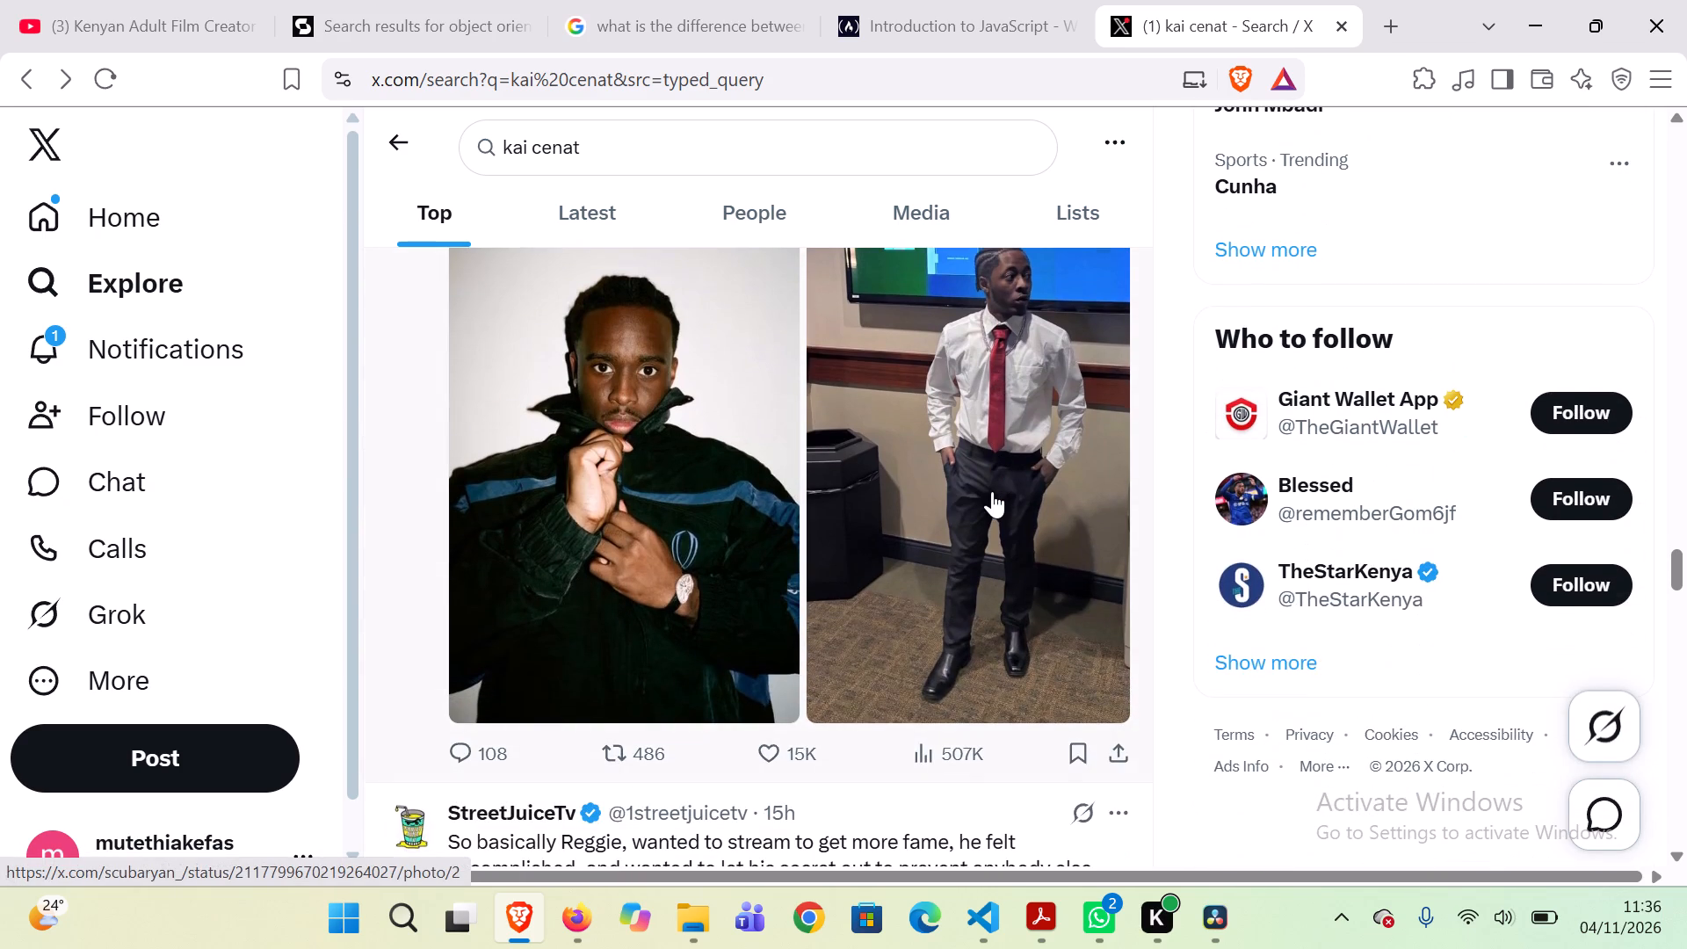
Browse further down the kai cenat top results, from the StreetJuiceTv interview post to the IShowSpeed x Doritos taste test post.
{"action": "scroll", "coordinate": [992, 491], "scroll_direction": "down", "scroll_amount": 7}
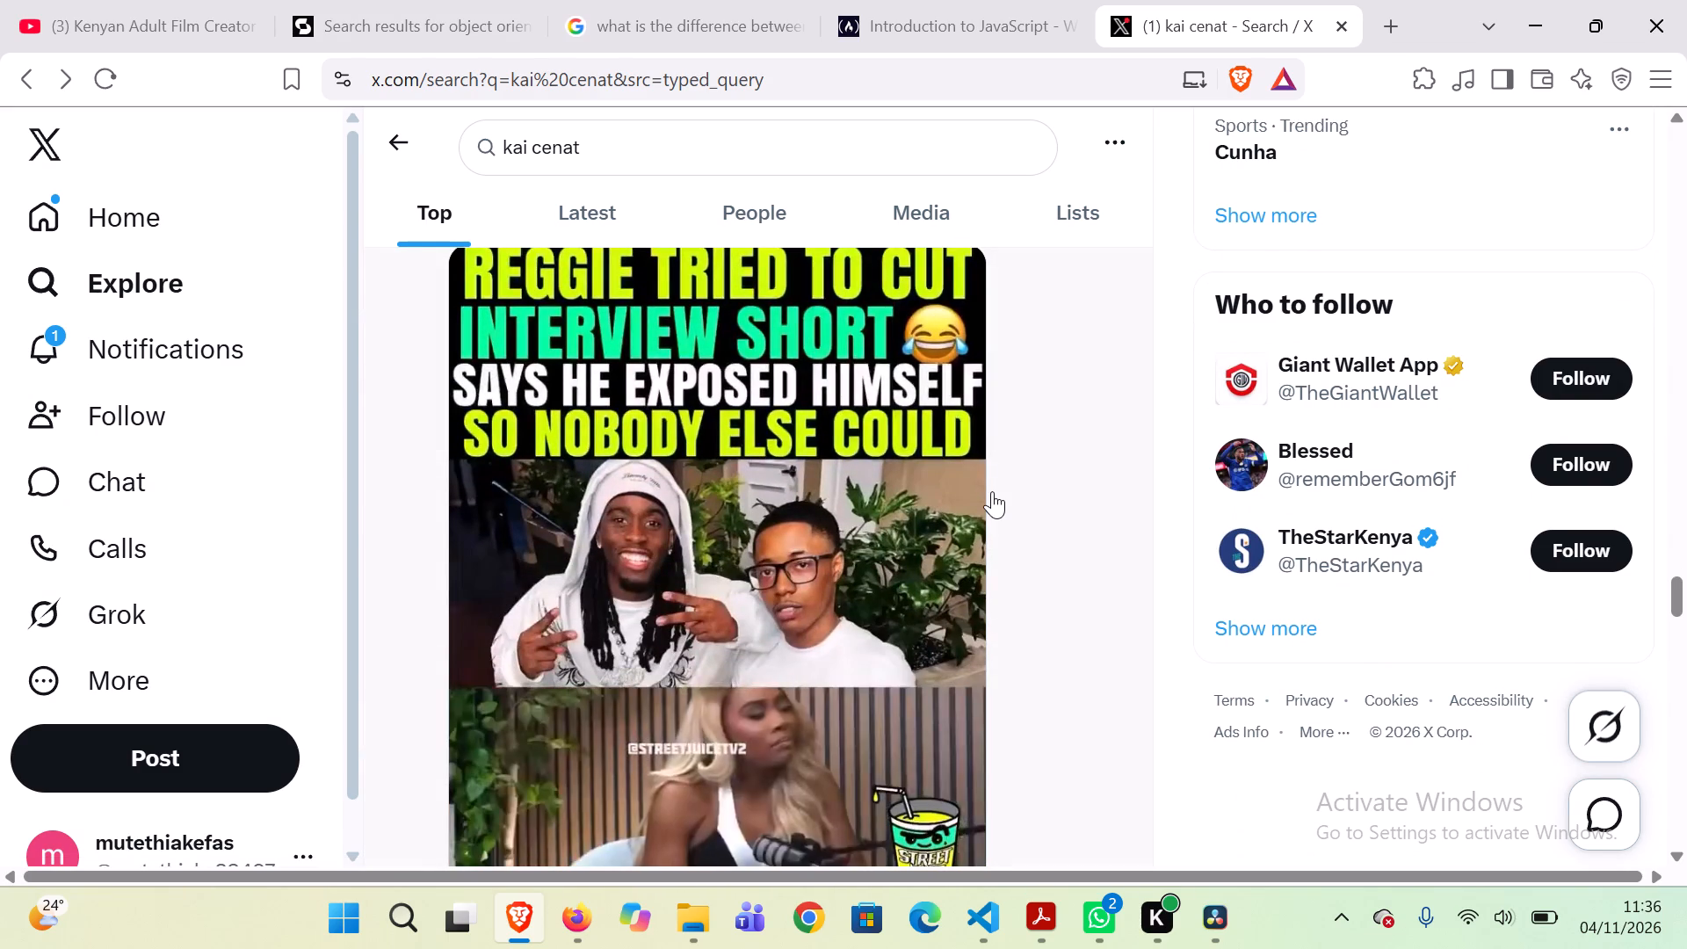
{"action": "scroll", "coordinate": [992, 491], "scroll_direction": "down", "scroll_amount": 5}
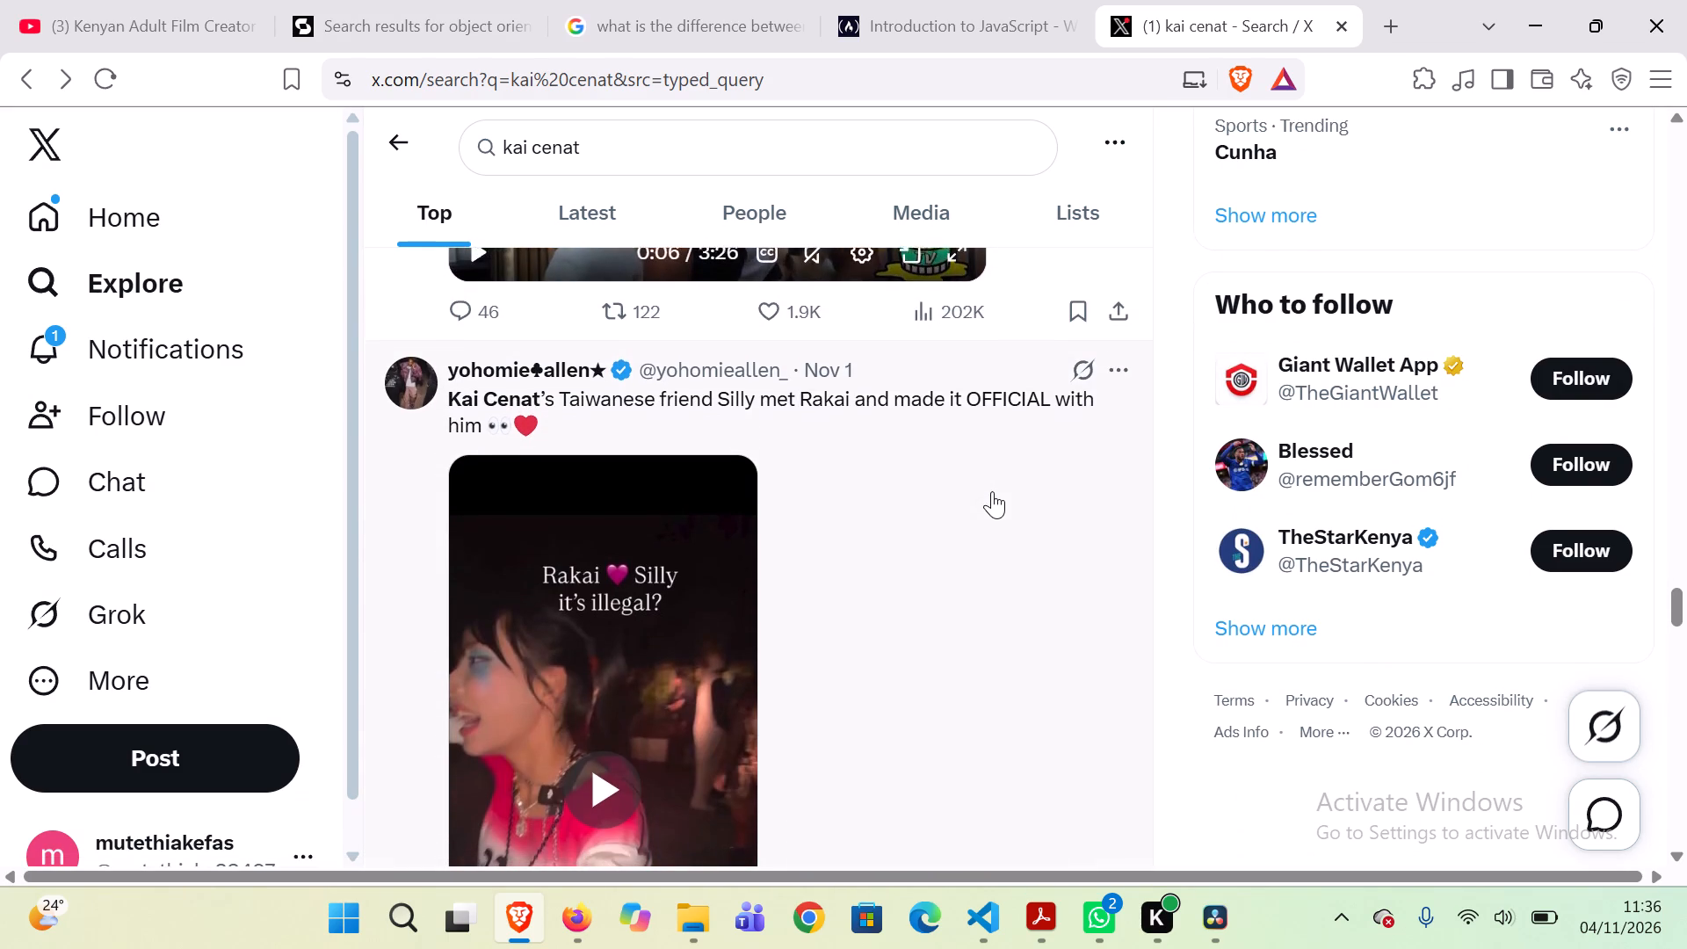
{"action": "scroll", "coordinate": [992, 491], "scroll_direction": "down", "scroll_amount": 7}
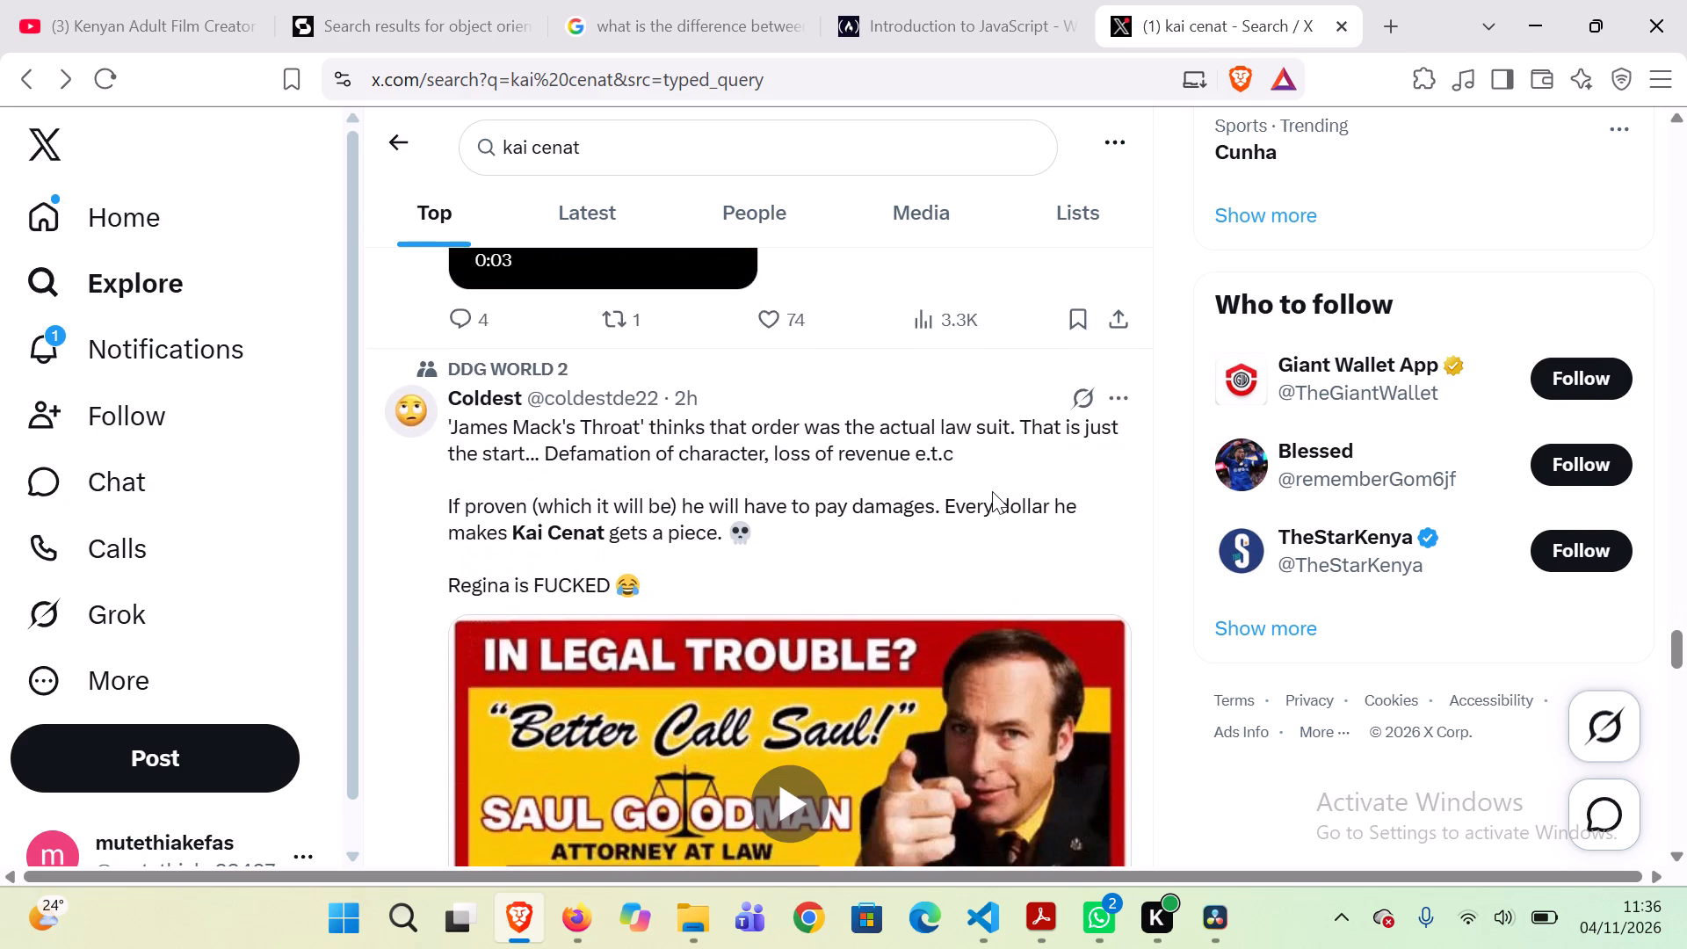
{"action": "scroll", "coordinate": [992, 491], "scroll_direction": "down", "scroll_amount": 5}
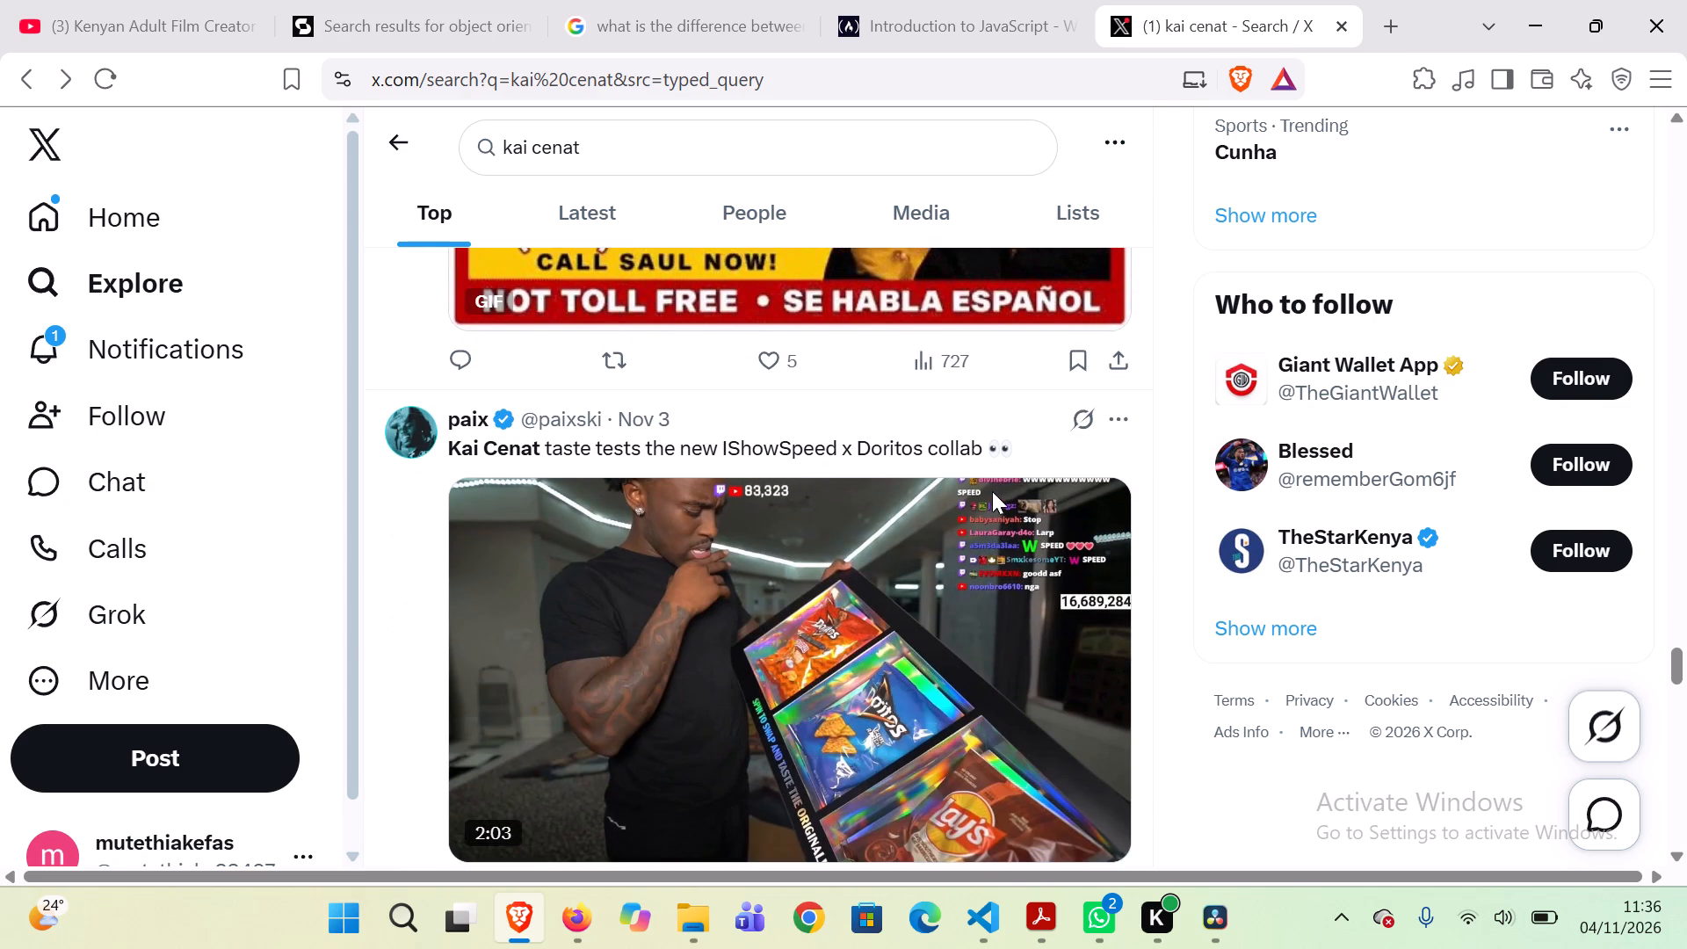
Play the paix video of Kai Cenat taste testing the IShowSpeed x Doritos collab.
{"action": "scroll", "coordinate": [992, 491], "scroll_direction": "down", "scroll_amount": 2}
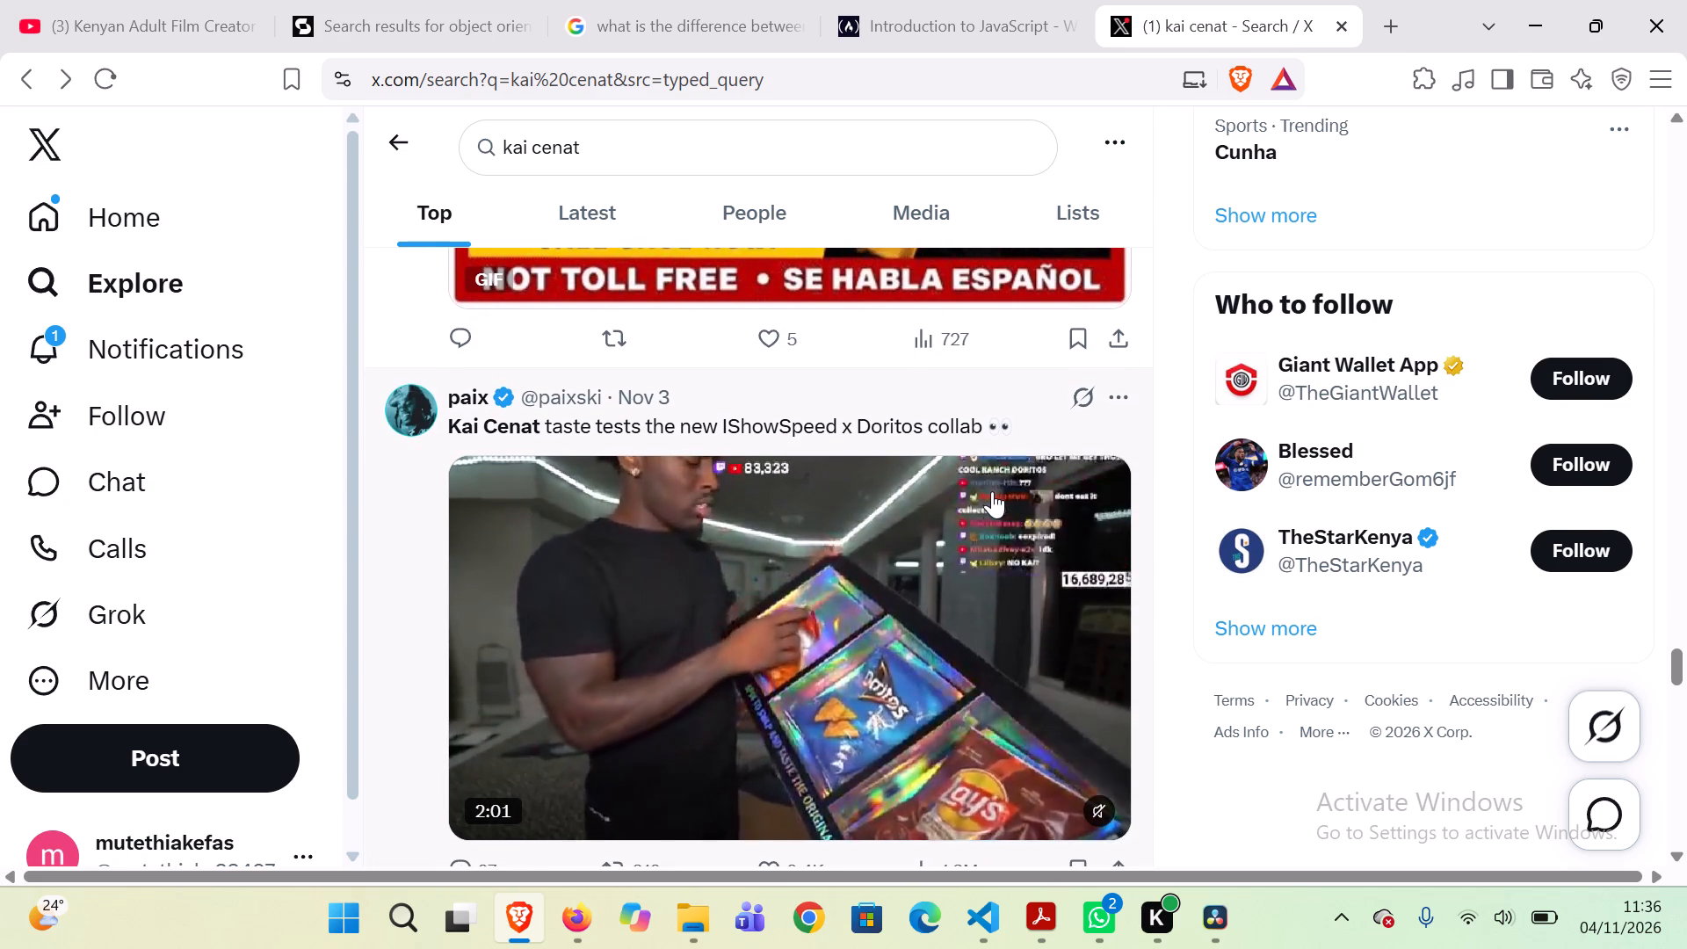
{"action": "scroll", "coordinate": [992, 491], "scroll_direction": "down", "scroll_amount": 1}
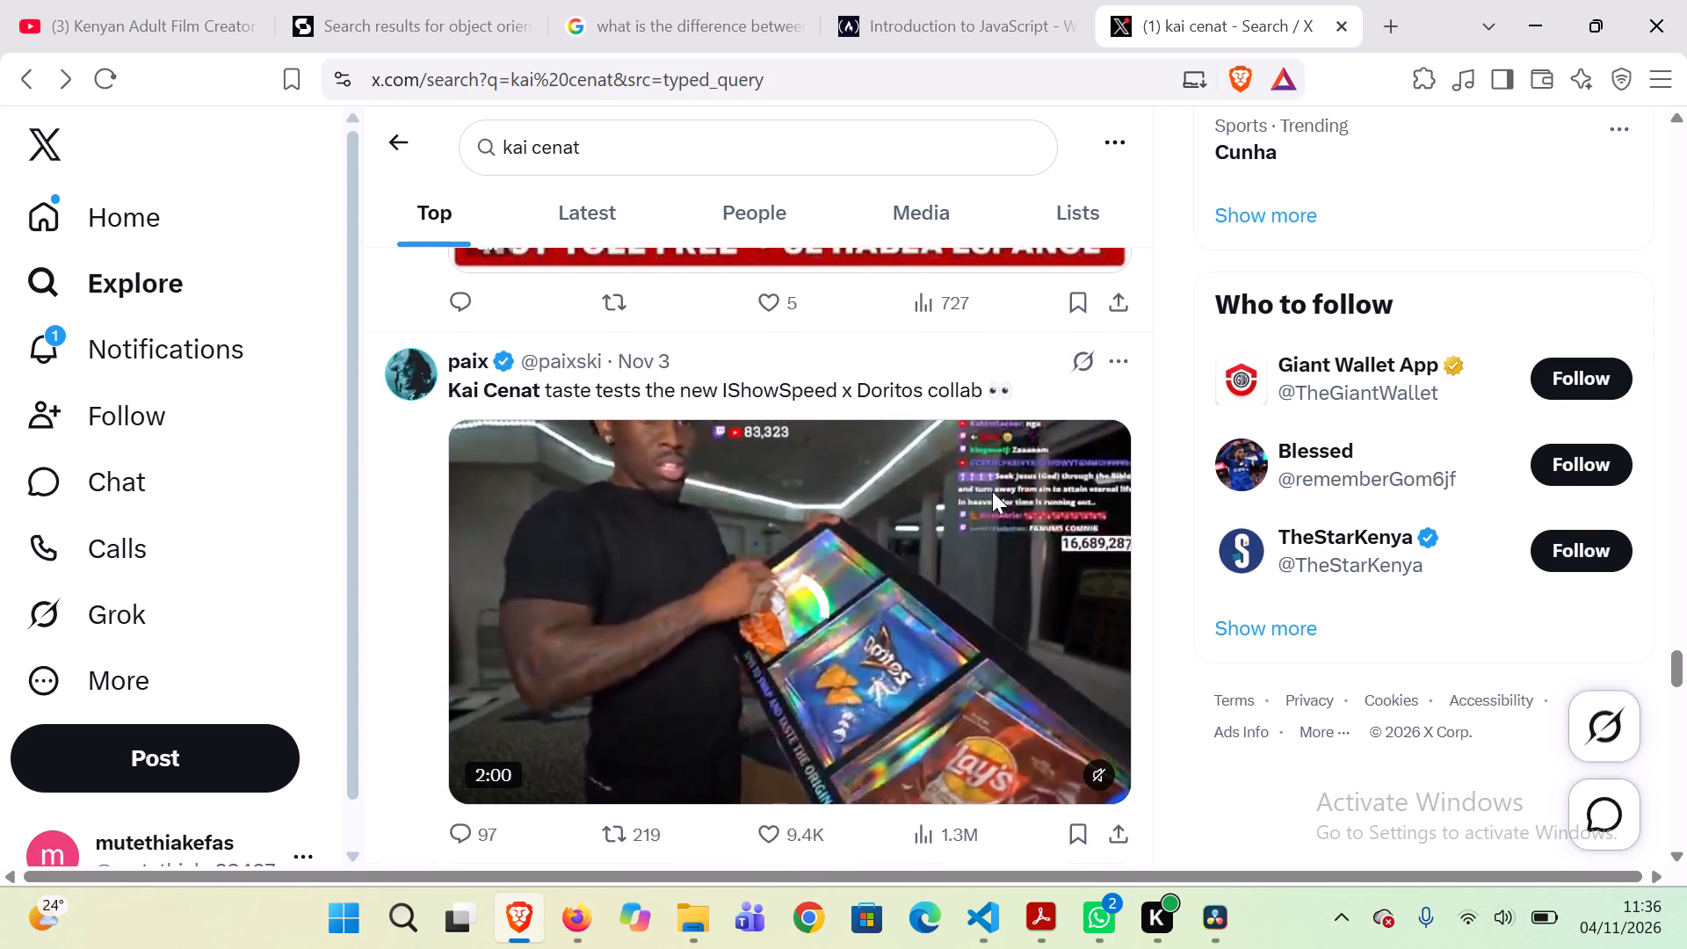
{"action": "scroll", "coordinate": [992, 491], "scroll_direction": "down", "scroll_amount": 1}
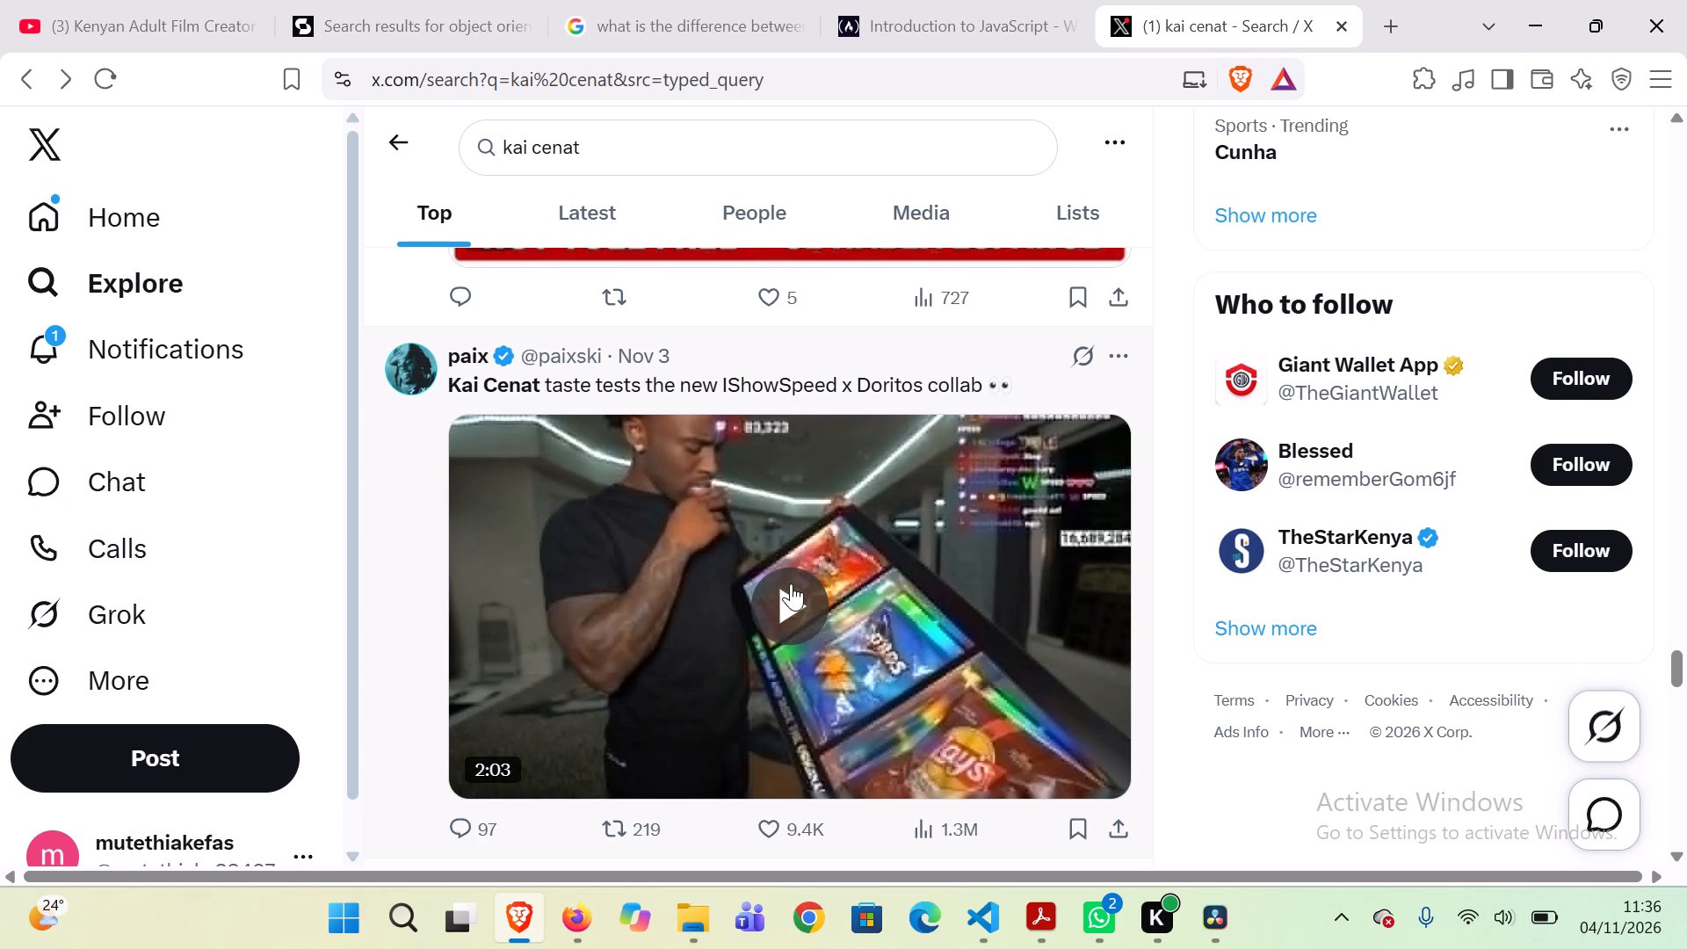
{"action": "left_click", "coordinate": [789, 608]}
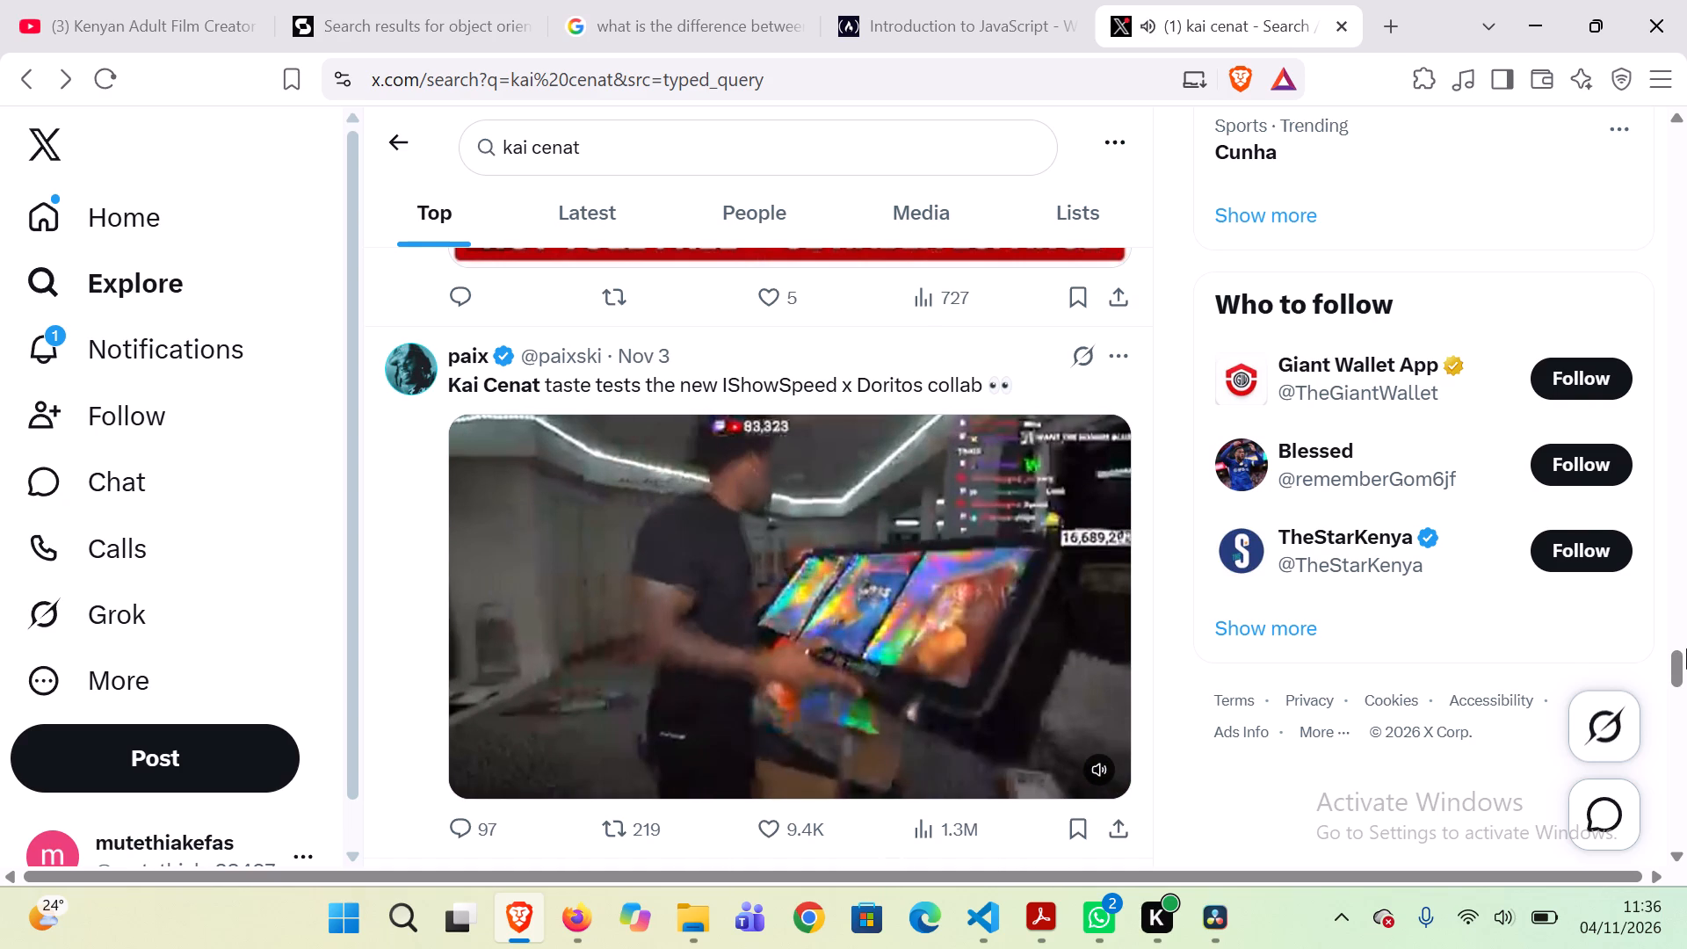
{"action": "scroll", "coordinate": [1686, 648], "scroll_direction": "down", "scroll_amount": 1}
{"action": "scroll", "coordinate": [1675, 647], "scroll_direction": "up", "scroll_amount": 2}
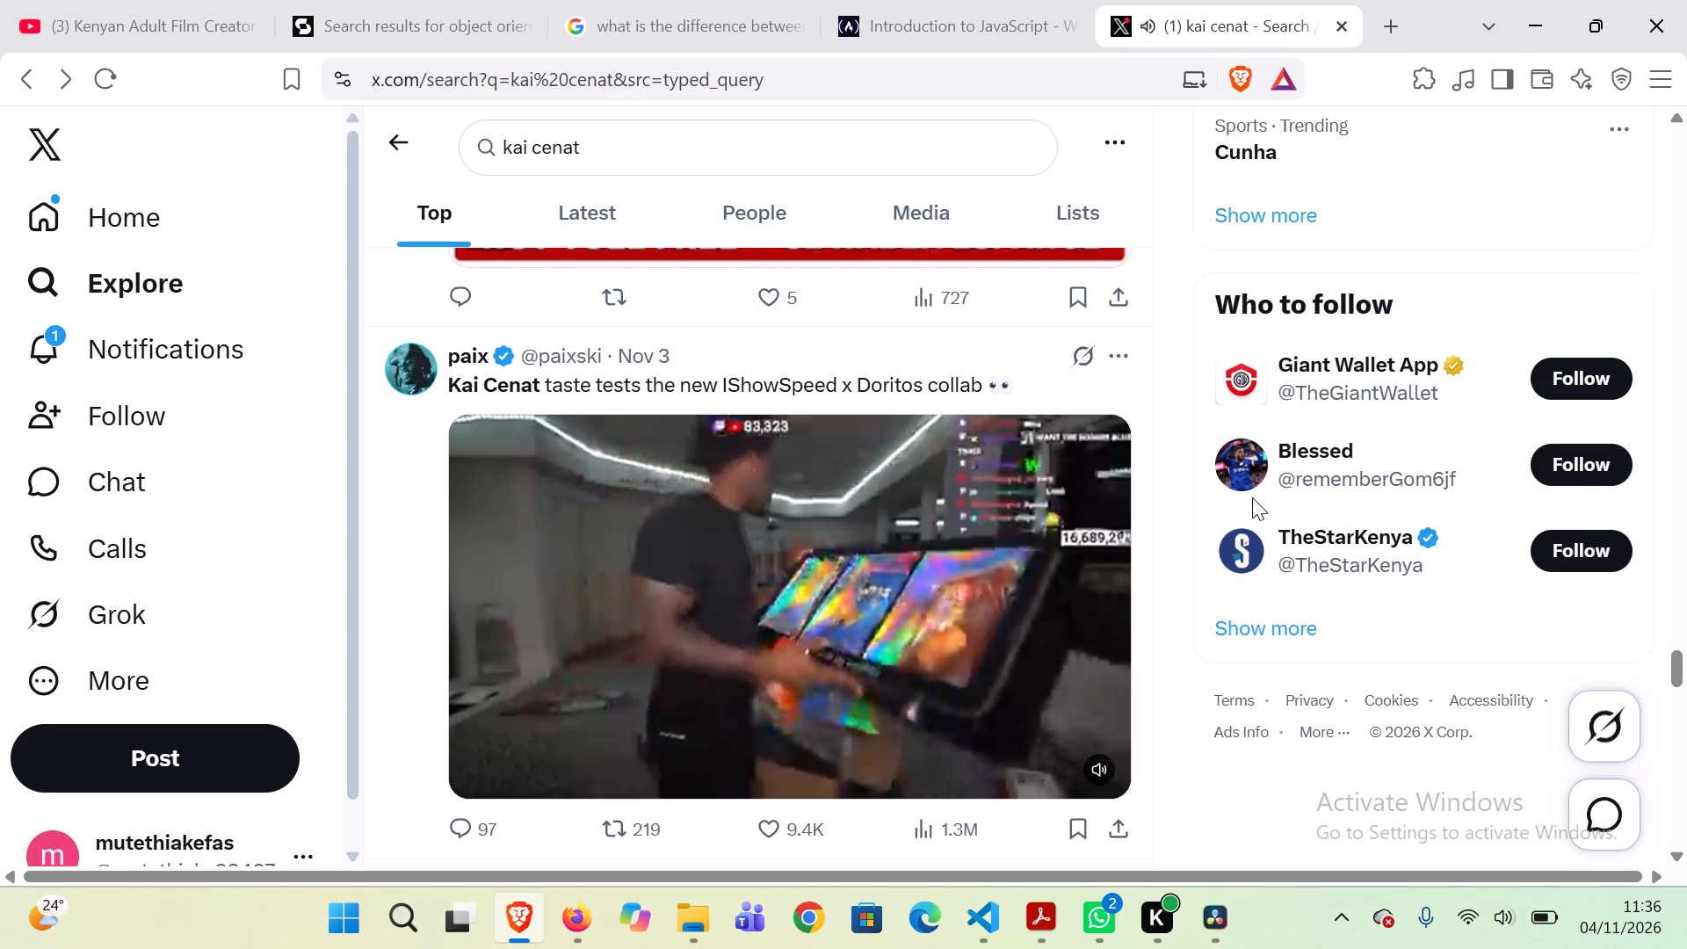